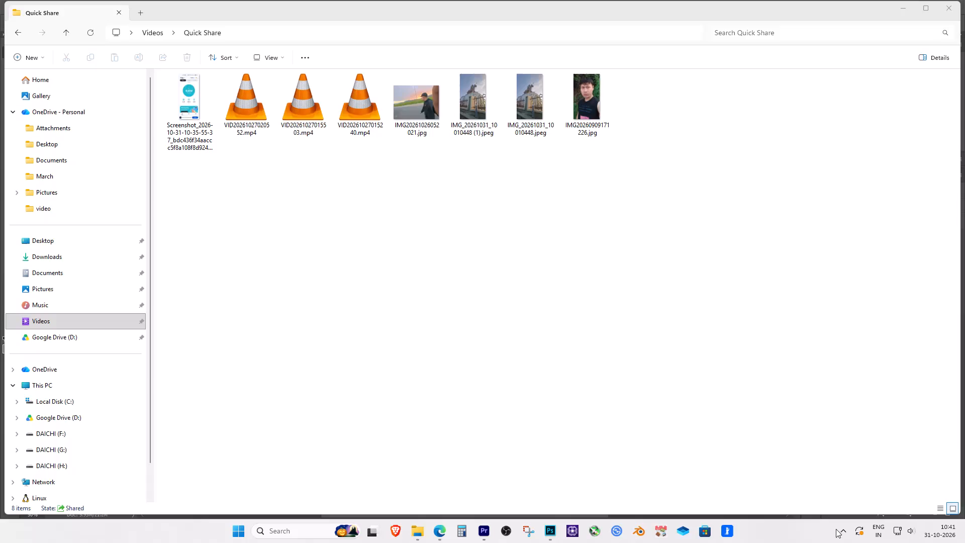
Switch to Adobe Premiere Pro and open the recent project Untitled.
left_click(836, 529)
left_click(837, 529)
left_click(484, 533)
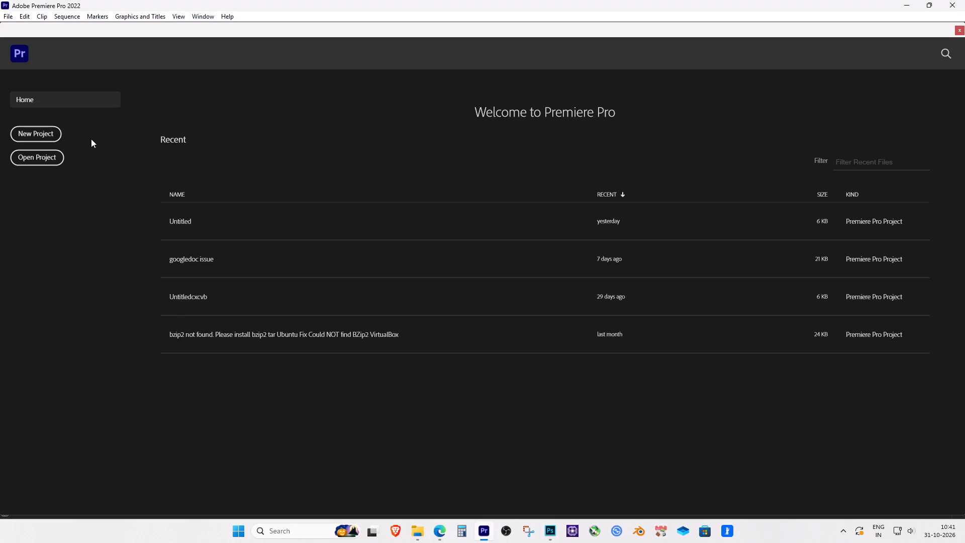
left_click(223, 226)
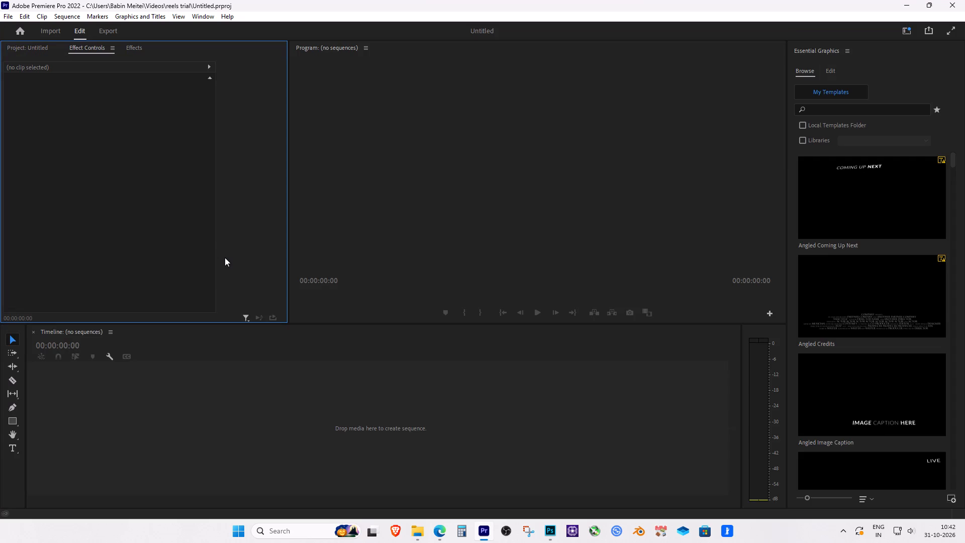
Import the photo IMG_20261031_10010448.jpeg from the Quick Share folder in Videos into the project.
left_click(38, 50)
right_click(176, 189)
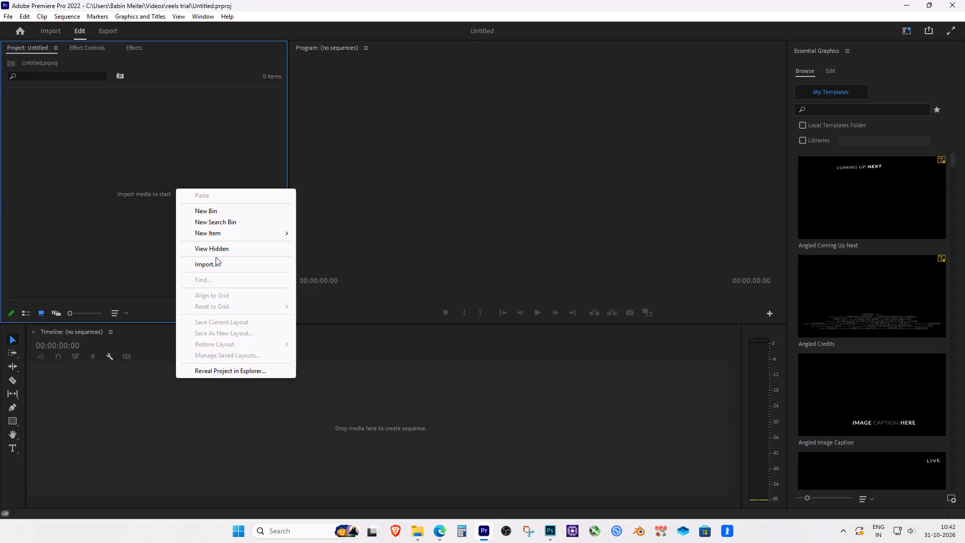
left_click(221, 265)
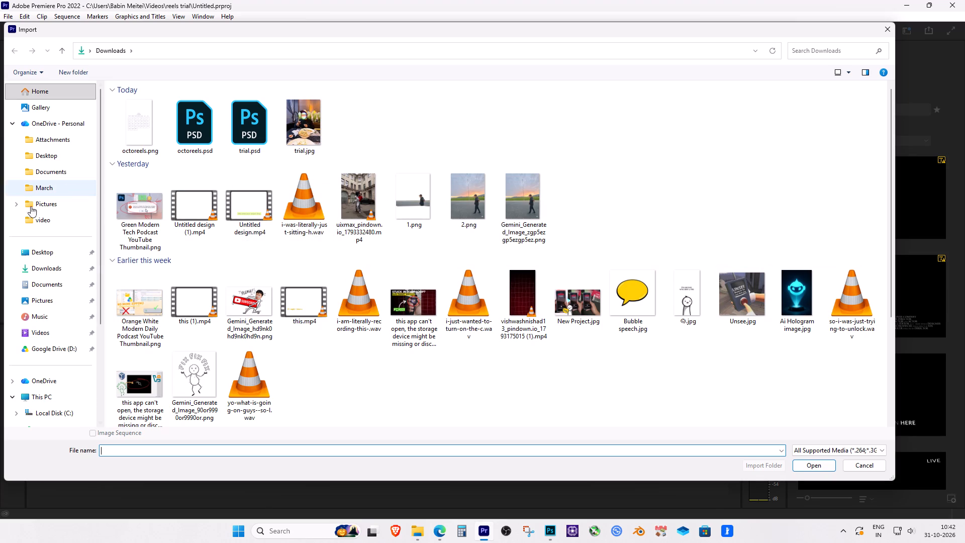
left_click(43, 333)
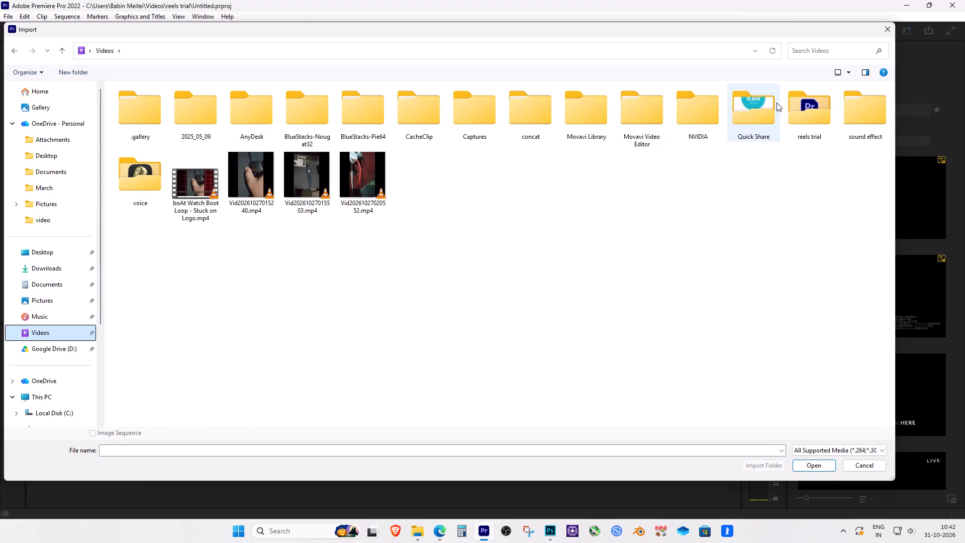
double_click(765, 114)
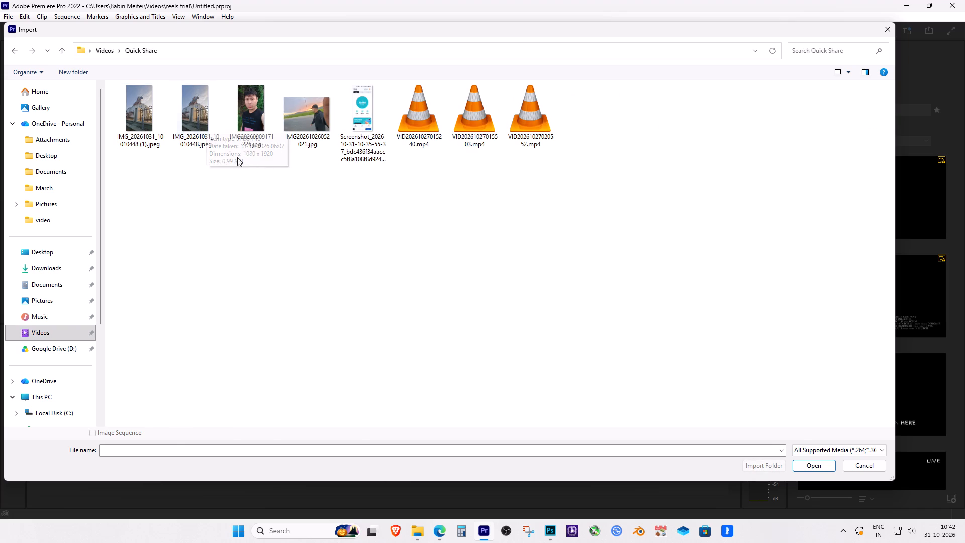
double_click(199, 114)
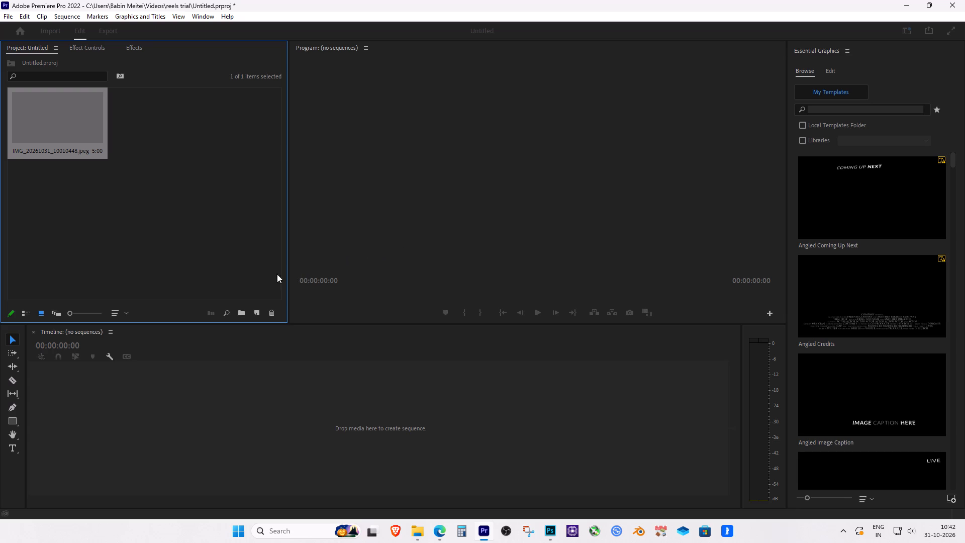
Create a new sequence from the imported photo IMG_20261031_10010448.jpeg.
left_click_drag(64, 121, 366, 408)
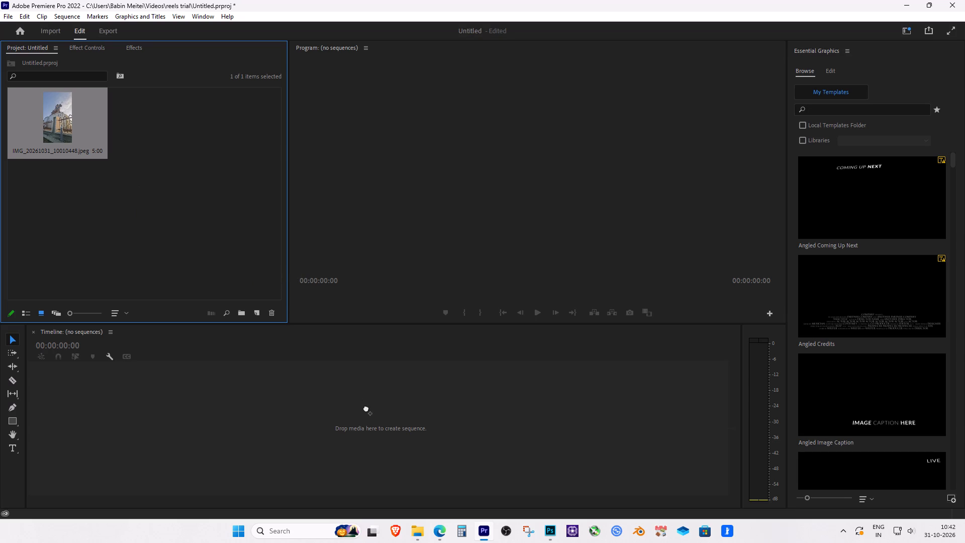
left_click_drag(366, 408, 365, 425)
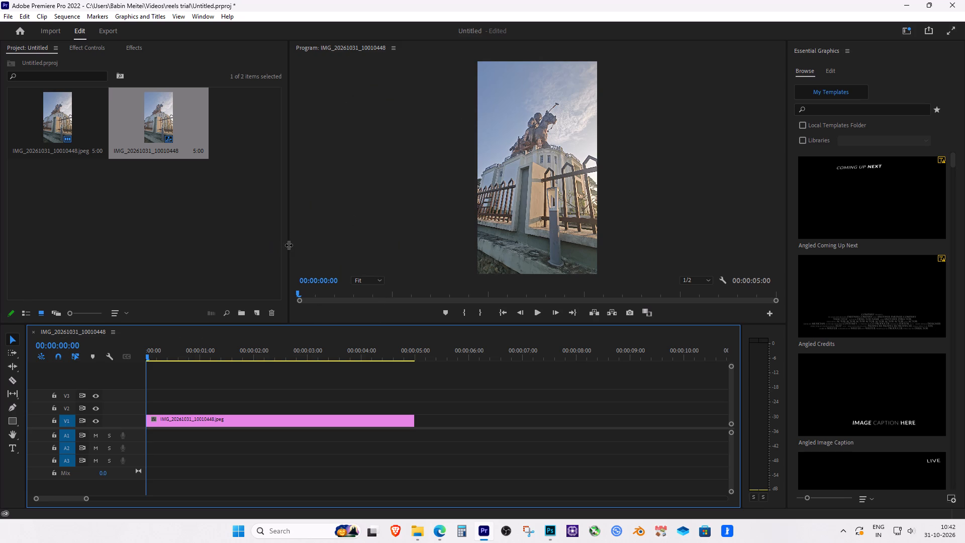
Enlarge the program preview area and move the photo clip up to video track V2.
left_click_drag(288, 245, 105, 251)
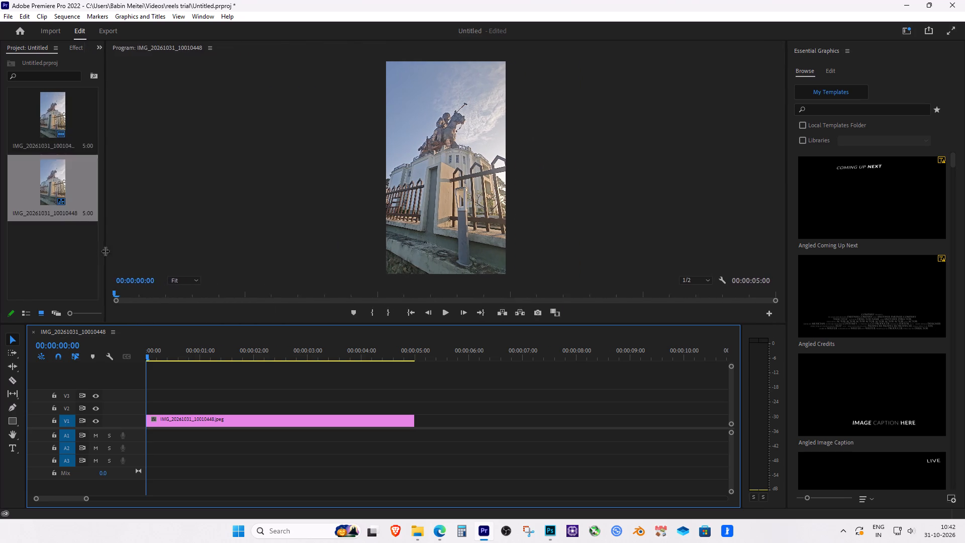
left_click_drag(105, 251, 160, 249)
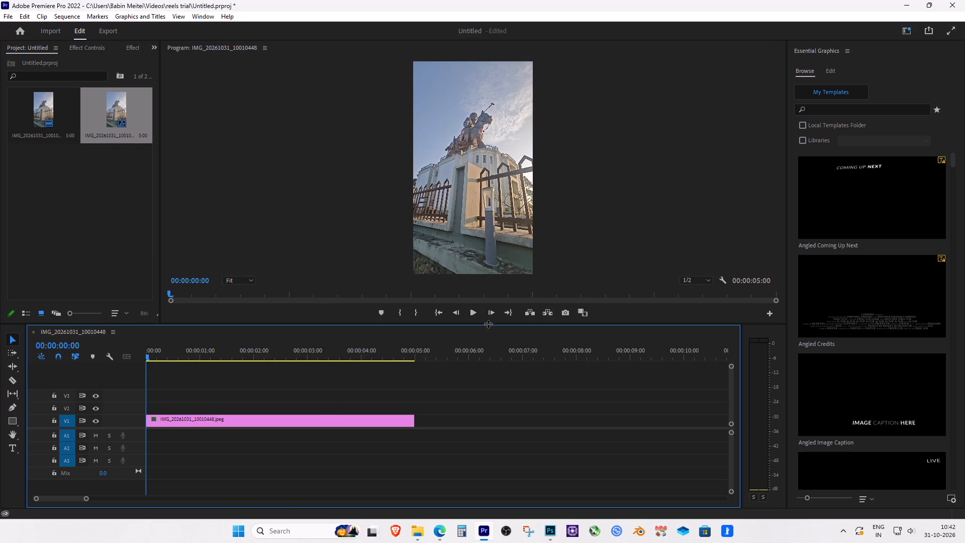
left_click_drag(313, 419, 309, 393)
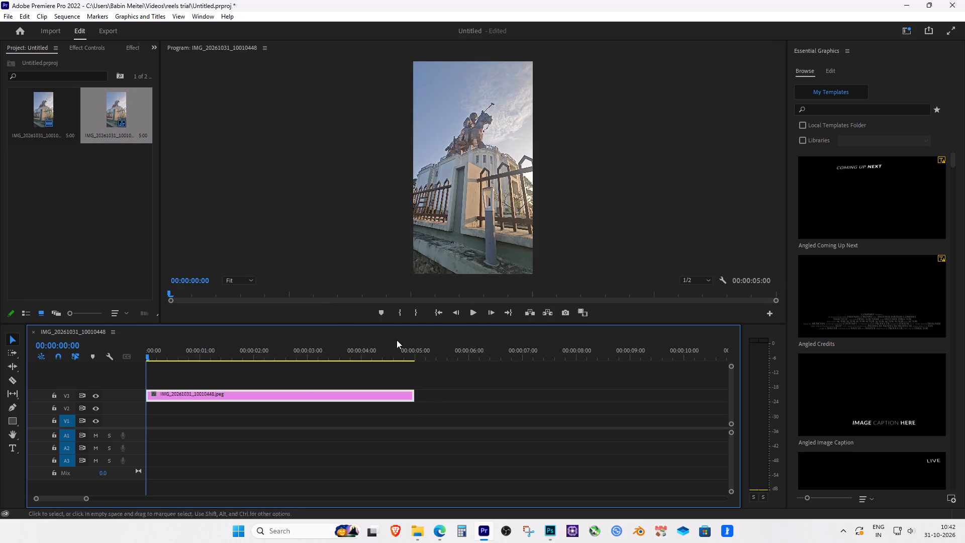
left_click_drag(447, 324, 457, 385)
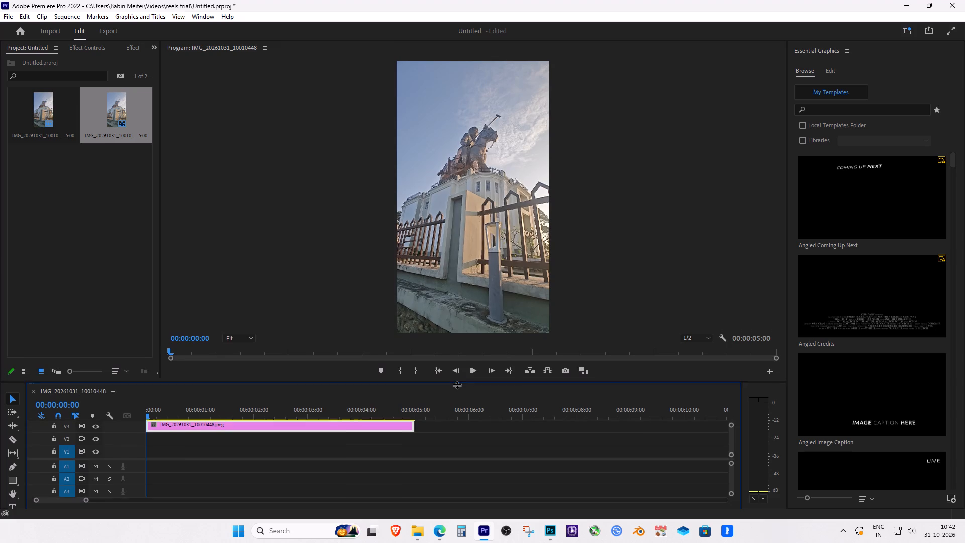
left_click_drag(457, 385, 457, 399)
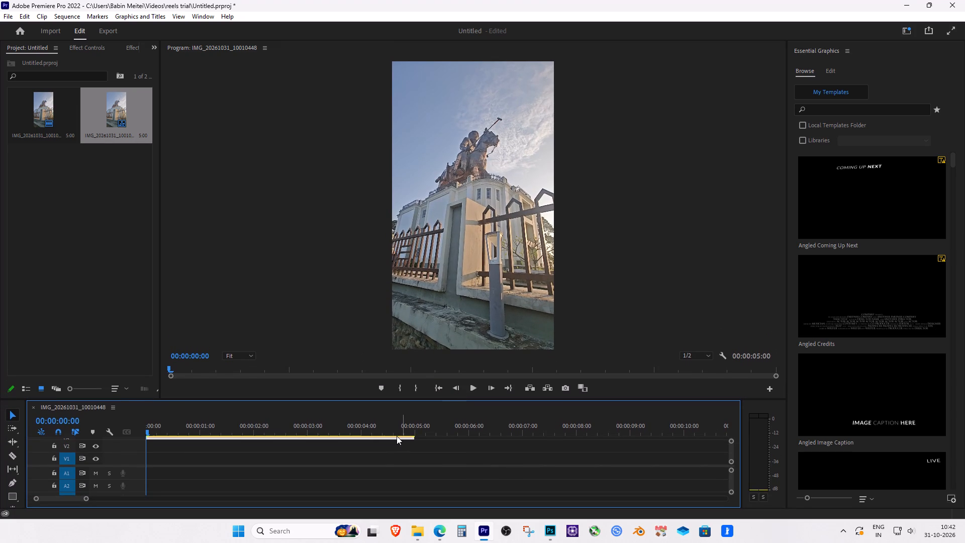
left_click_drag(395, 438, 393, 448)
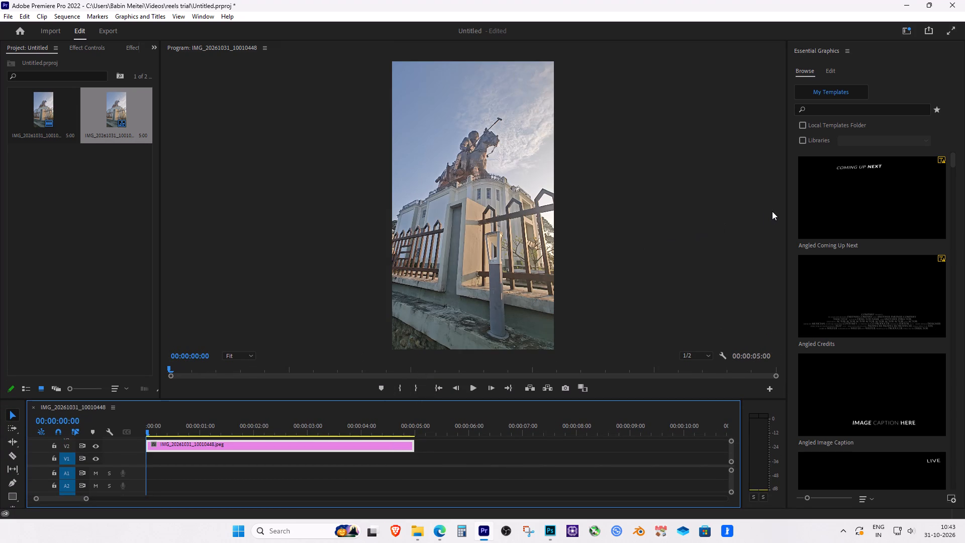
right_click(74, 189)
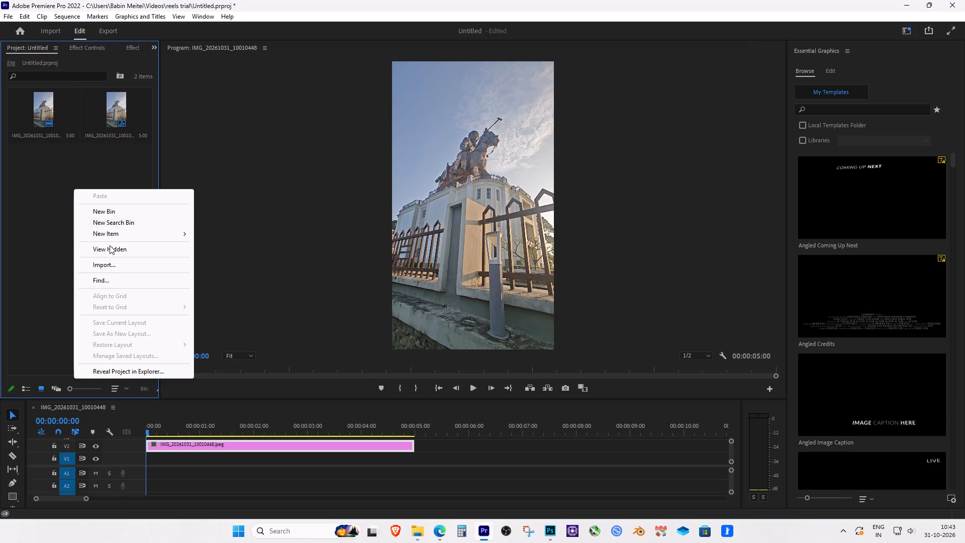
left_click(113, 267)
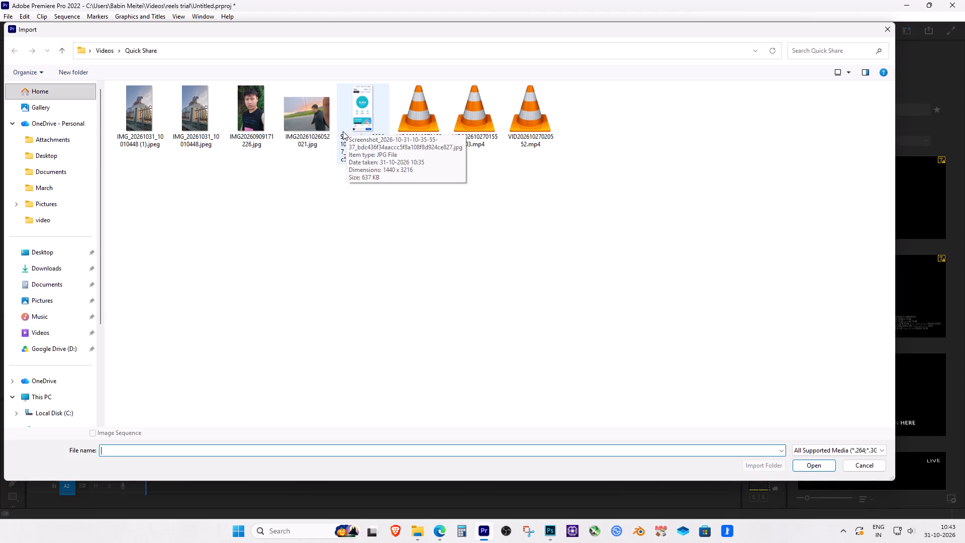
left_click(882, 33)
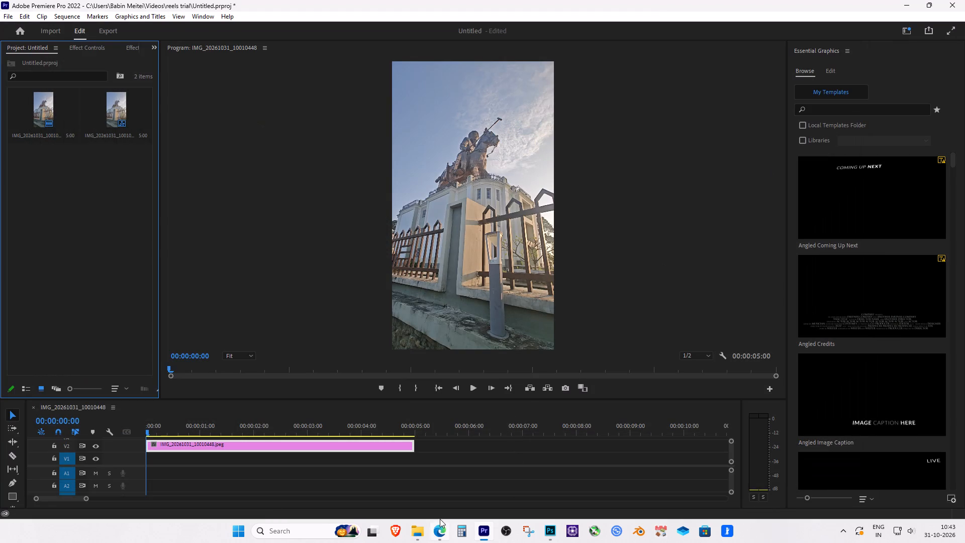
Import octoreels.png from the Downloads folder into the project.
right_click(104, 229)
left_click(140, 300)
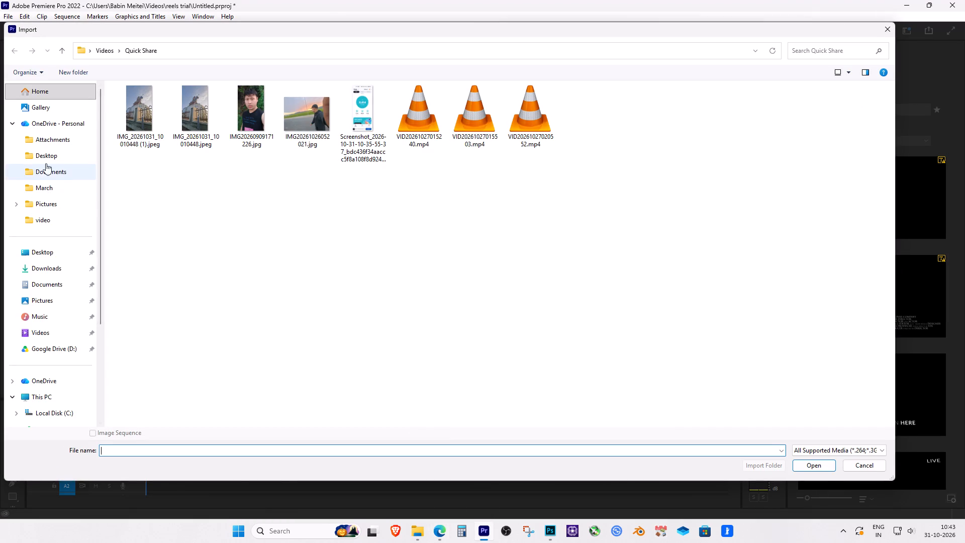
left_click(34, 263)
double_click(152, 118)
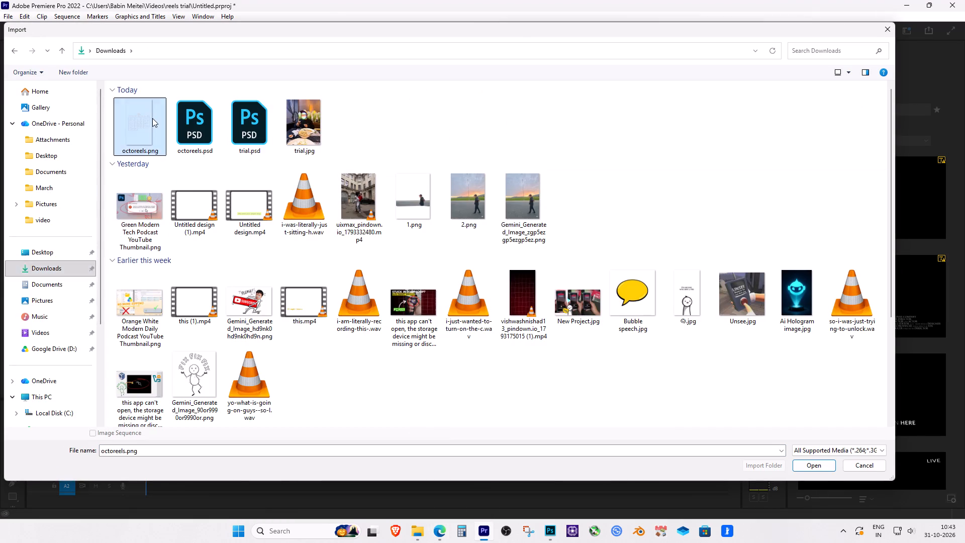
Place octoreels.png at the sequence start on track V2, with the photo clip directly beneath it on V1.
left_click_drag(51, 166, 198, 461)
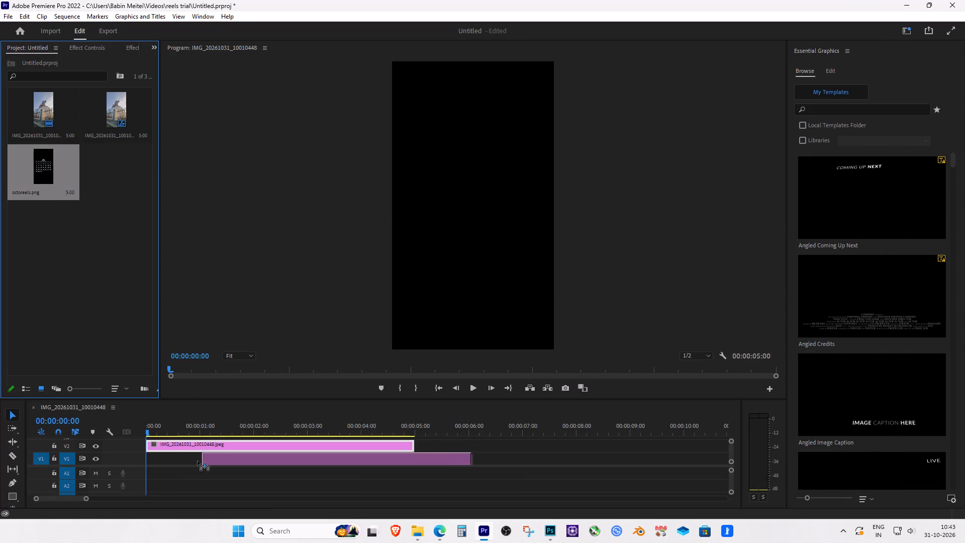
left_click_drag(198, 461, 150, 459)
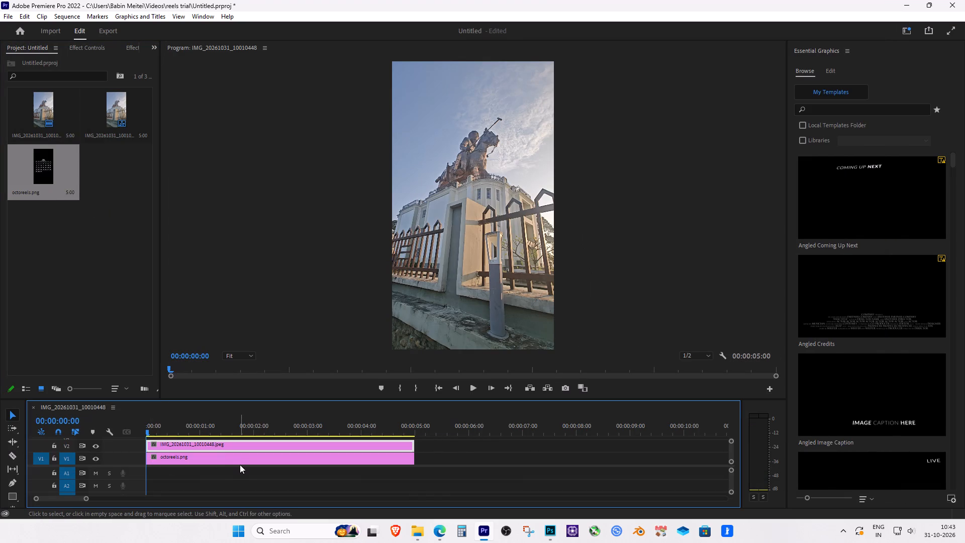
left_click_drag(242, 463, 575, 458)
left_click_drag(374, 443, 372, 460)
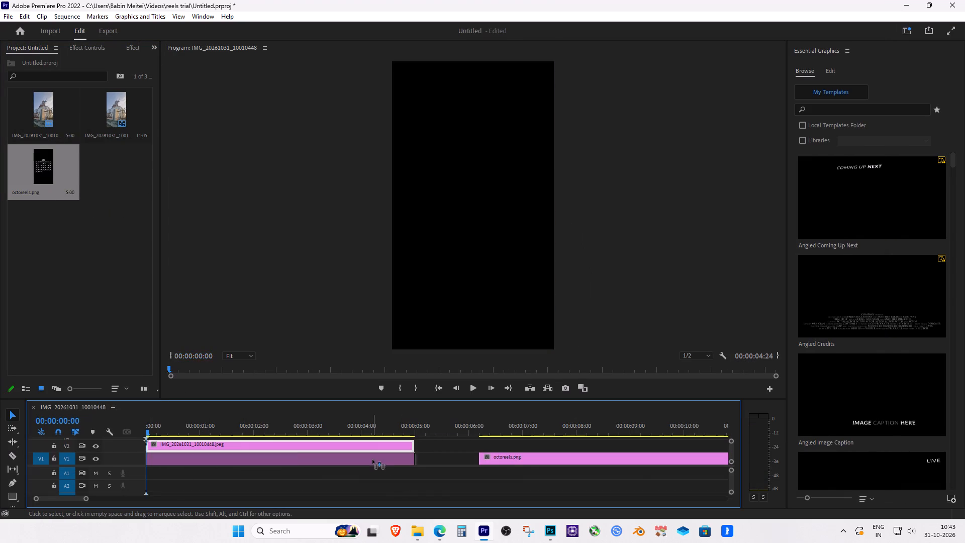
left_click_drag(372, 460, 372, 460)
left_click_drag(536, 457, 178, 444)
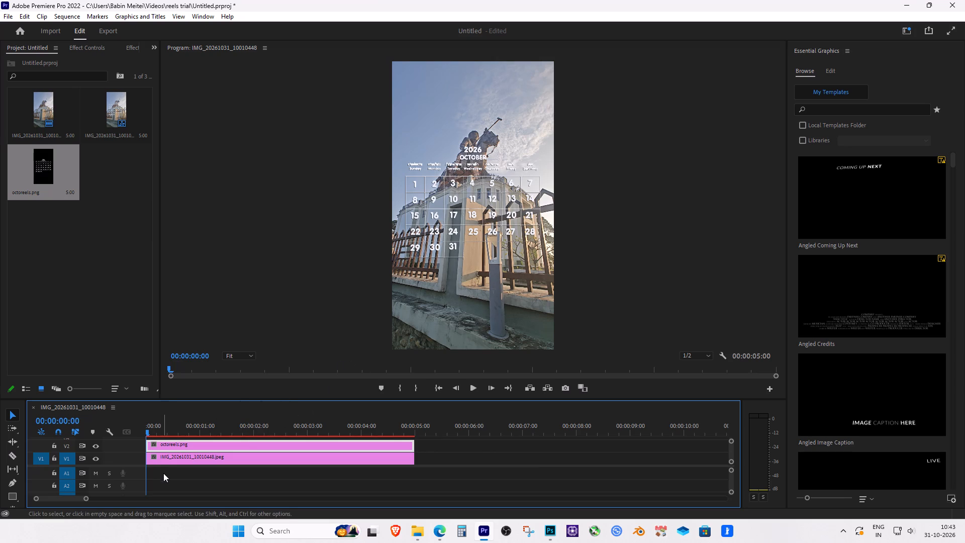
Import the Screenshot_2026-10-31 image from the Quick Share folder in Videos into the project.
right_click(53, 257)
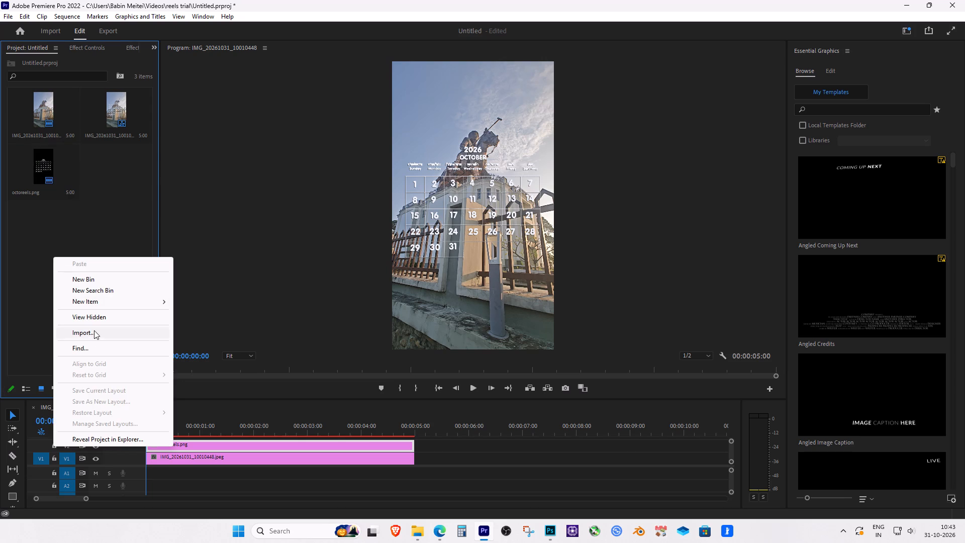
left_click(94, 330)
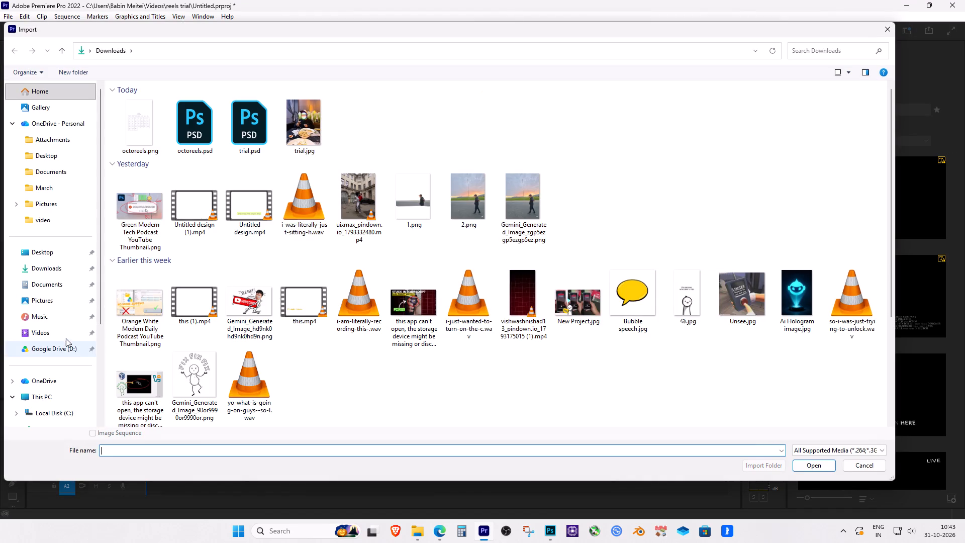
left_click(53, 334)
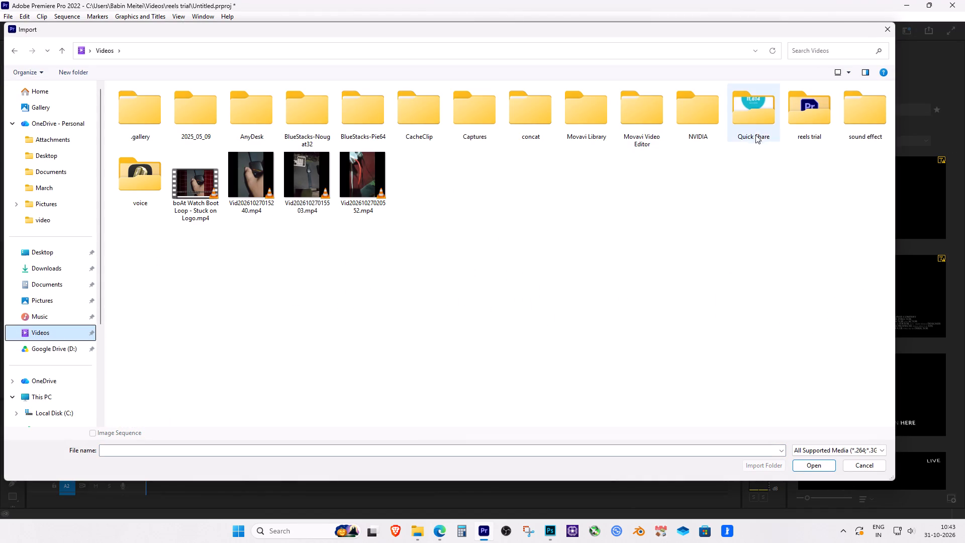
double_click(762, 127)
double_click(365, 114)
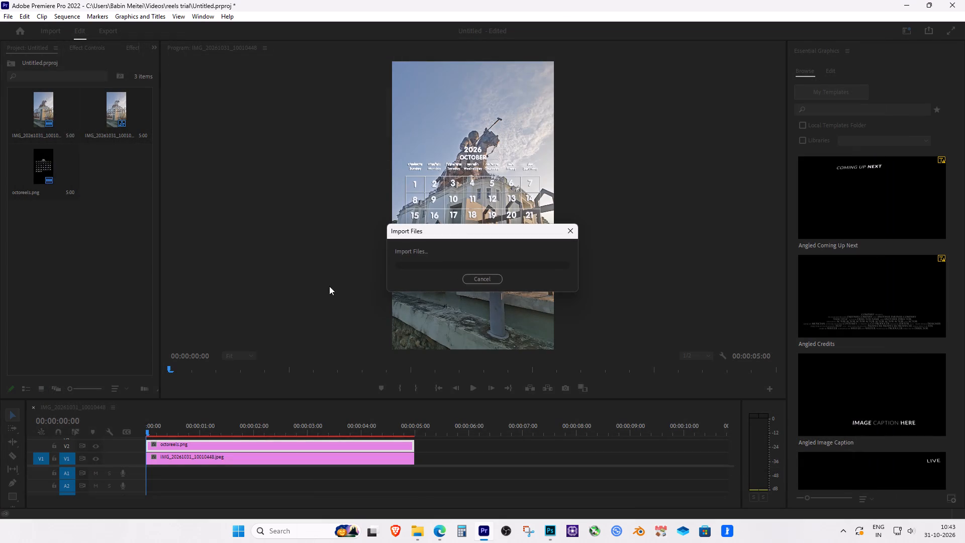
Place the screenshot image on track V1 after the photo clip, starting at about 00:00:05:10.
left_click_drag(115, 170, 138, 467)
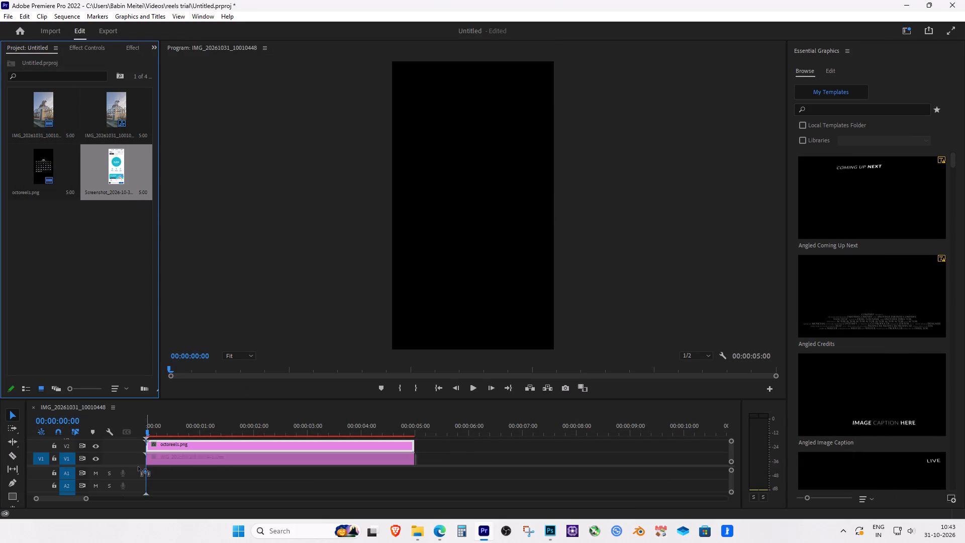
left_click_drag(138, 467, 463, 456)
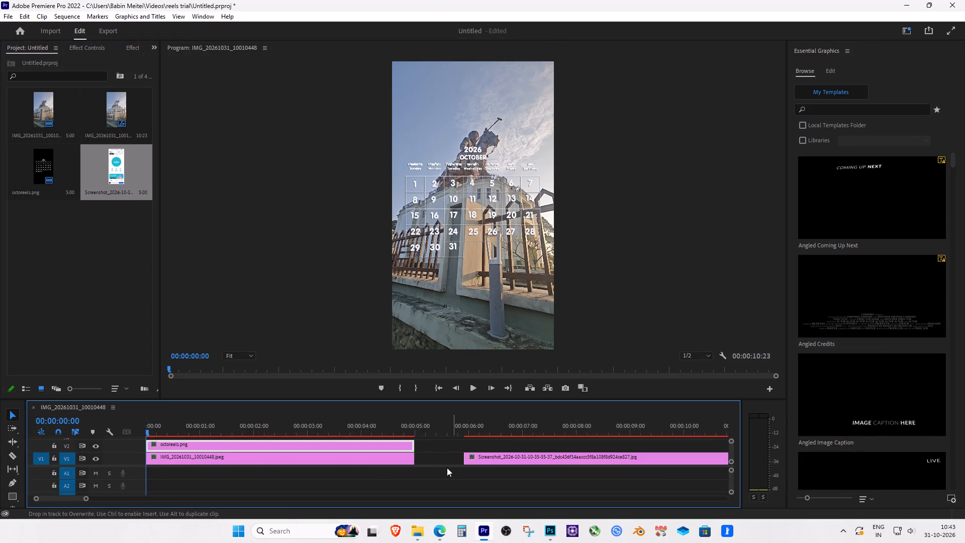
left_click(444, 469)
left_click_drag(518, 460, 491, 462)
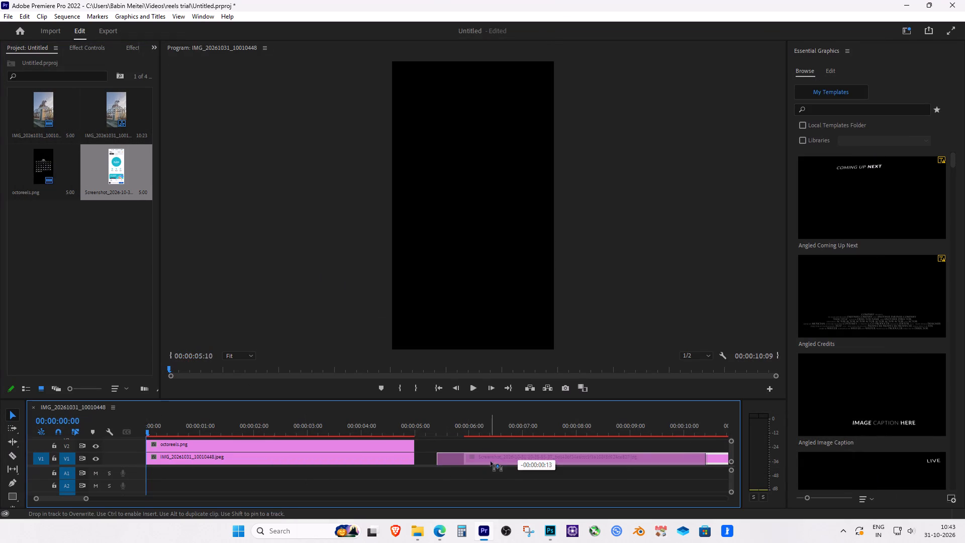
left_click_drag(491, 462, 490, 461)
Add one new video track directly above V1.
right_click(128, 458)
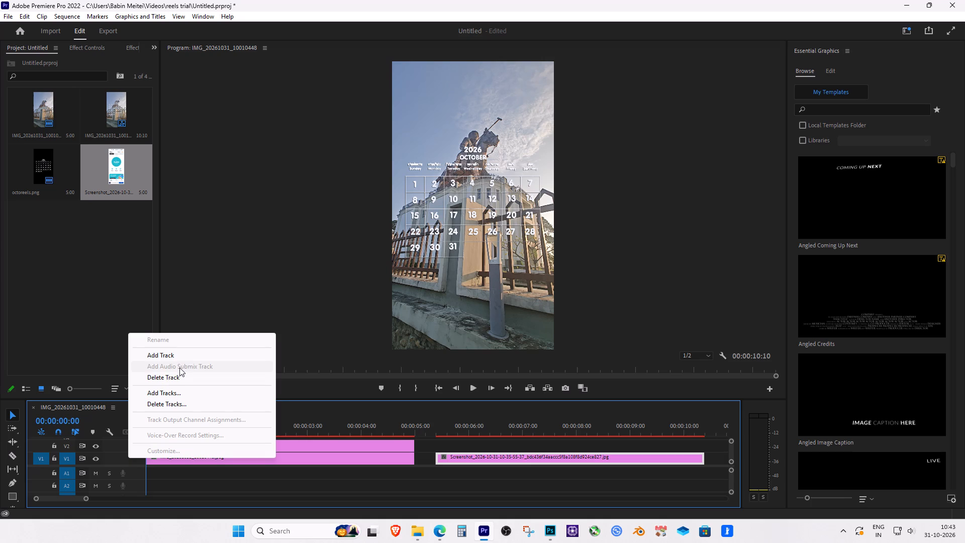
left_click(131, 472)
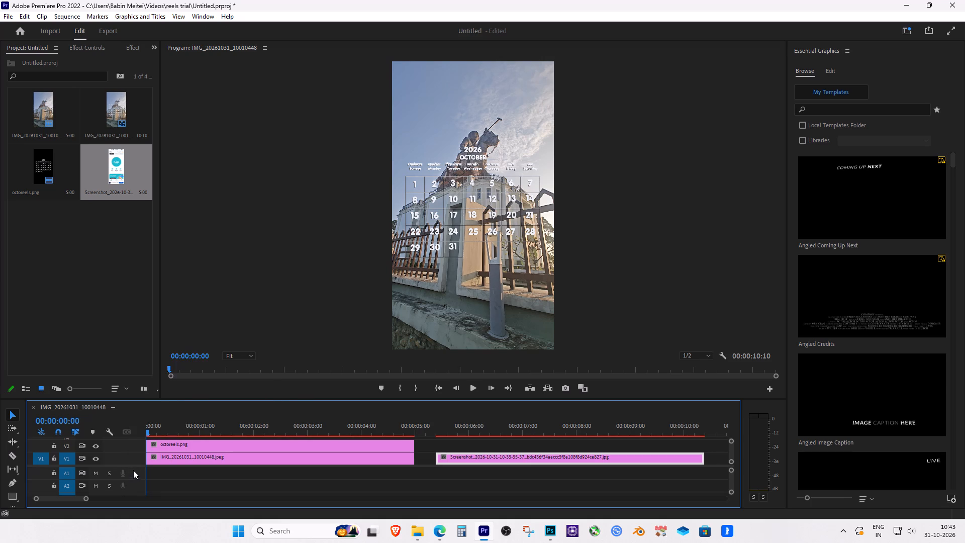
right_click(140, 454)
right_click(135, 458)
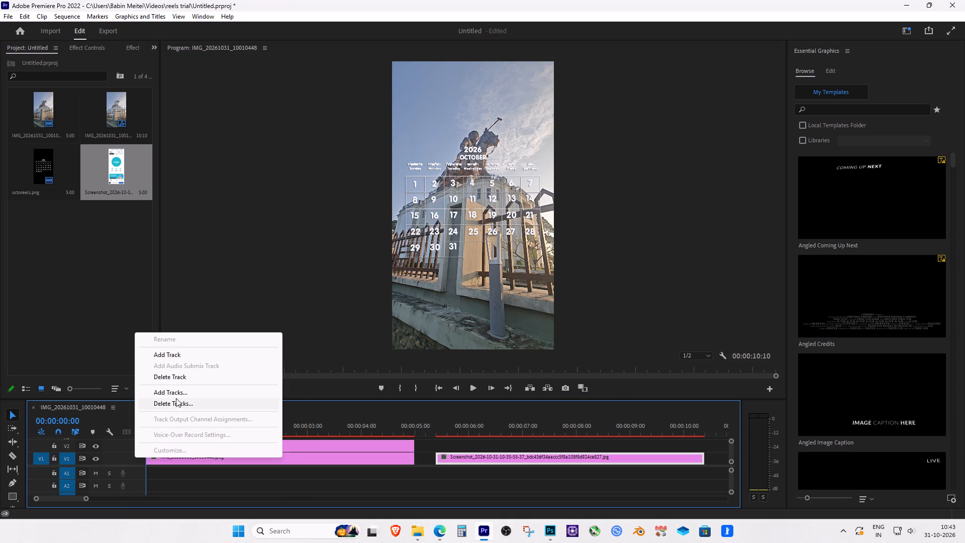
left_click(203, 355)
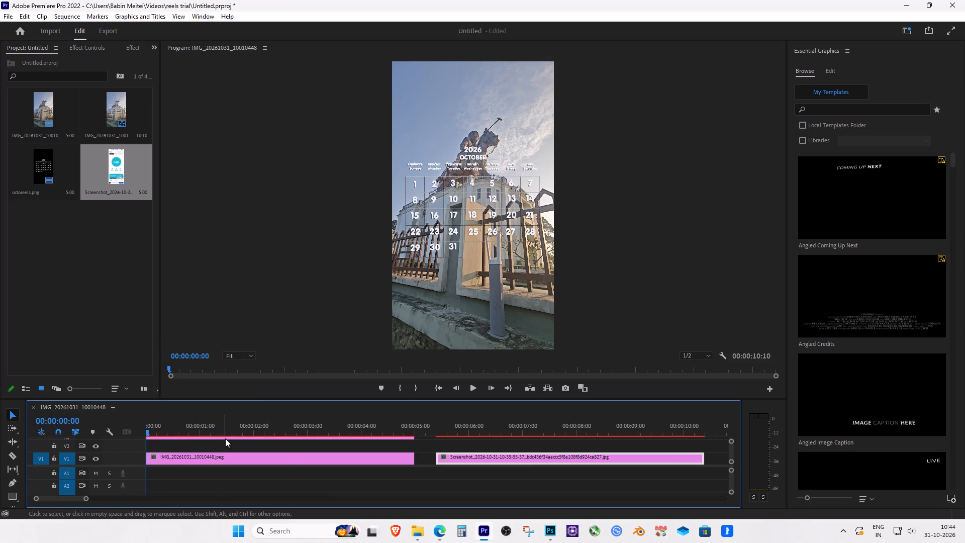
Move the octoreels.png clip down to track V2, directly above the photo clip at the sequence start.
left_click_drag(233, 436, 272, 449)
scroll(442, 452, "up", 2)
scroll(372, 445, "up", 2)
scroll(415, 445, "down", 2)
scroll(415, 445, "up", 4)
left_click(379, 436)
left_click_drag(383, 438, 378, 447)
Move the screenshot clip on V1 closer to the photo clip, starting at about 00:00:05:03.
left_click_drag(495, 457, 428, 473)
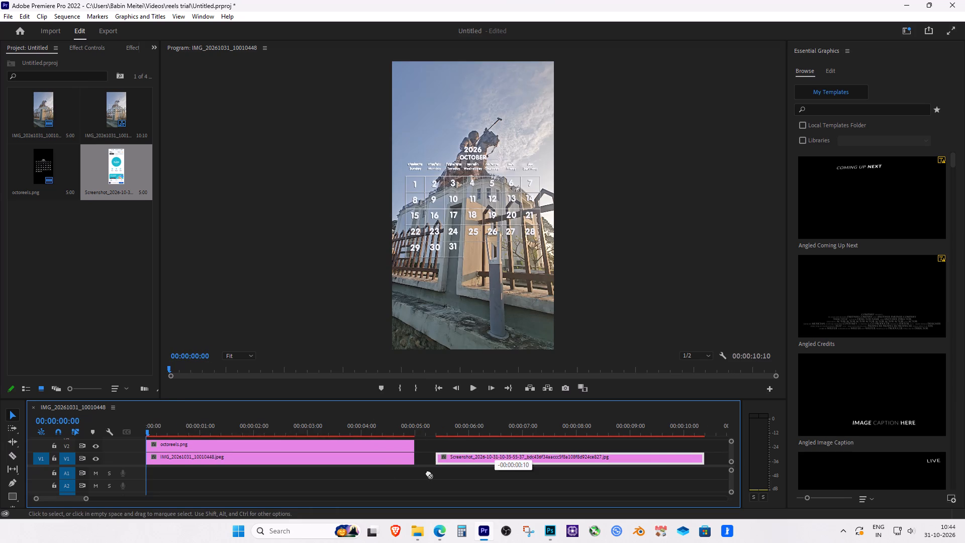
left_click_drag(428, 473, 480, 469)
Add one video track after Video 4 and one standard audio track after Audio 3.
right_click(138, 472)
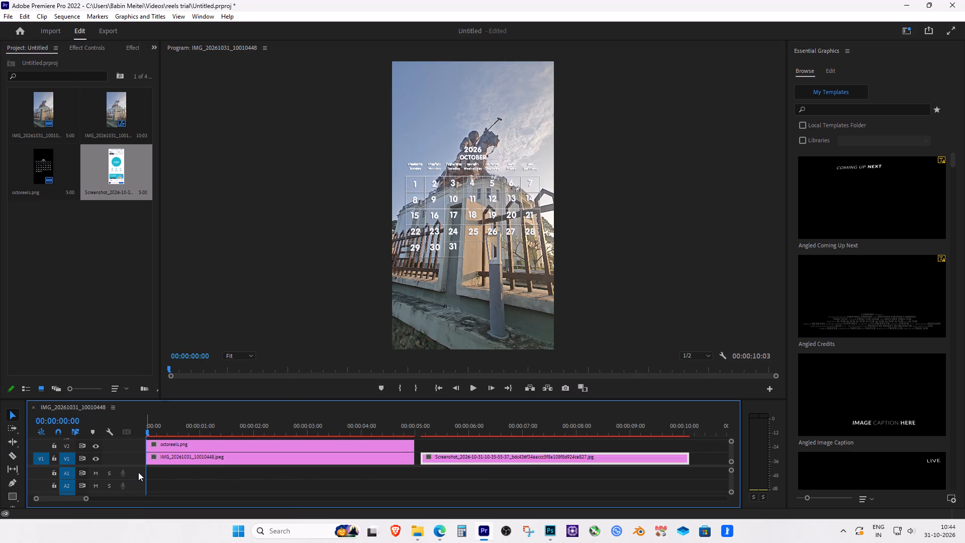
left_click(178, 409)
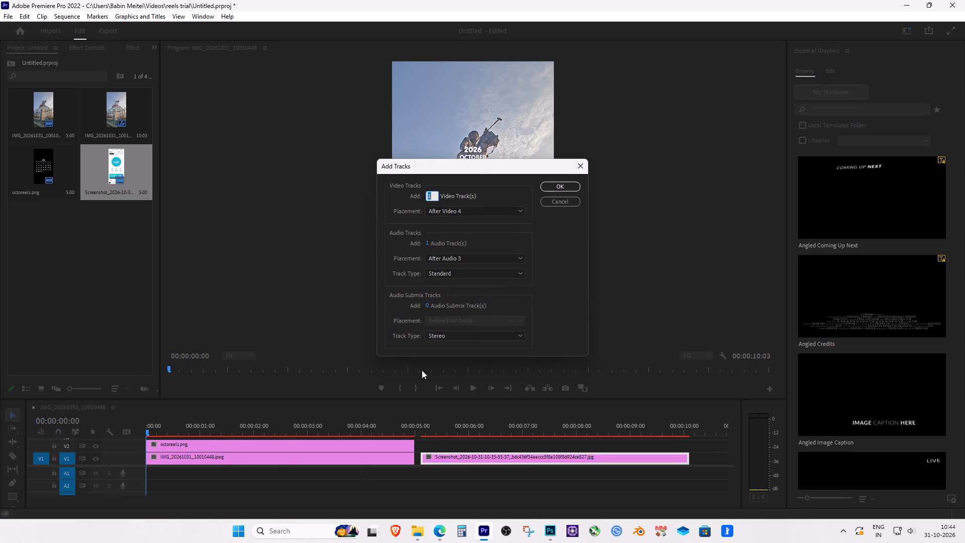
left_click(562, 190)
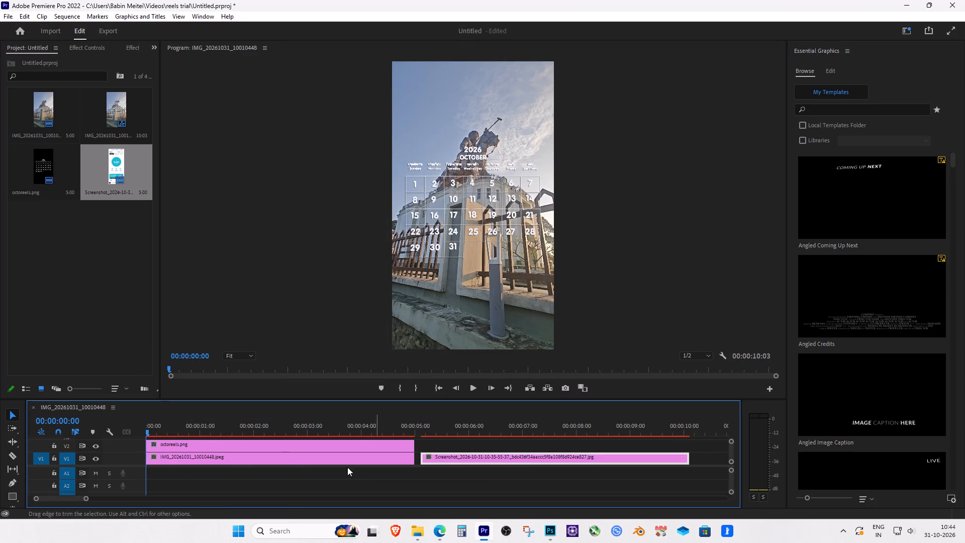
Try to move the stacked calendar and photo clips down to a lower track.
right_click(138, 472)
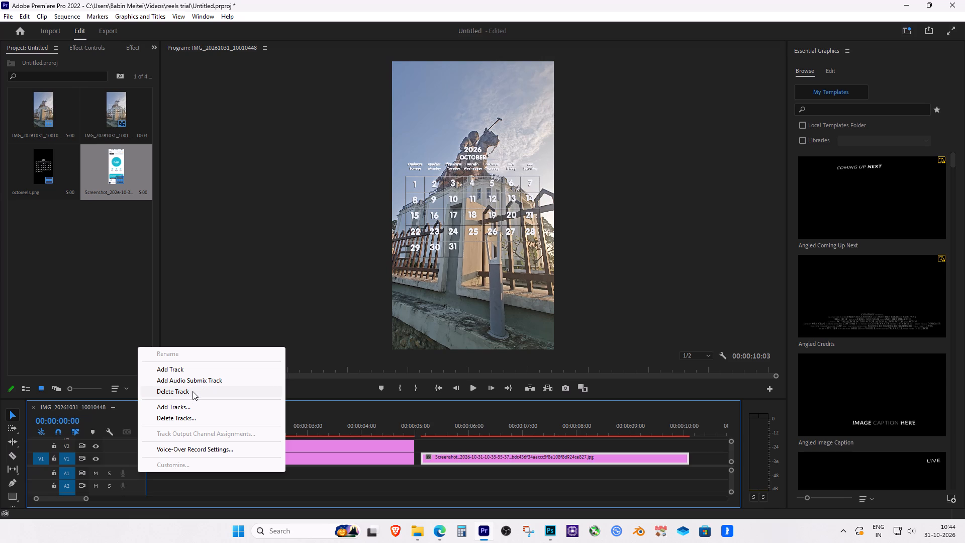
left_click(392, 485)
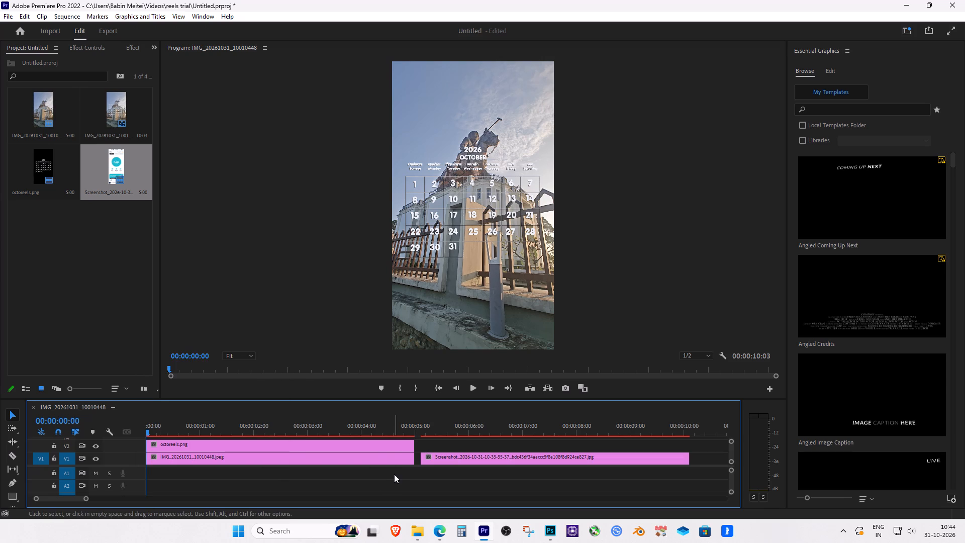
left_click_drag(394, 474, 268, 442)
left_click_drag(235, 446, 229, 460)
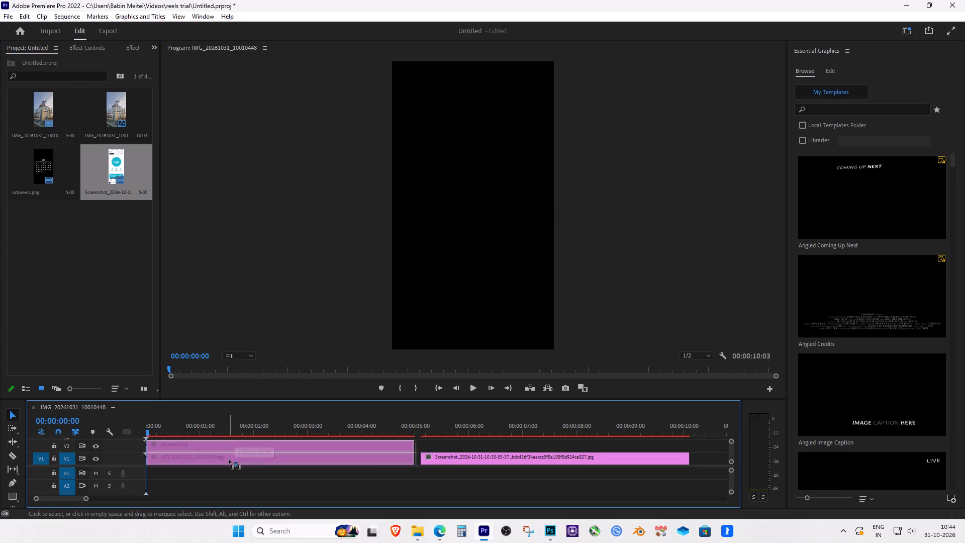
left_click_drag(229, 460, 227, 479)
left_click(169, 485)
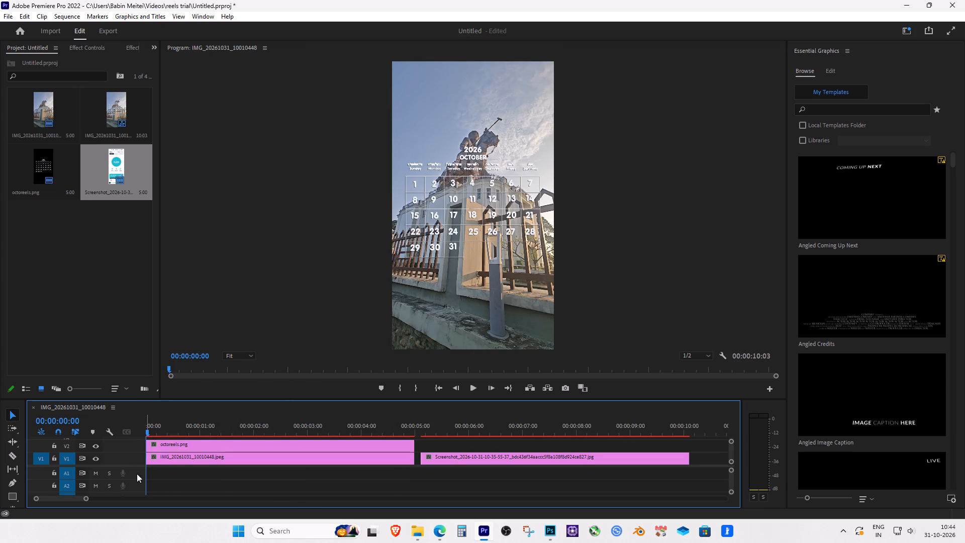
Delete the extra audio tracks one by one, leaving only A1.
right_click(137, 471)
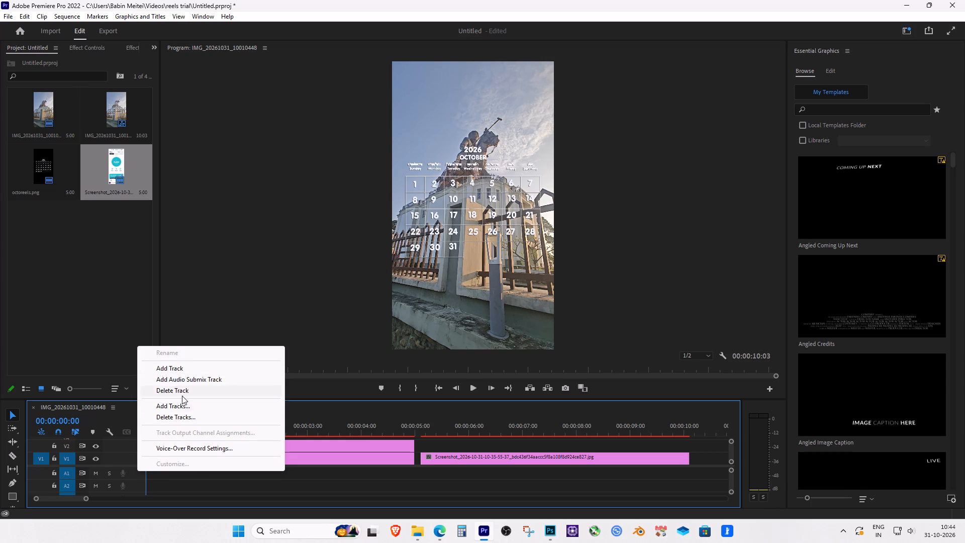
left_click(182, 396)
right_click(141, 469)
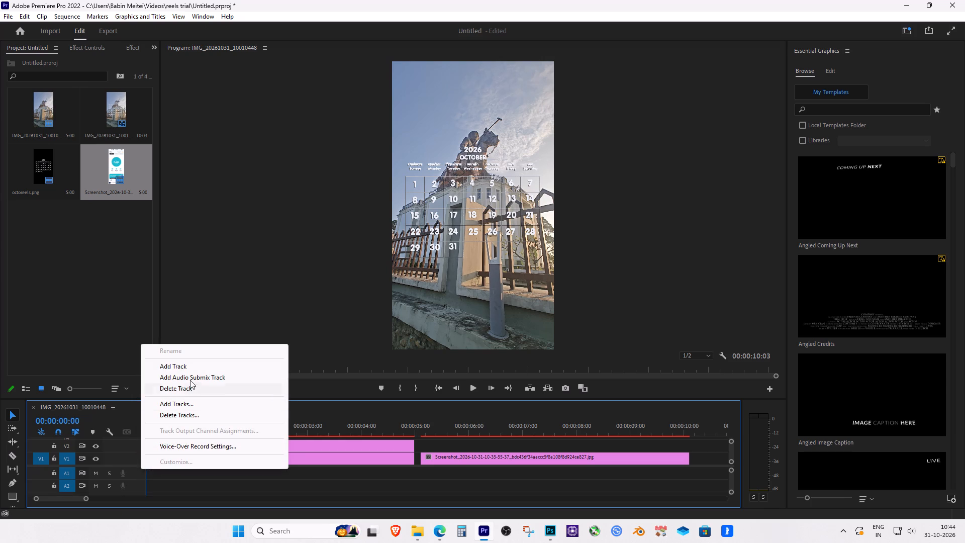
left_click(190, 390)
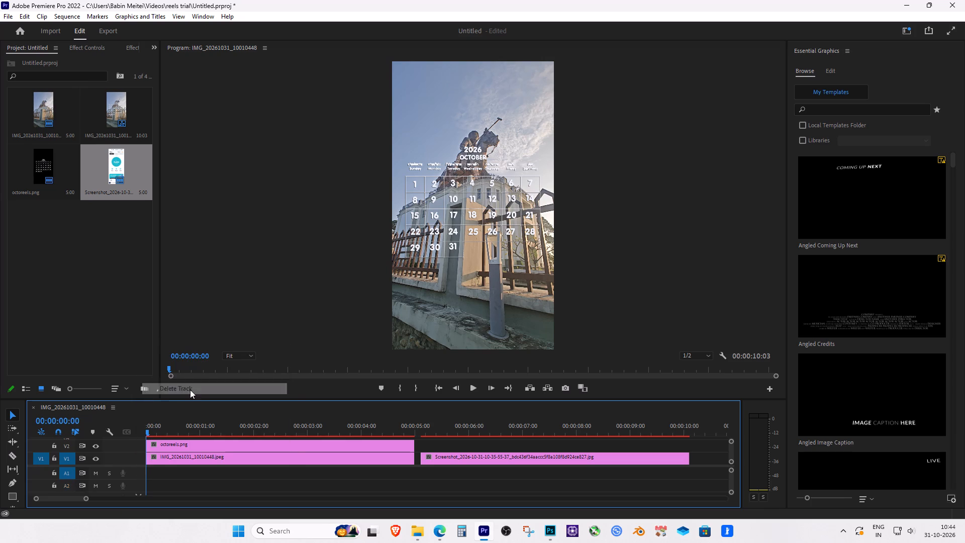
right_click(138, 468)
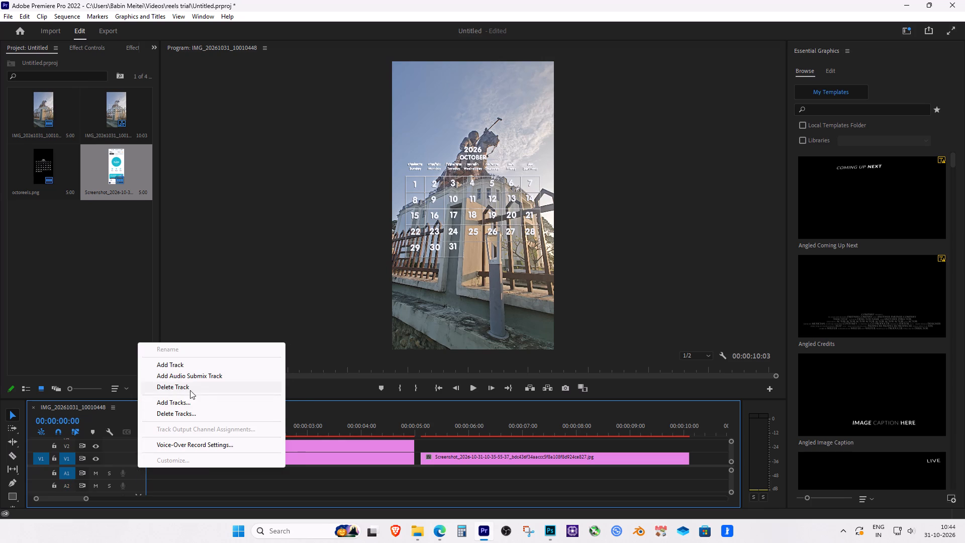
left_click(190, 390)
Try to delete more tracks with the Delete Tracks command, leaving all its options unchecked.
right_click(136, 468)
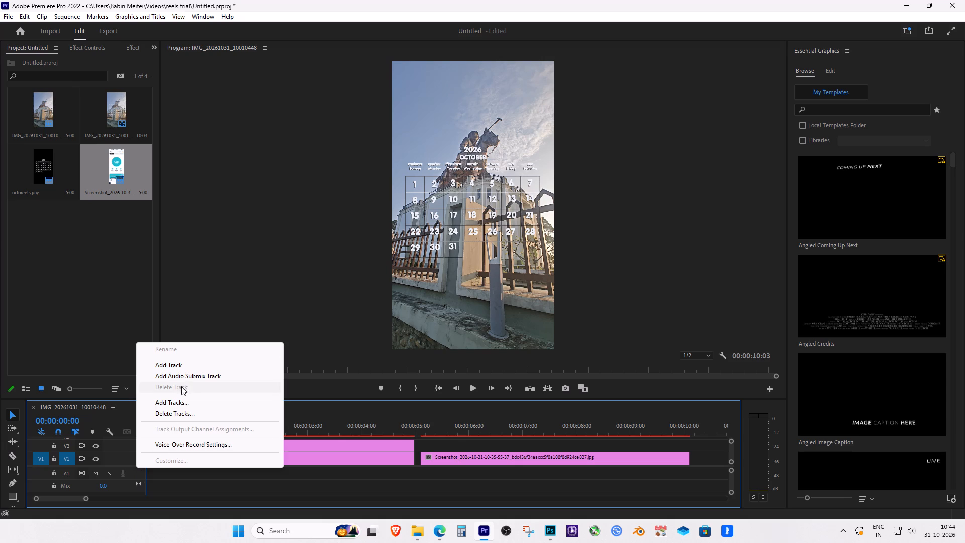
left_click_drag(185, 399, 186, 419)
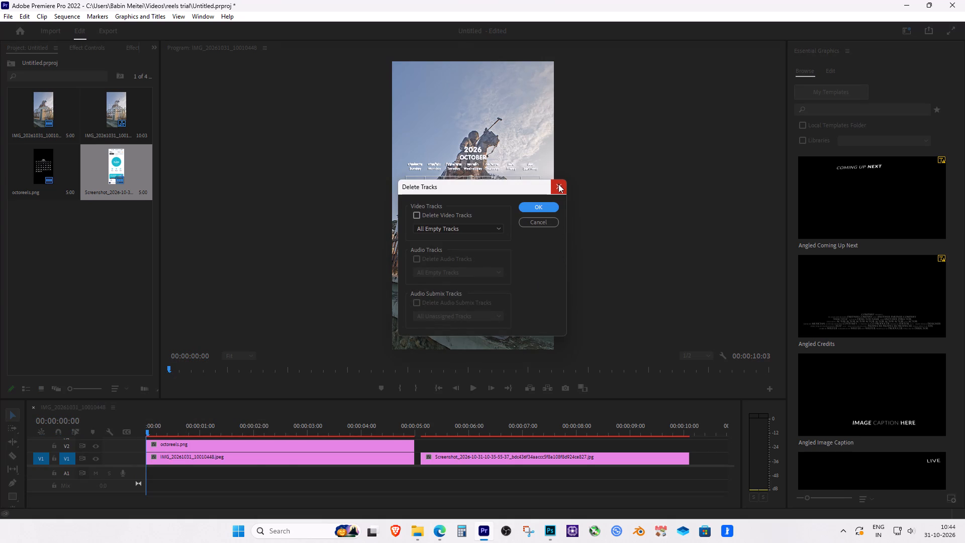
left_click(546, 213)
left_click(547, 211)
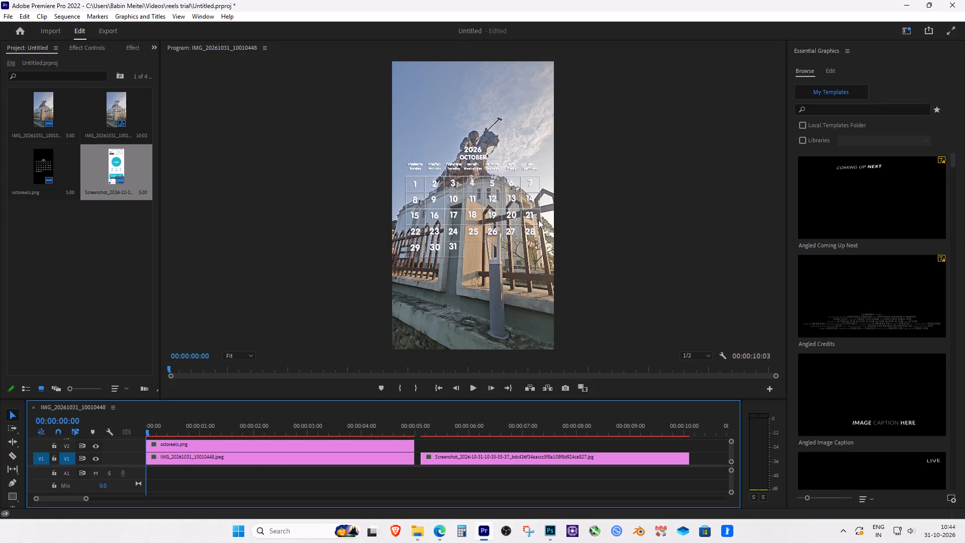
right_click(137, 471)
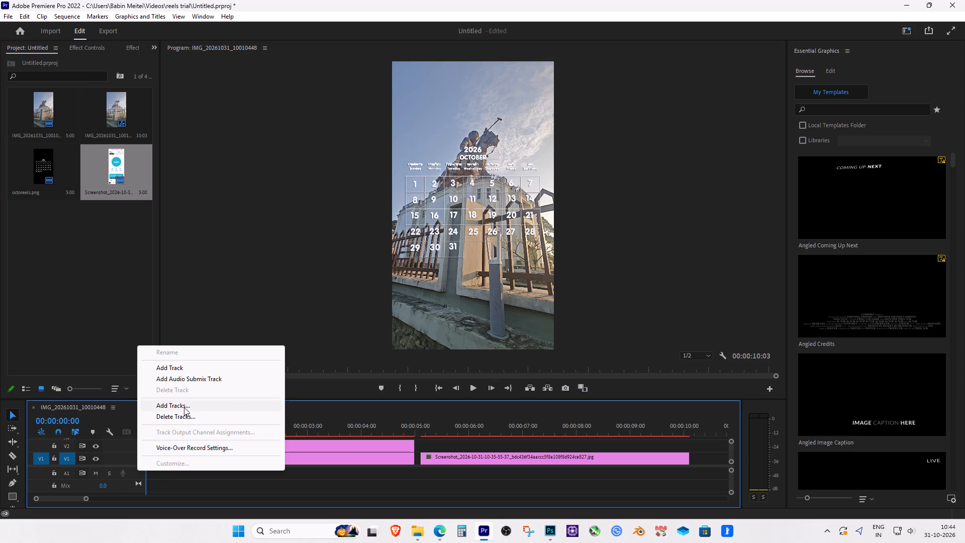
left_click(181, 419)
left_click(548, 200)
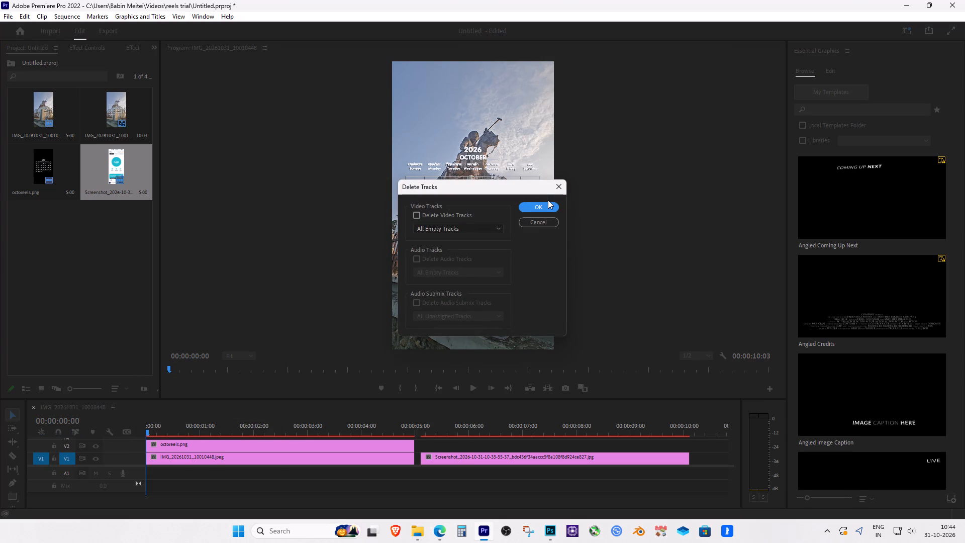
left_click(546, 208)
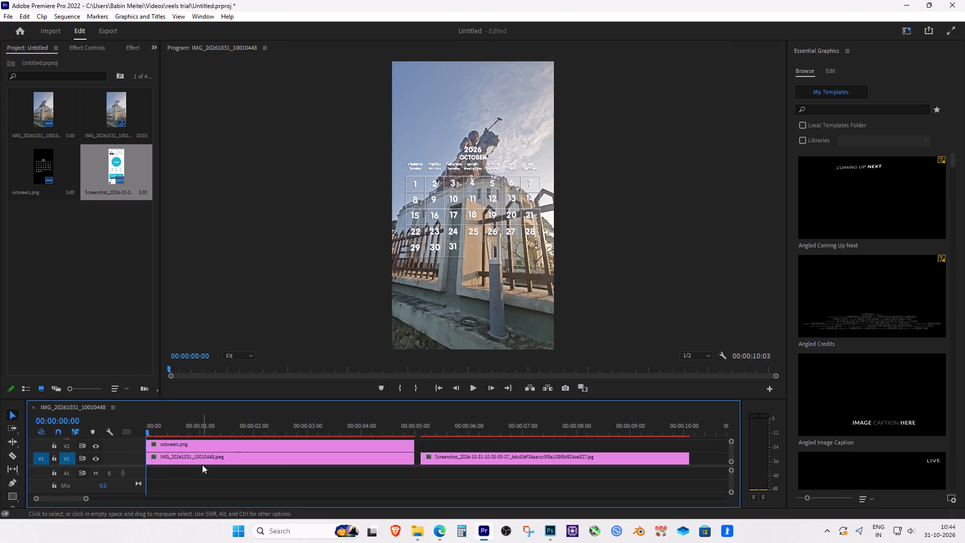
Select the stacked photo and octoreels.png clips and move both up one track, putting the photo on V2.
left_click_drag(217, 479, 193, 449)
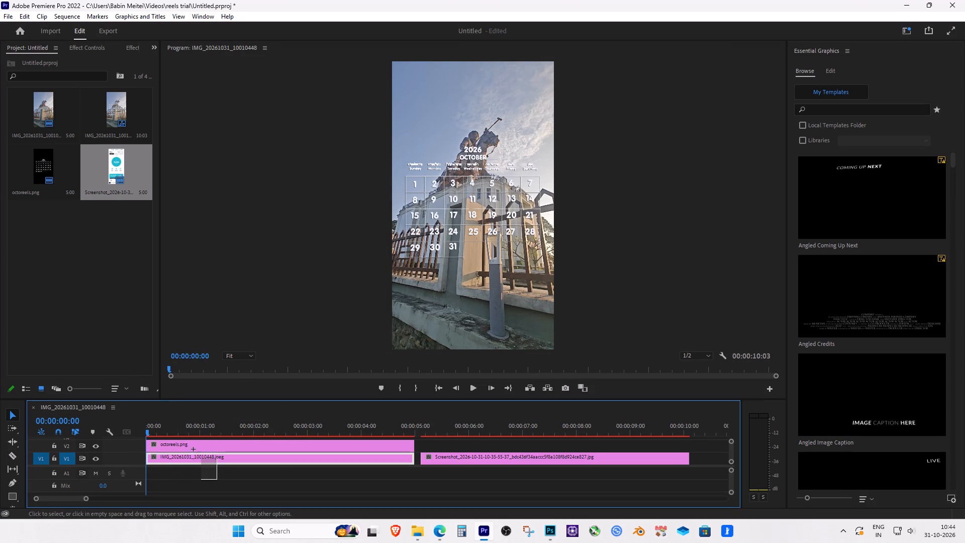
left_click_drag(193, 449, 190, 446)
left_click(187, 446)
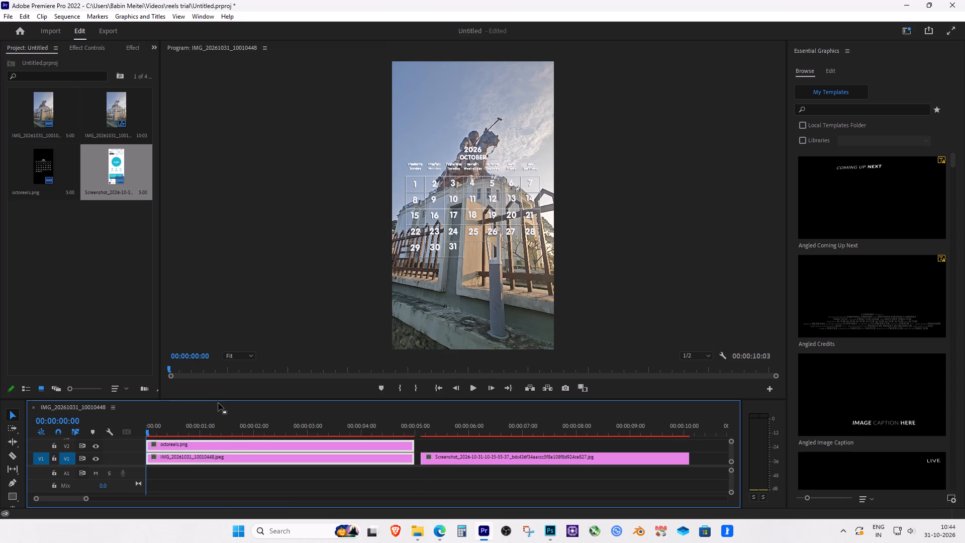
left_click(225, 443)
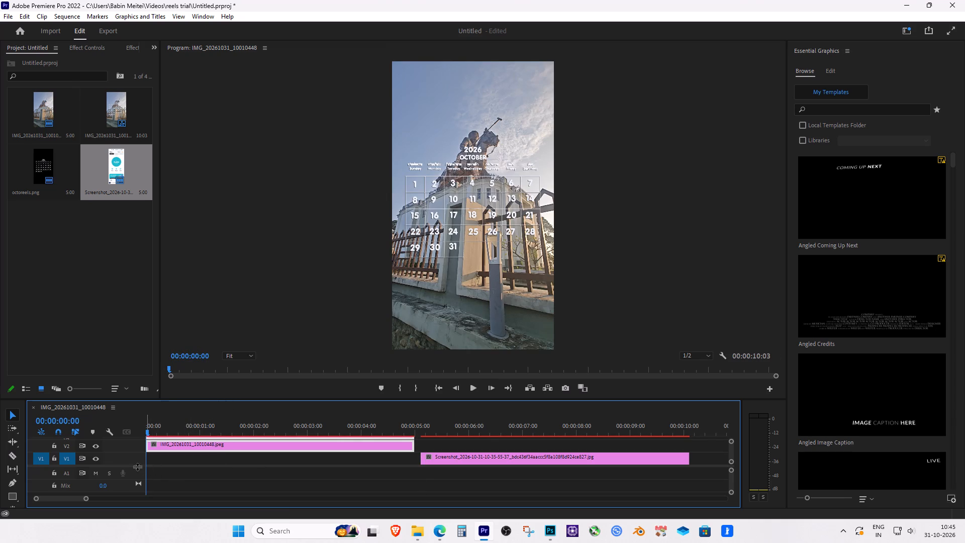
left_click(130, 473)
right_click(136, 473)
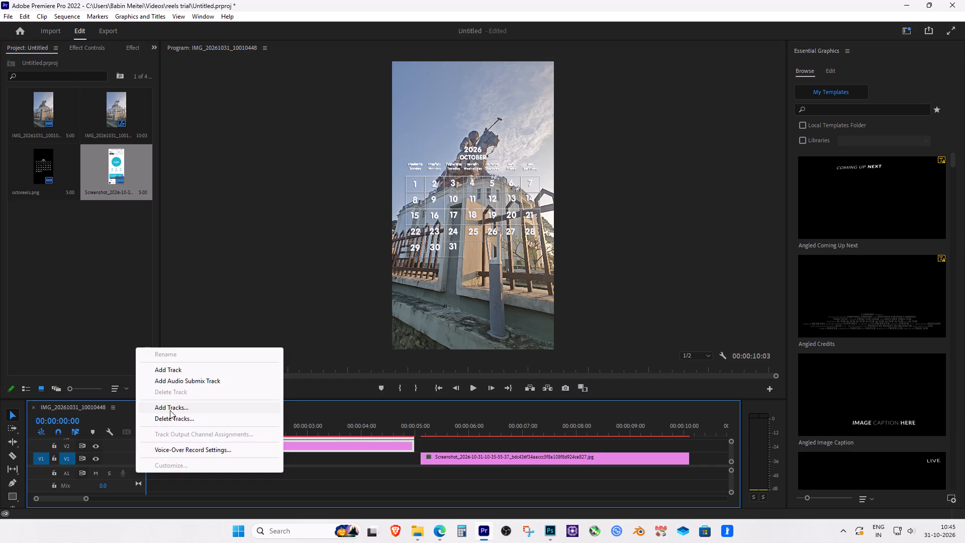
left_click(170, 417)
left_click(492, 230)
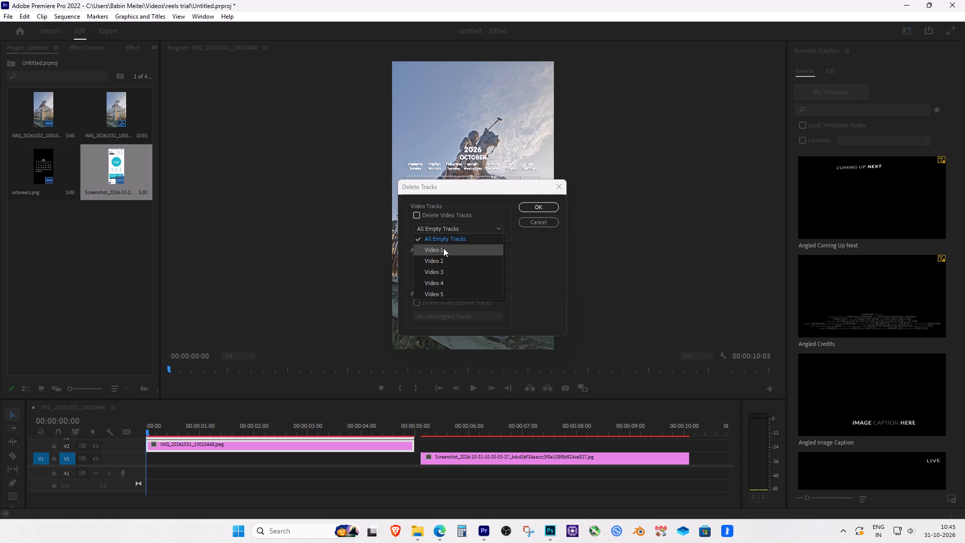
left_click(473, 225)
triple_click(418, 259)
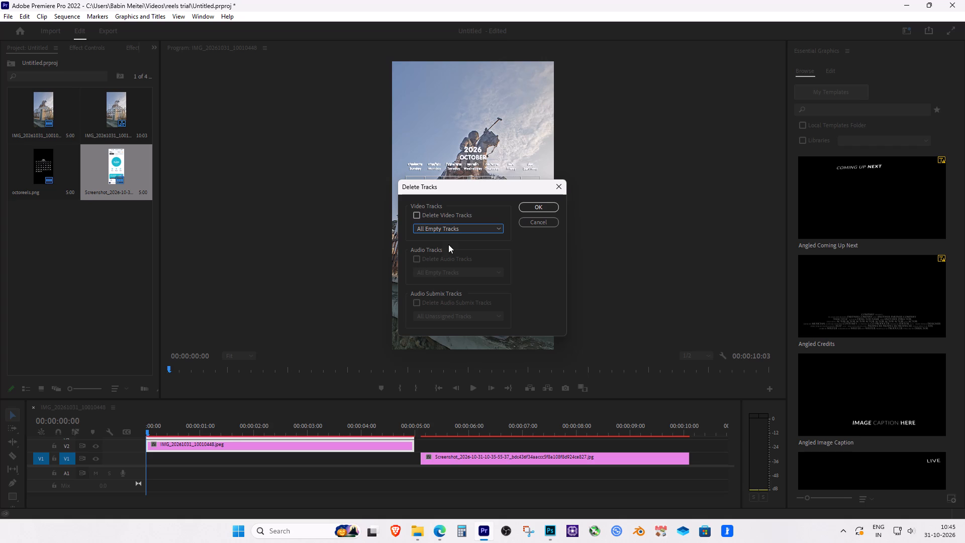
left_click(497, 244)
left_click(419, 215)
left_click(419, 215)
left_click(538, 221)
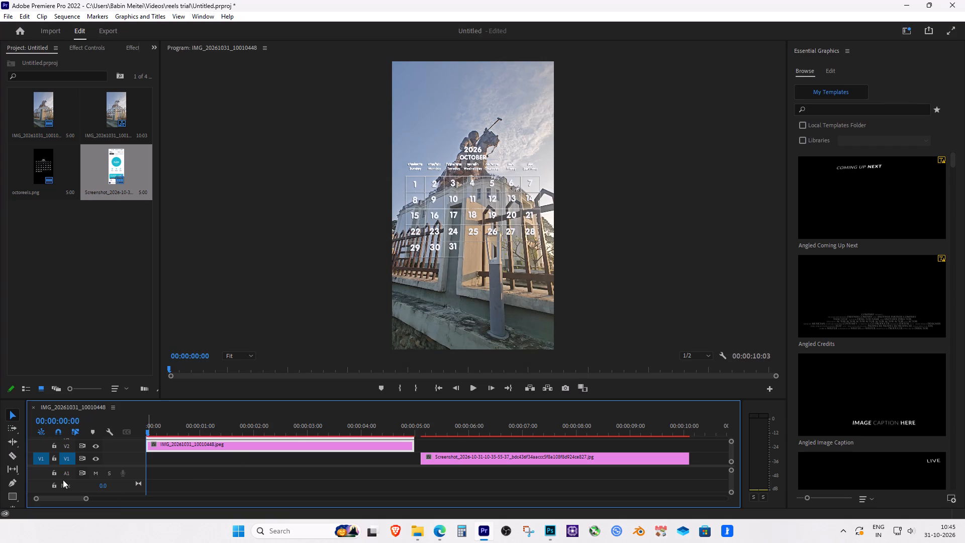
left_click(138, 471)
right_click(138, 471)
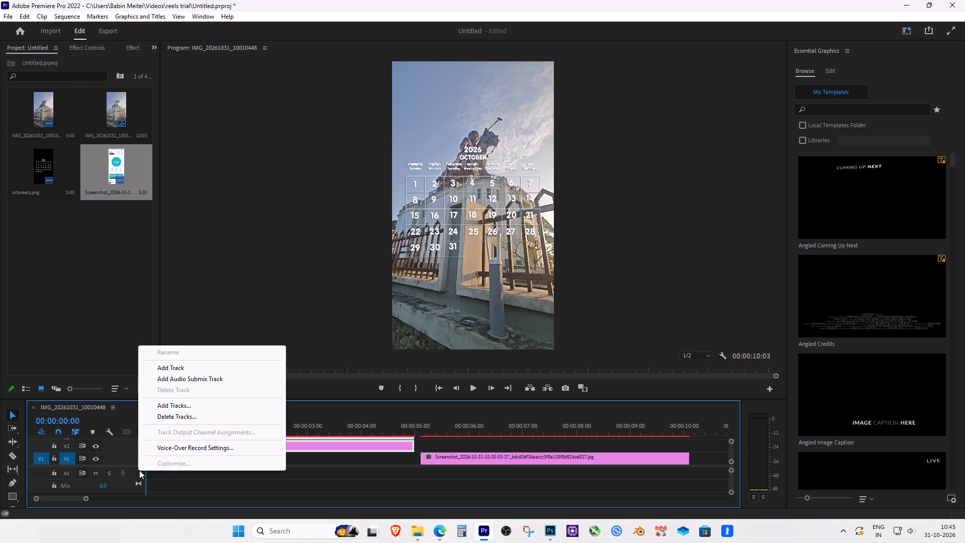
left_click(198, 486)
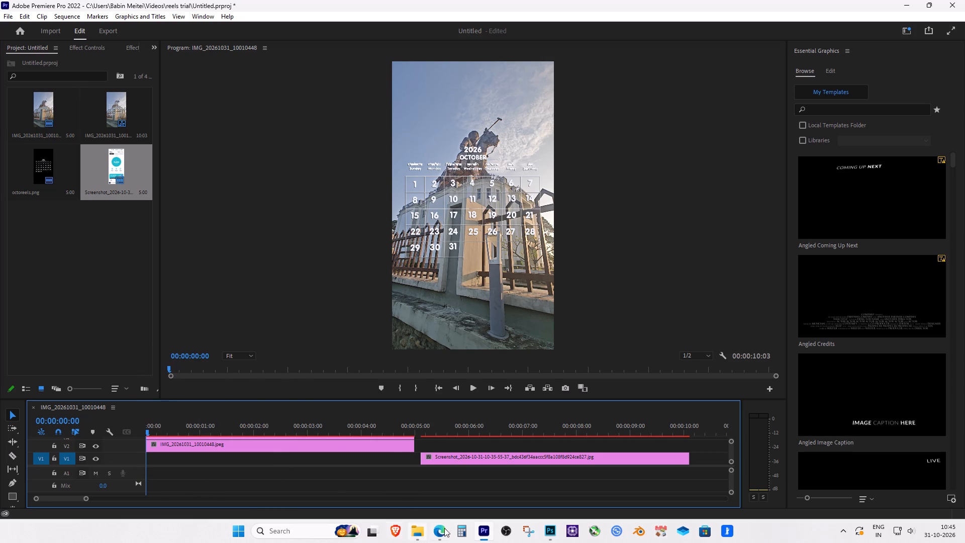
Switch to the Edge browser and search YouTube for "how to delete audio track in peremiere pro".
left_click(447, 528)
left_click(57, 1)
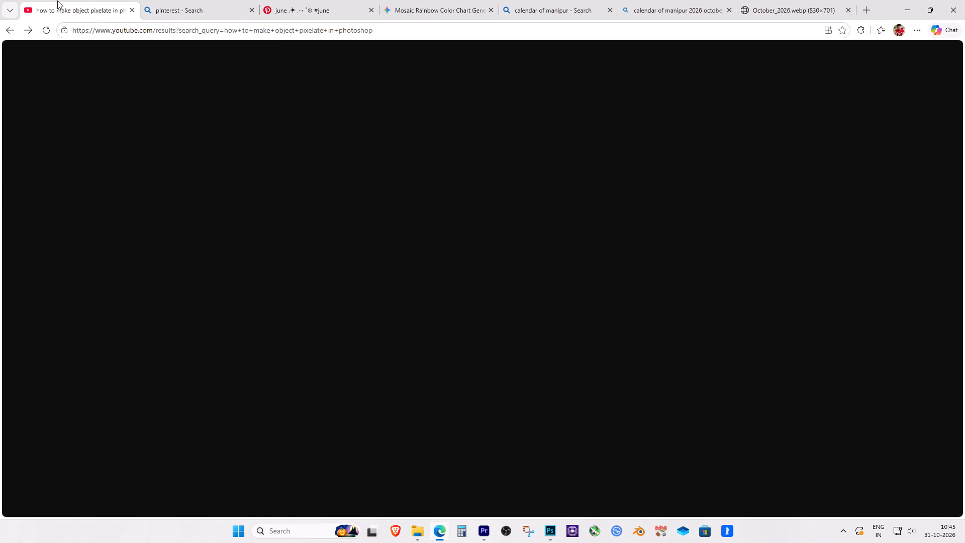
left_click_drag(476, 50, 475, 51)
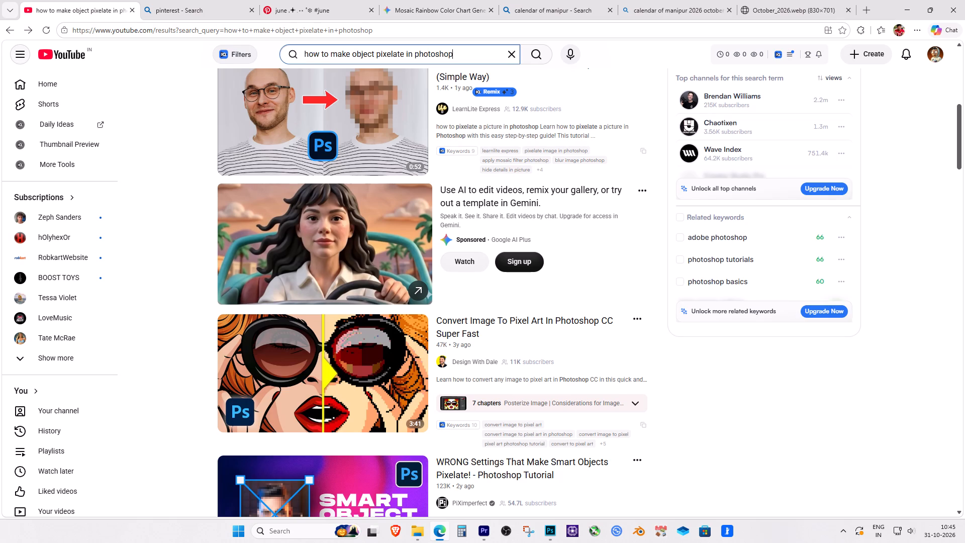
left_click_drag(475, 51, 251, 39)
type("how to delte")
key("space")
key("BackSpace")
key("BackSpace")
key("BackSpace")
type("ete audio track in")
key("space")
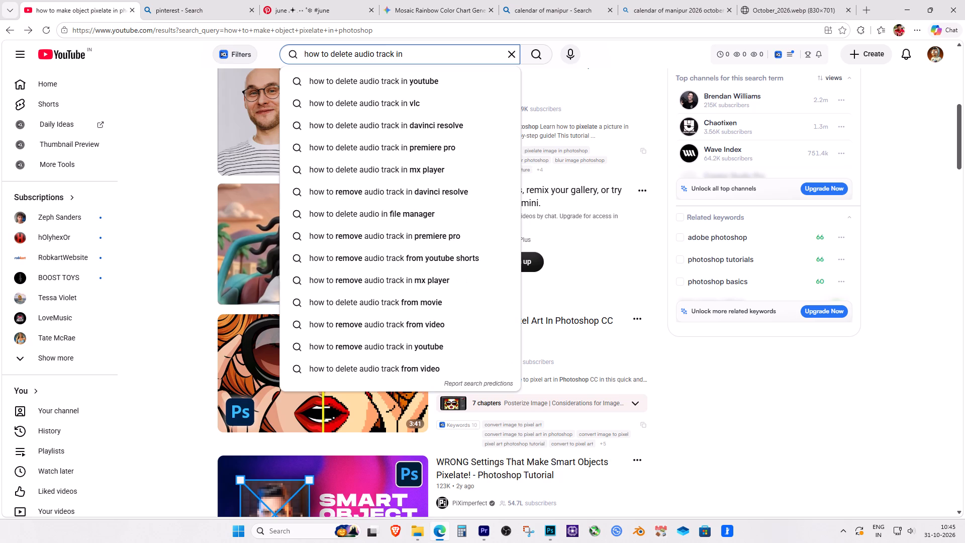
type("peremiere pro")
key("Return")
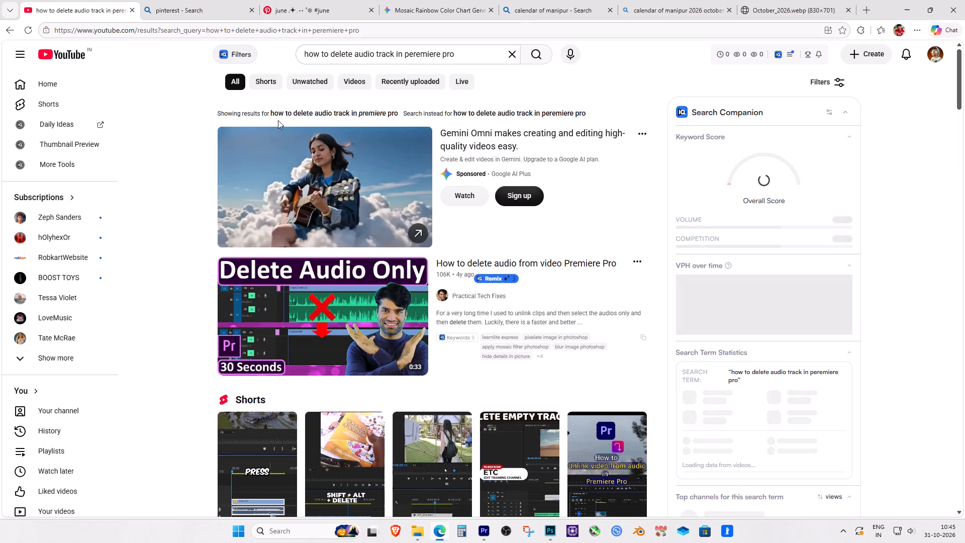
Watch the tutorial "How to delete audio from video Premiere Pro" and look through its comments and related videos.
left_click(353, 343)
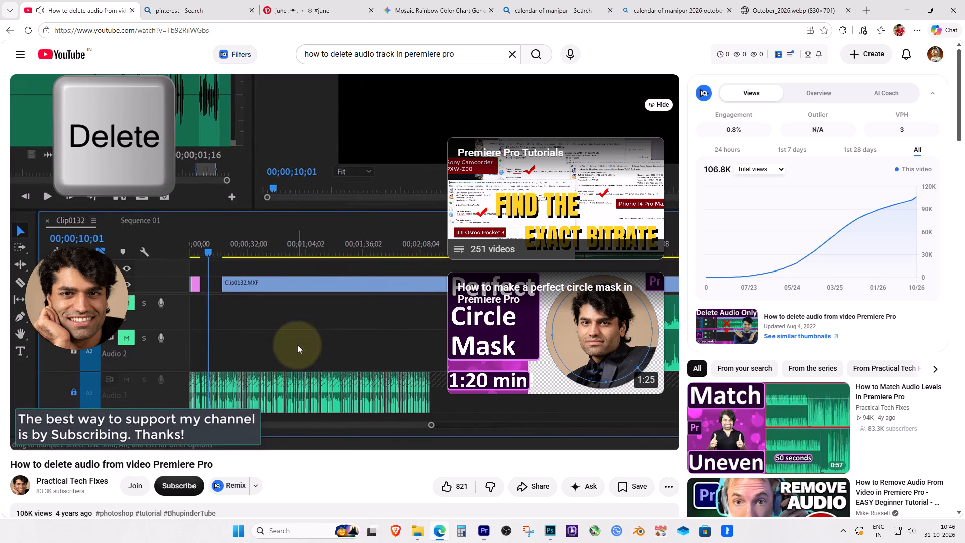
left_click(241, 304)
scroll(231, 409, "down", 1)
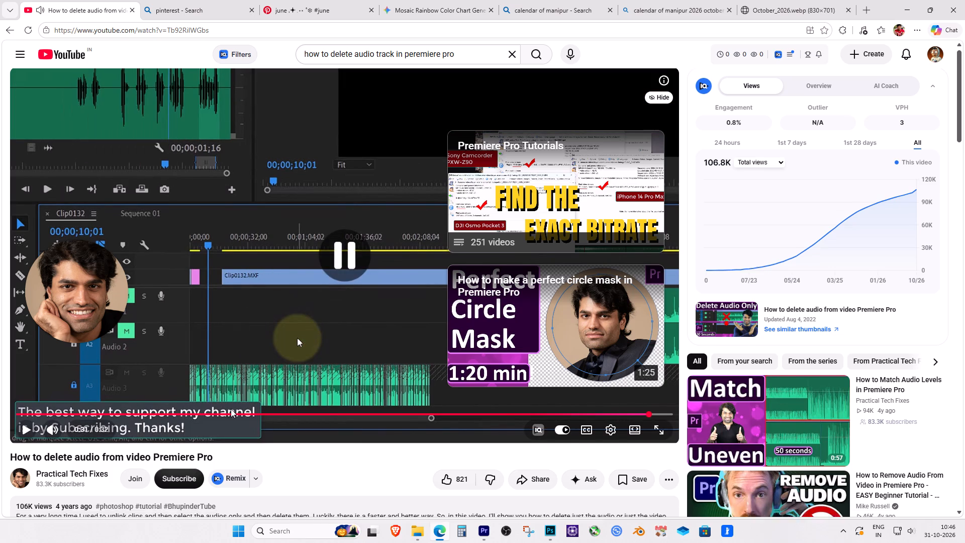
scroll(269, 421, "down", 7)
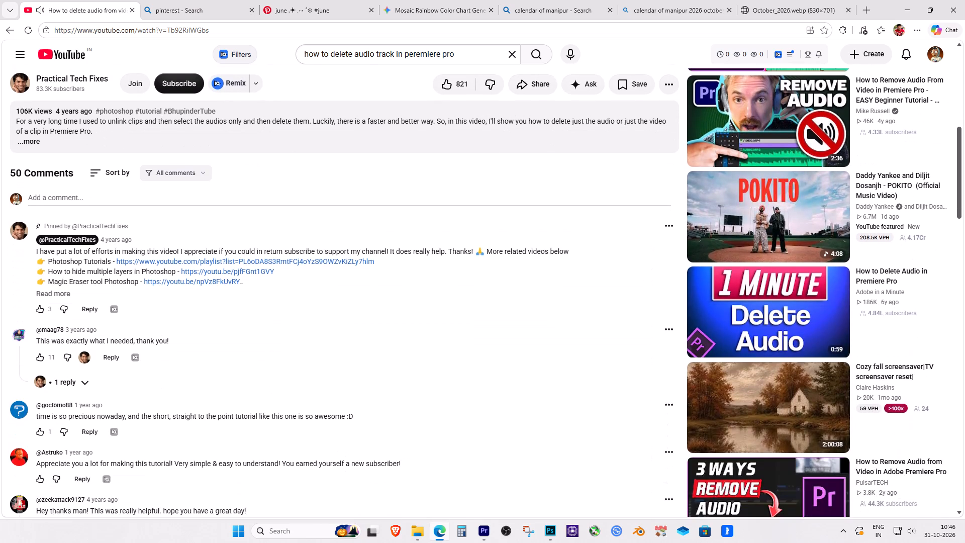
scroll(271, 425, "down", 2)
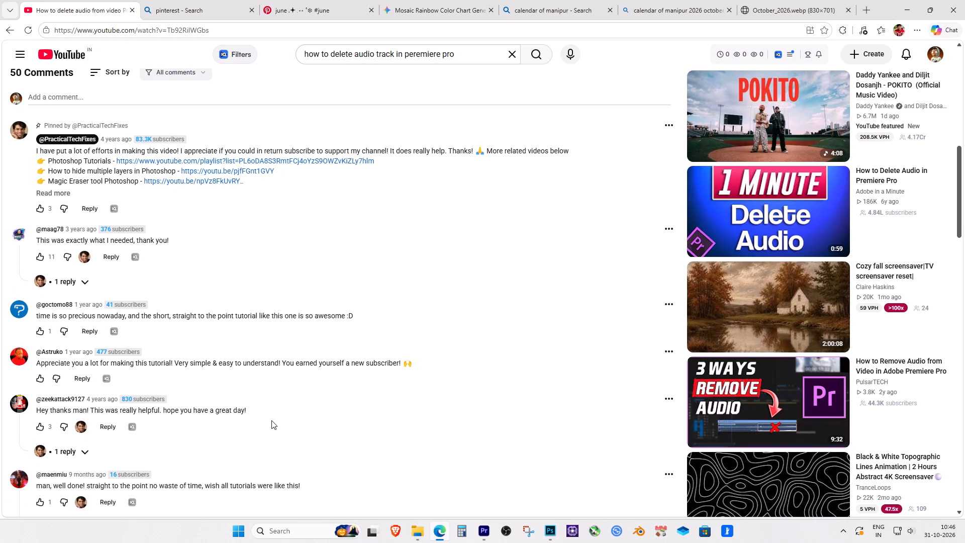
scroll(272, 416, "down", 3)
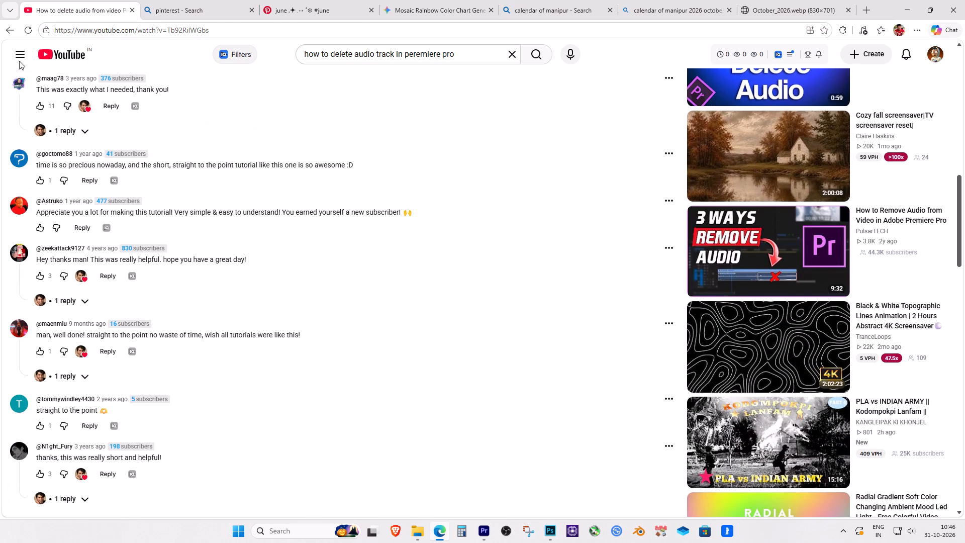
Go back to the YouTube results, look through them for a track deletion tutorial, and return to Premiere Pro.
left_click(3, 23)
scroll(718, 503, "down", 12)
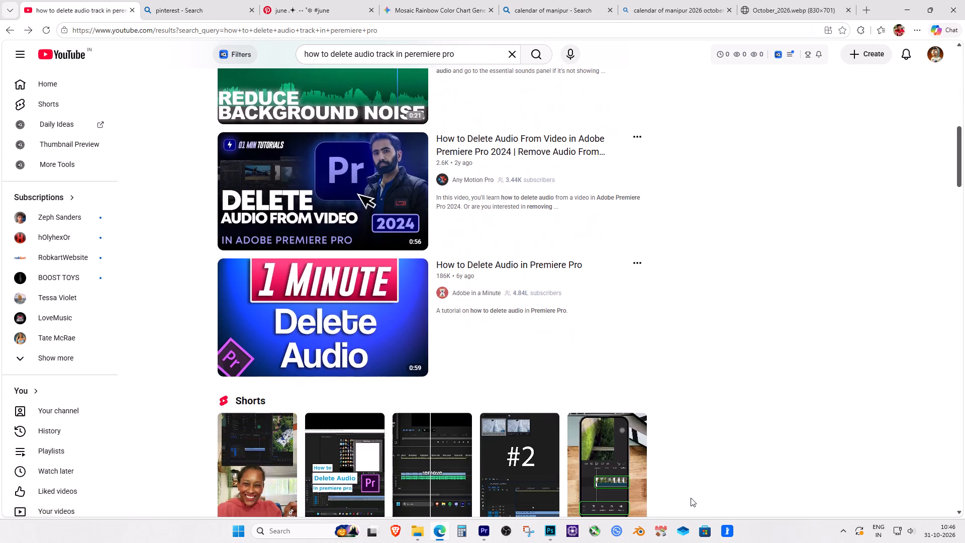
scroll(686, 497, "down", 8)
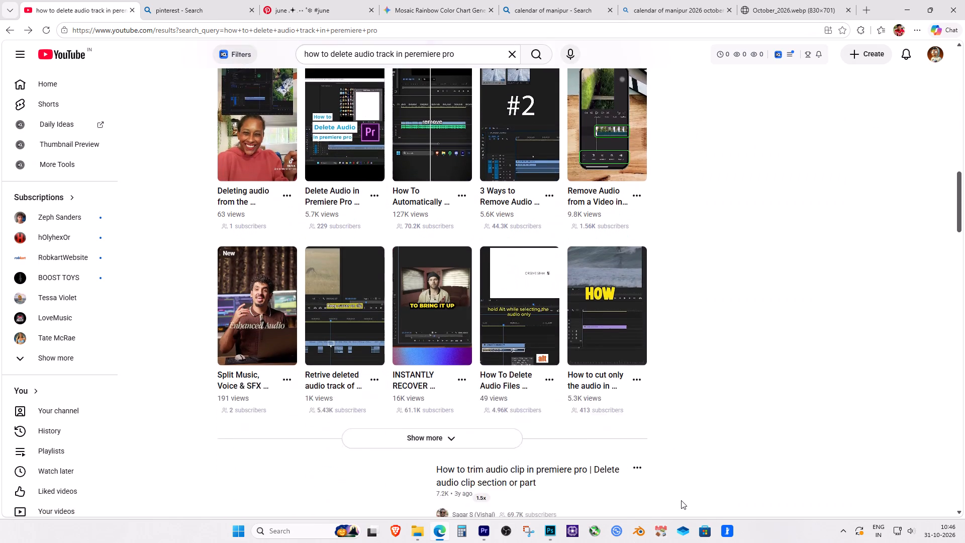
scroll(681, 500, "down", 5)
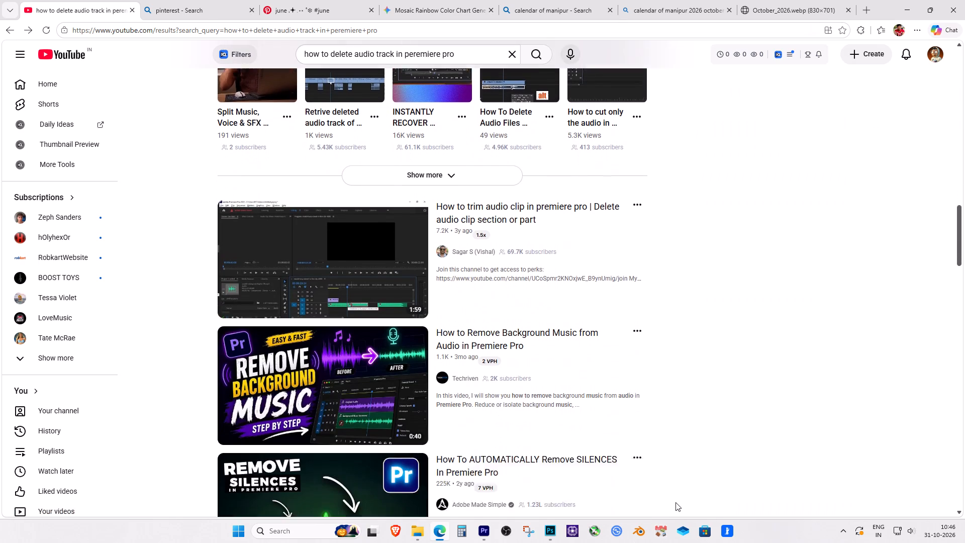
scroll(675, 502, "down", 2)
left_click(905, 10)
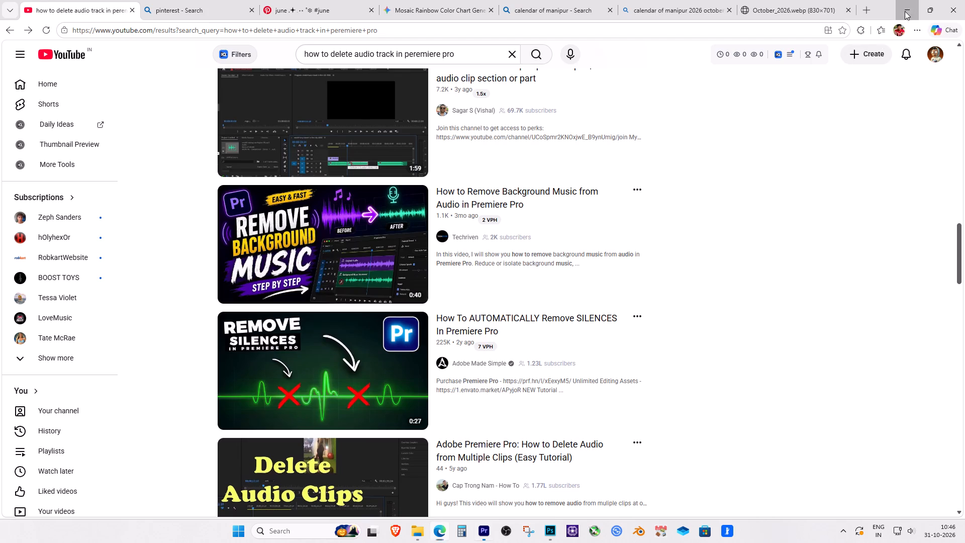
Lower the divider between the video and audio tracks so the timeline shows V1 through V4.
left_click(133, 477)
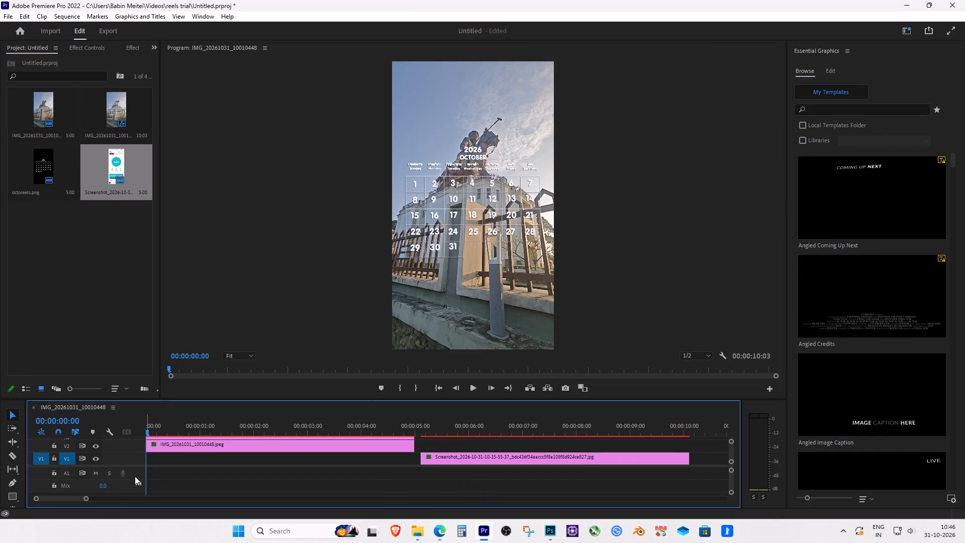
left_click_drag(139, 466, 139, 480)
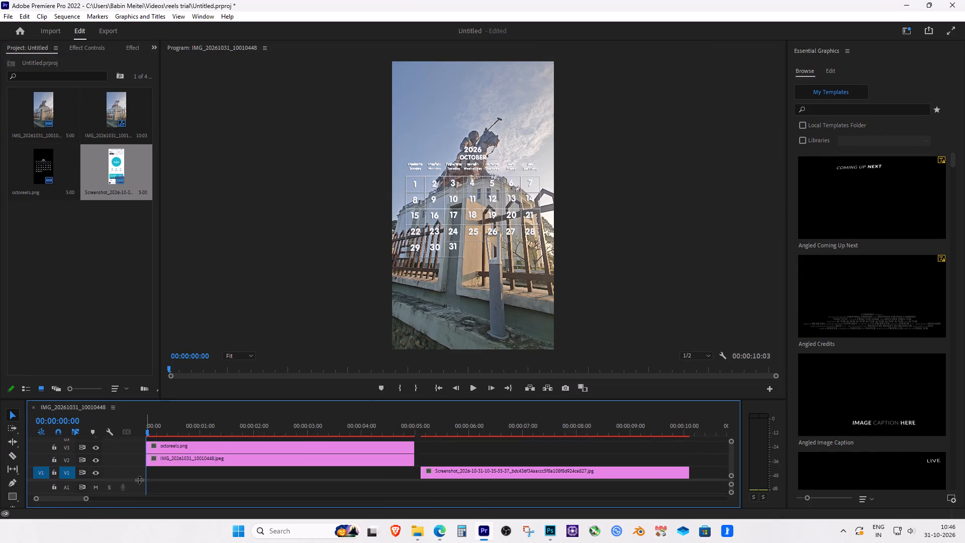
left_click_drag(137, 480, 137, 489)
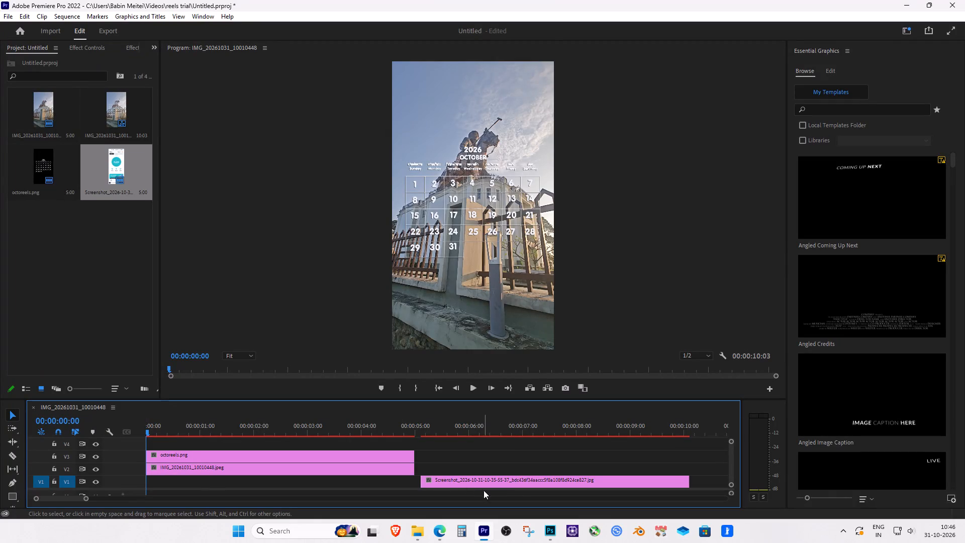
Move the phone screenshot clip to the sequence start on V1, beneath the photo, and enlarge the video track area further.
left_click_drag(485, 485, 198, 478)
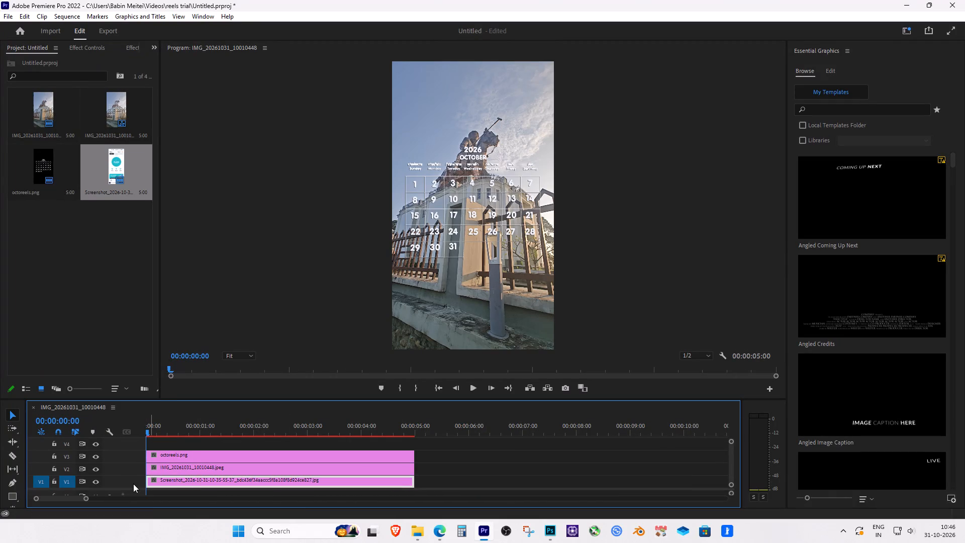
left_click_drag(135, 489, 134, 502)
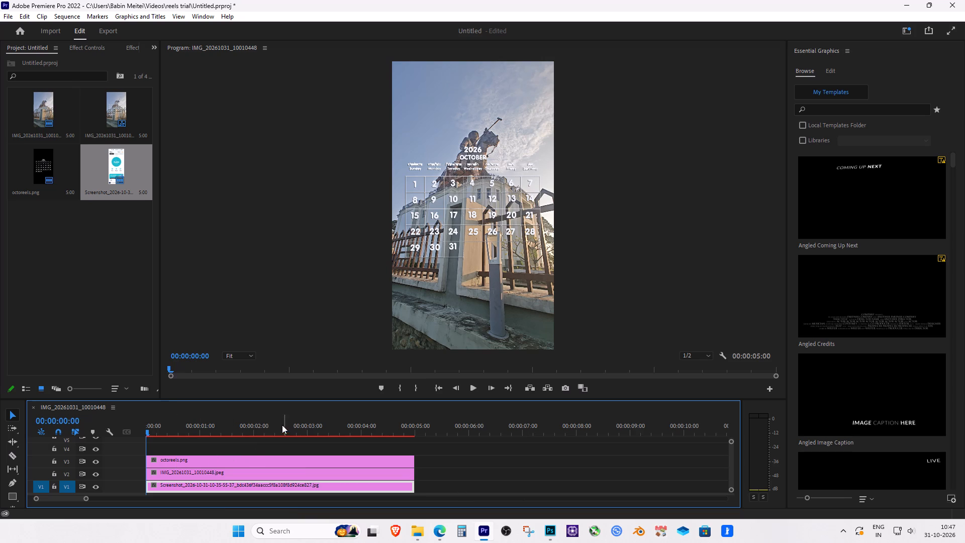
Toggle V1's track output off and back on to check the screenshot clip beneath the photo.
left_click(97, 487)
left_click(97, 487)
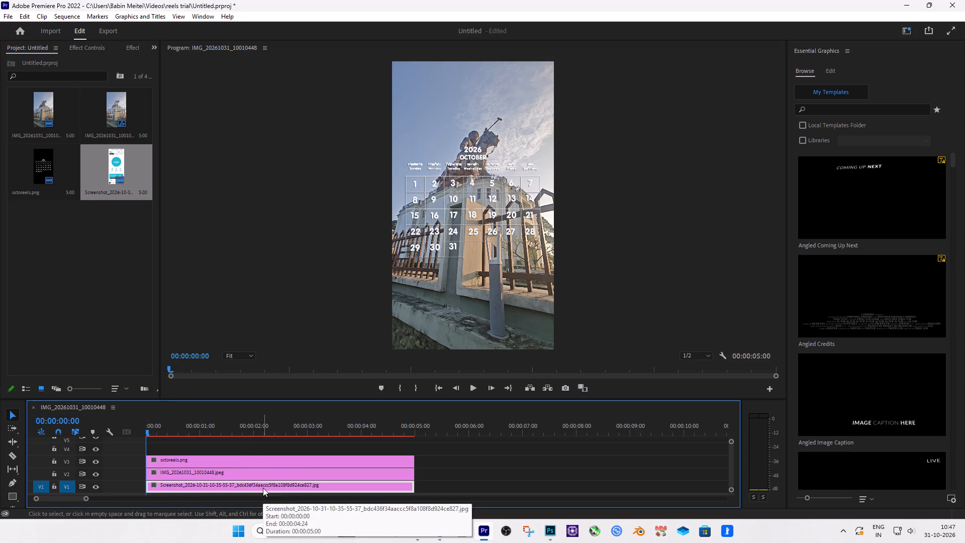
left_click(263, 488)
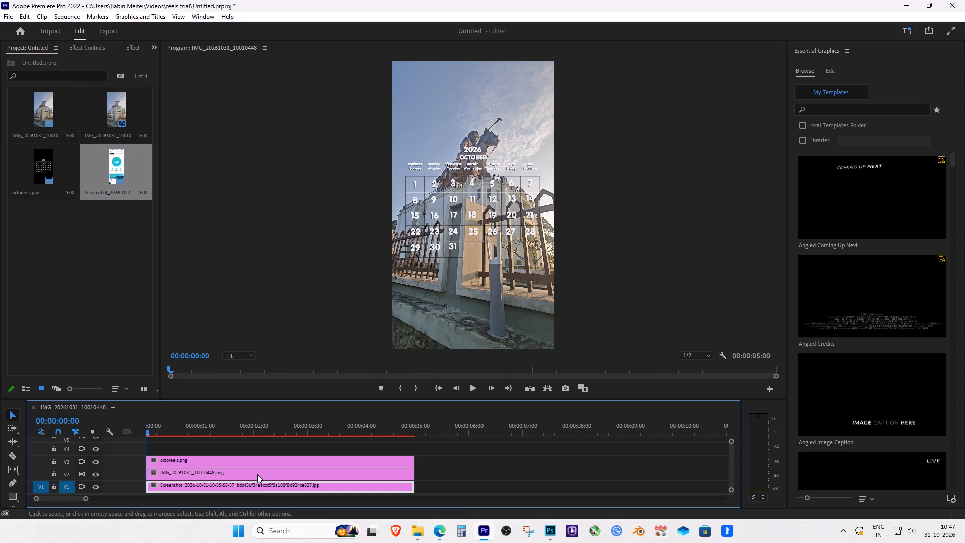
left_click(257, 474)
left_click(253, 484)
left_click(98, 486)
left_click(98, 486)
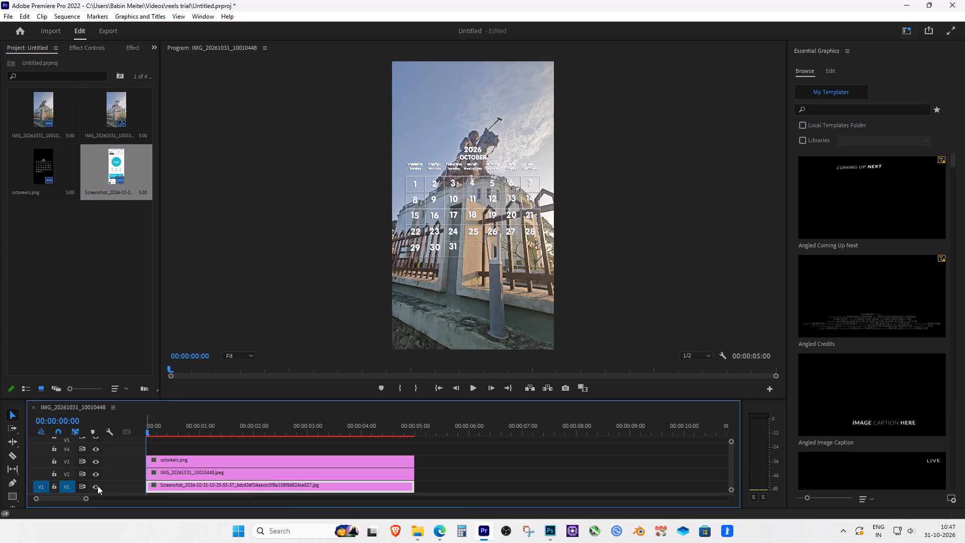
Slide the screenshot clip clear of the stack to about 00:00:05:07 and move the photo clip down to V1.
left_click_drag(267, 491, 552, 485)
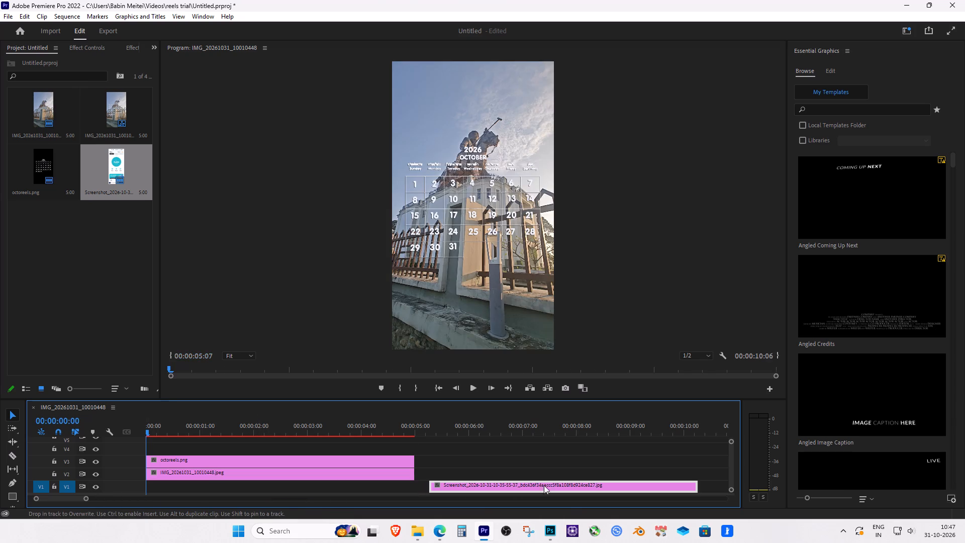
left_click_drag(380, 474, 376, 485)
Move the screenshot clip to the sequence start on V2, between the photo and octoreels.png.
left_click_drag(477, 484, 478, 482)
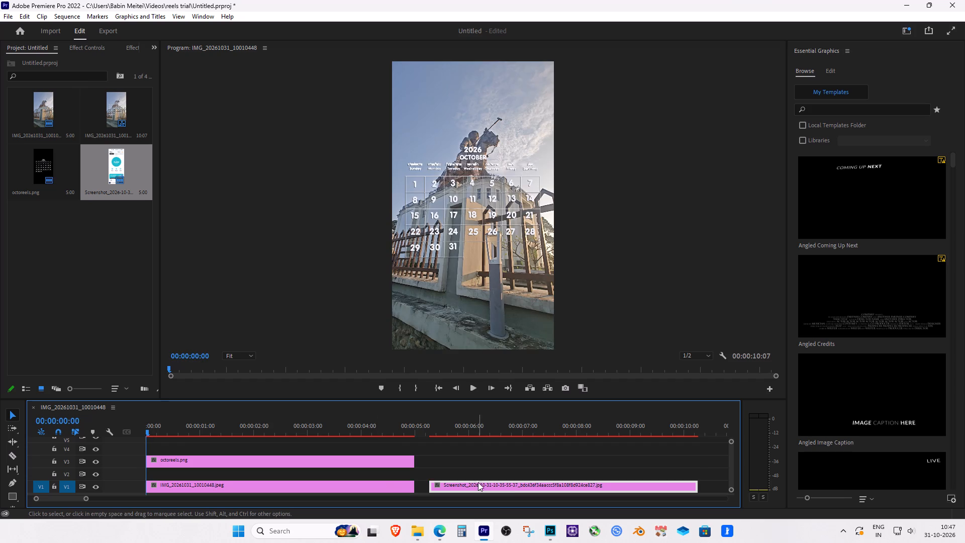
left_click_drag(478, 482, 290, 443)
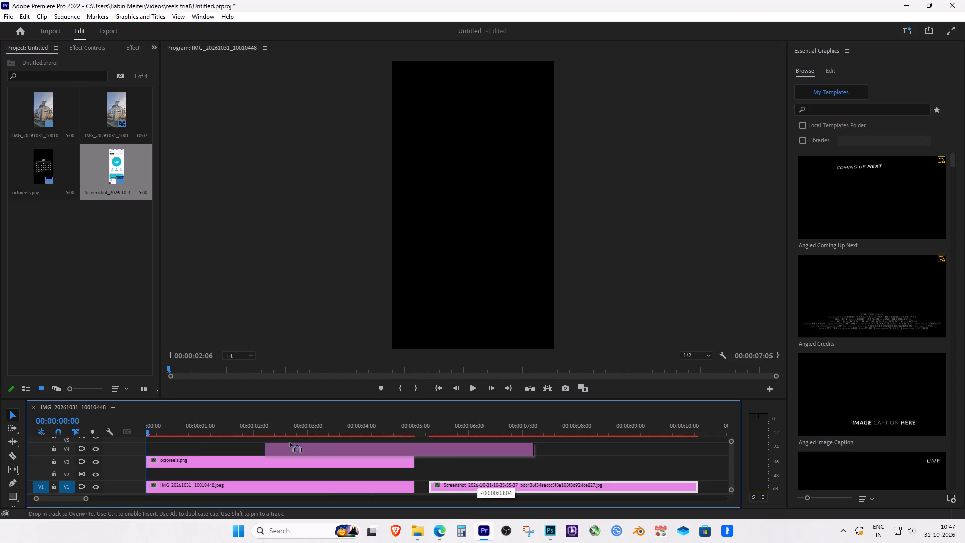
left_click_drag(290, 443, 192, 443)
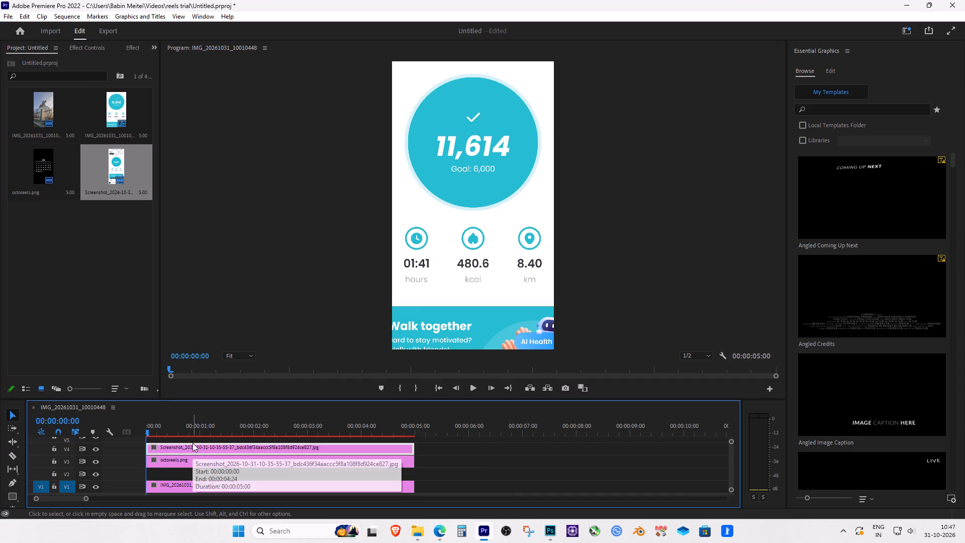
left_click_drag(193, 445, 199, 447)
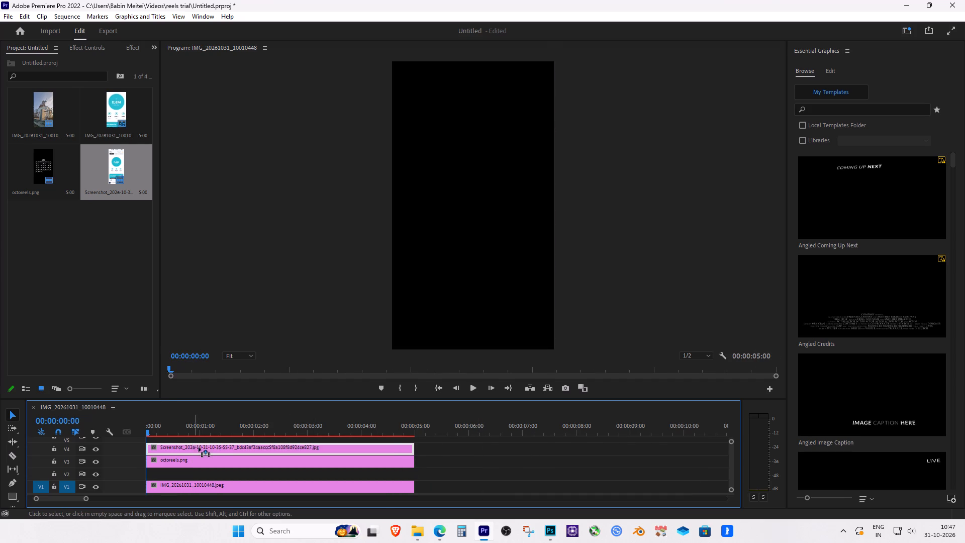
left_click_drag(199, 447, 189, 471)
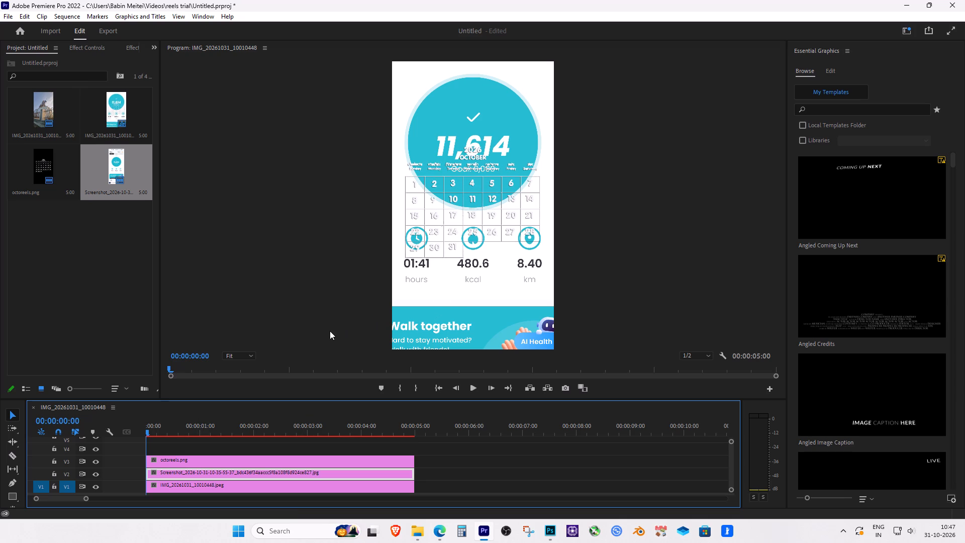
Scale the phone screenshot clip down to 37.
left_click(89, 45)
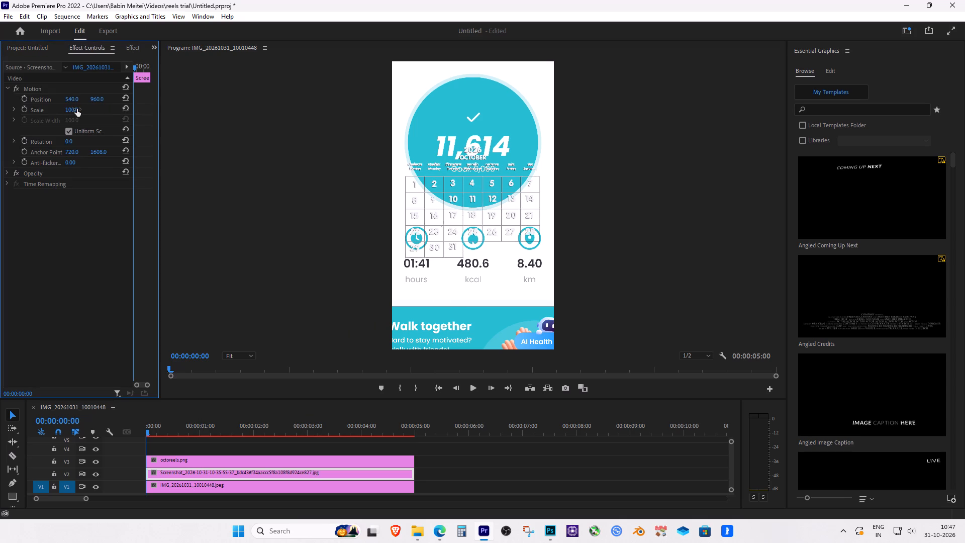
left_click_drag(77, 109, 83, 109)
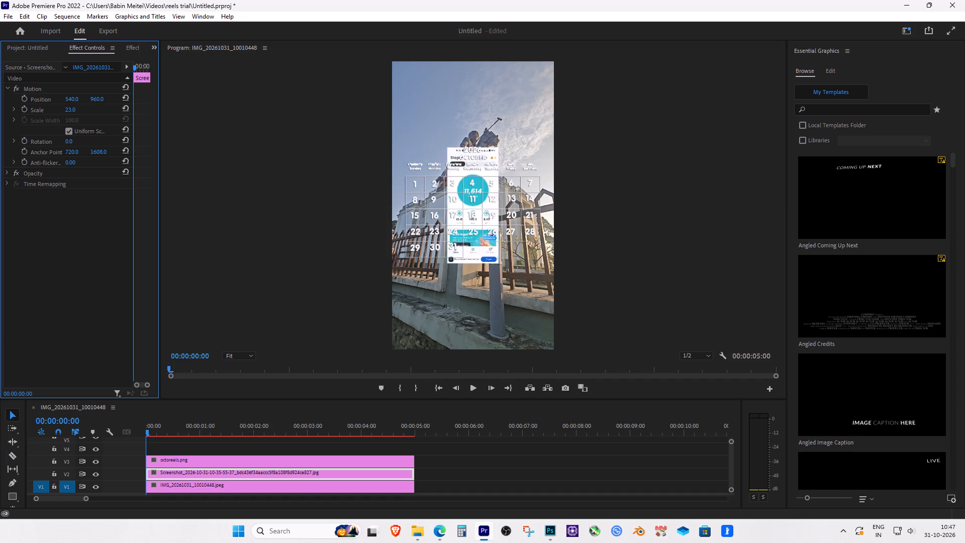
left_click_drag(83, 109, 89, 109)
Search the effects for "crop" and apply the Crop effect to the screenshot clip on V2.
left_click(48, 51)
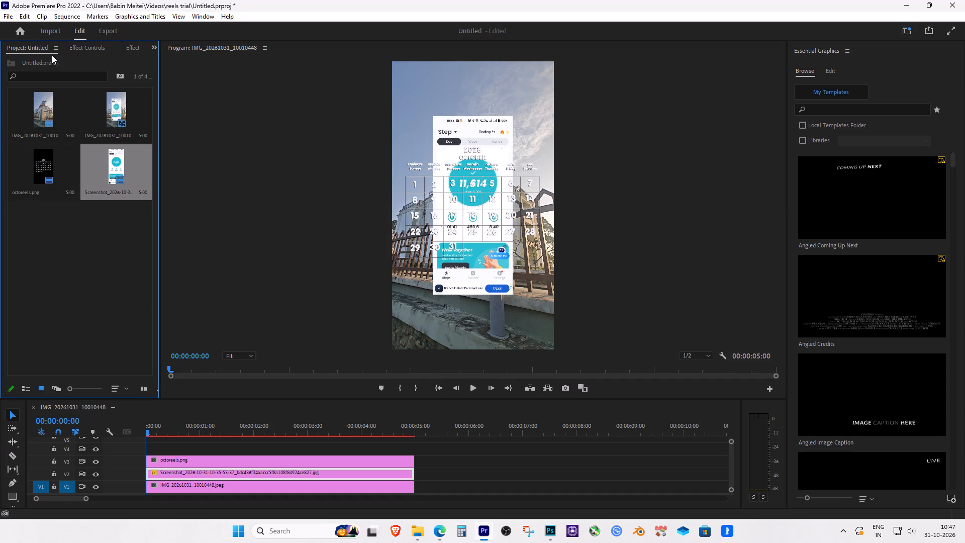
left_click(126, 49)
left_click(48, 62)
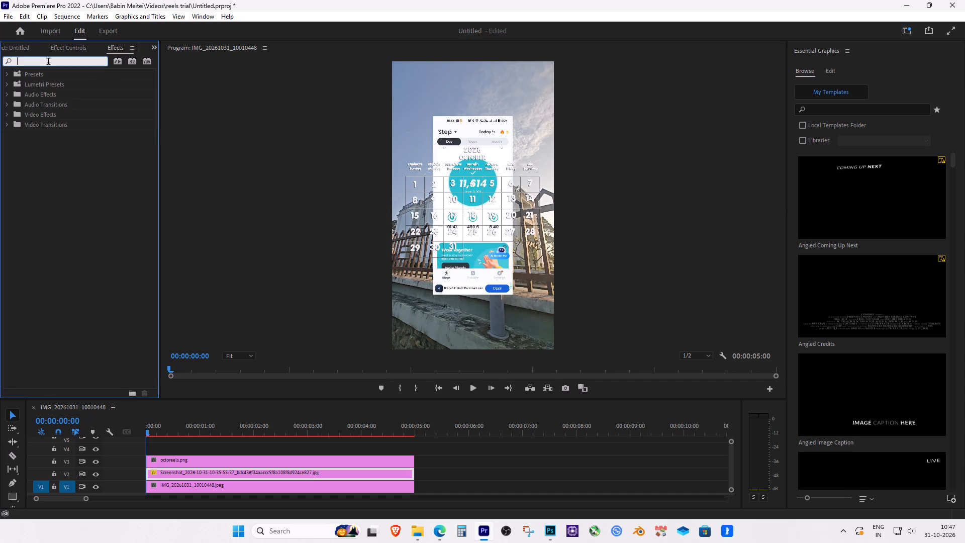
type("crop")
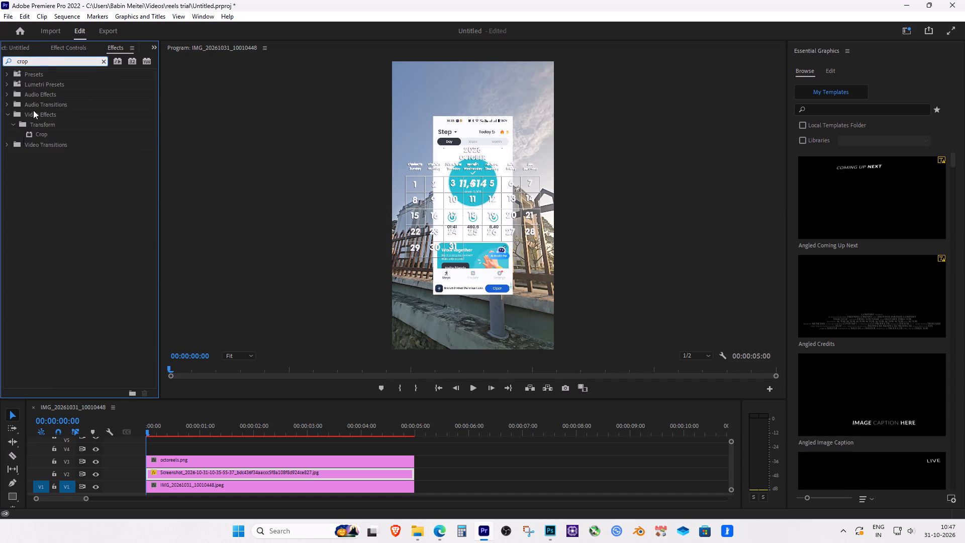
left_click_drag(42, 133, 198, 471)
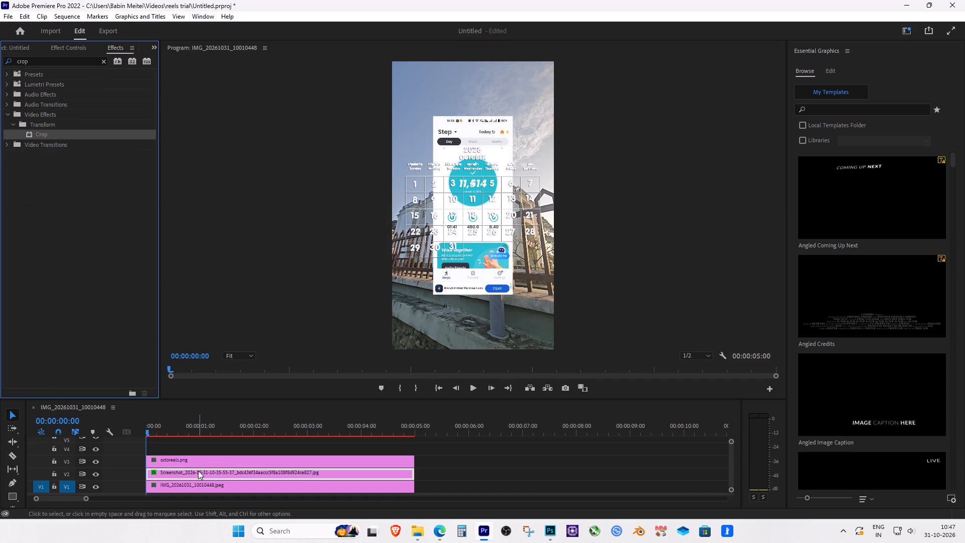
Crop the phone screenshot clip by 30% from the bottom and 6% from the top.
left_click(69, 46)
left_click_drag(72, 246, 65, 249)
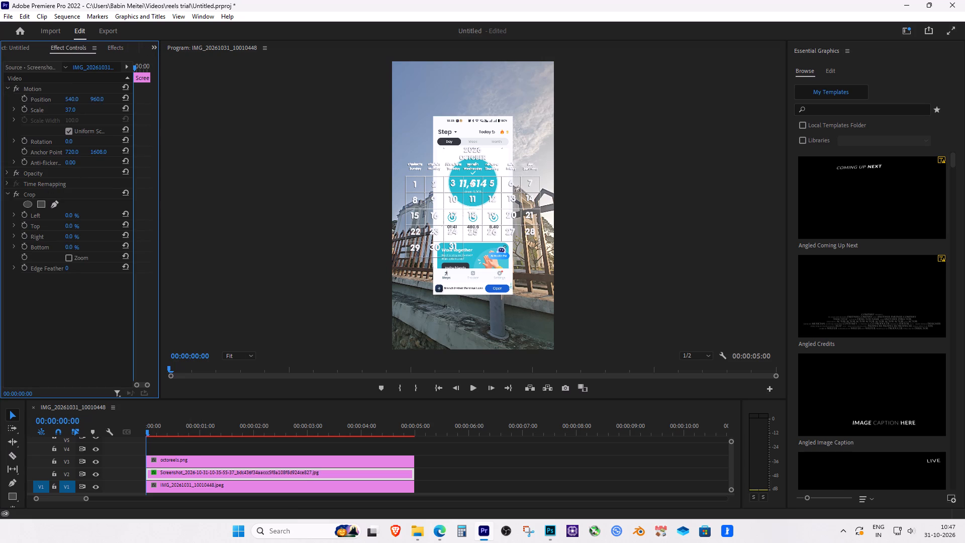
left_click_drag(65, 249, 62, 247)
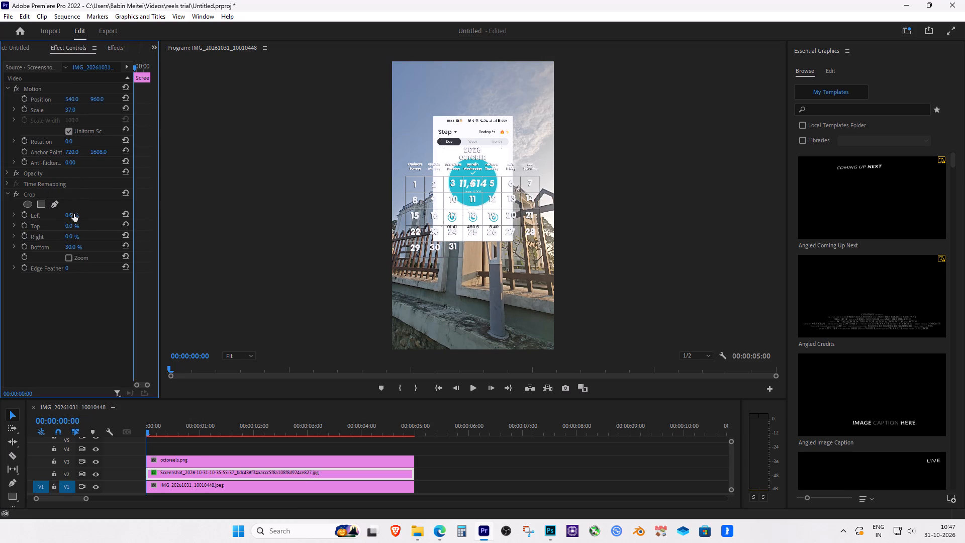
left_click_drag(73, 224, 79, 226)
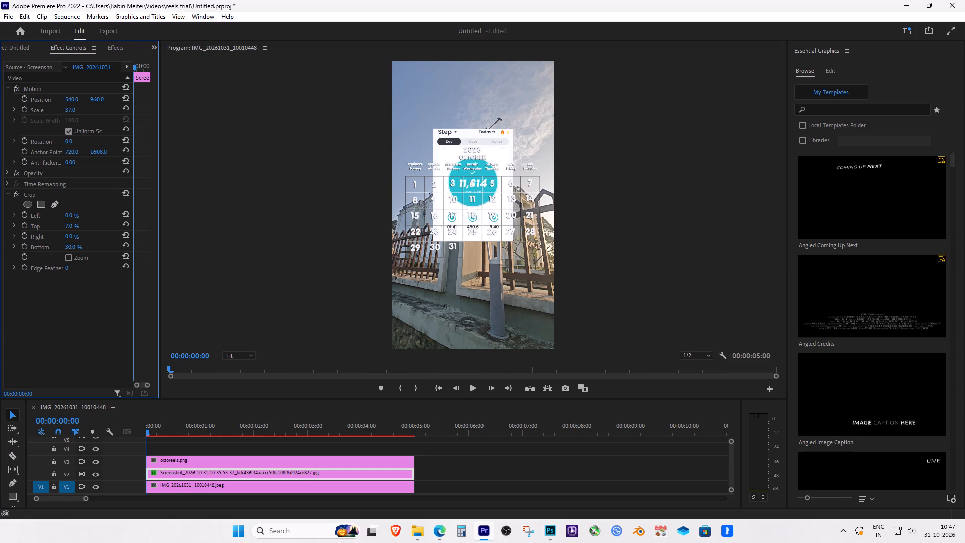
left_click_drag(79, 226, 79, 226)
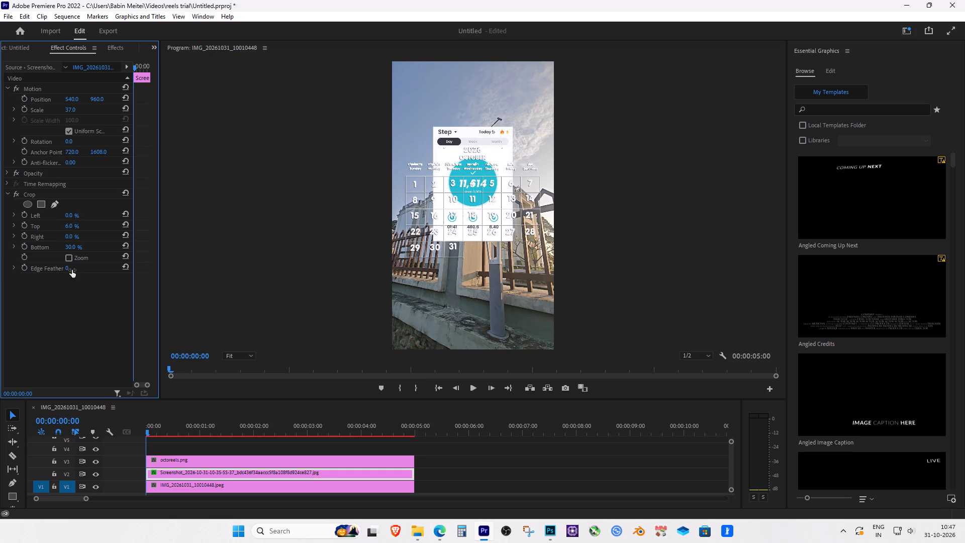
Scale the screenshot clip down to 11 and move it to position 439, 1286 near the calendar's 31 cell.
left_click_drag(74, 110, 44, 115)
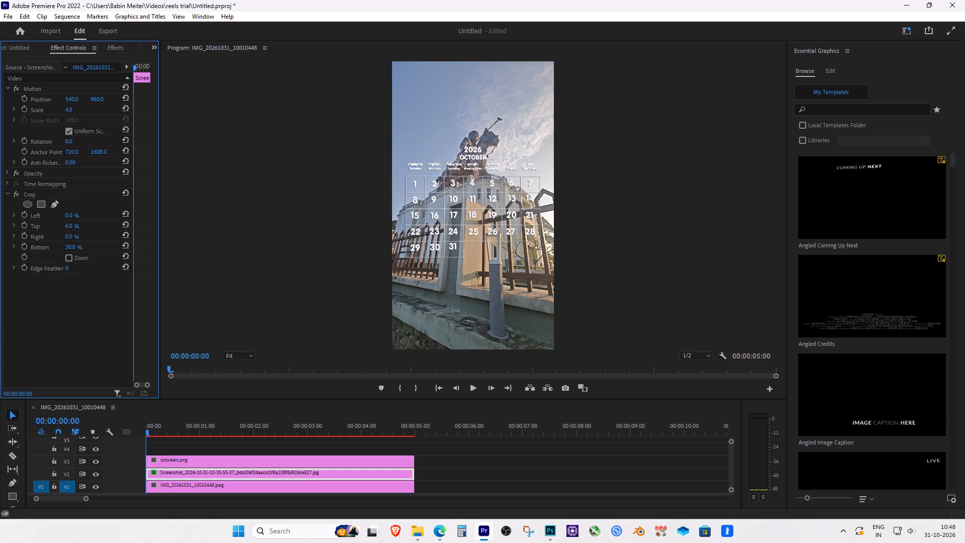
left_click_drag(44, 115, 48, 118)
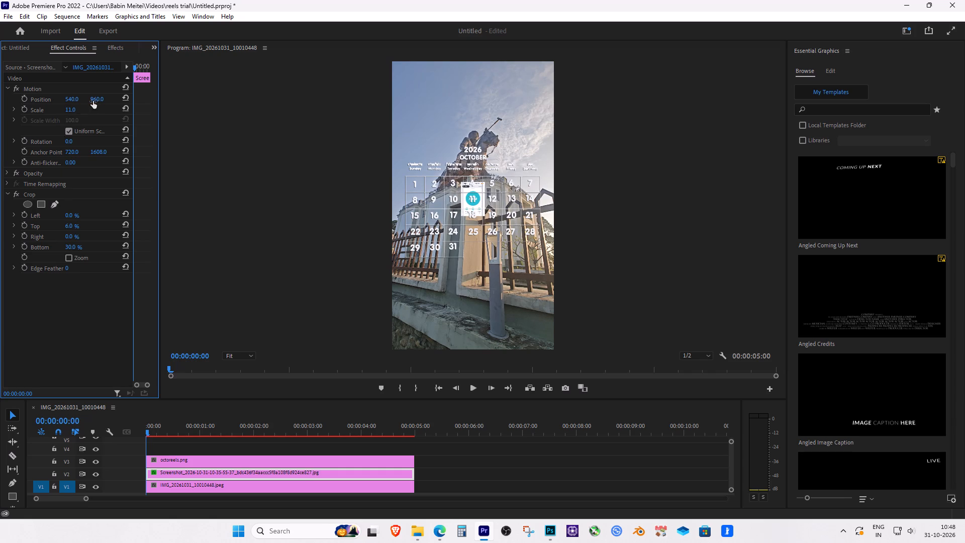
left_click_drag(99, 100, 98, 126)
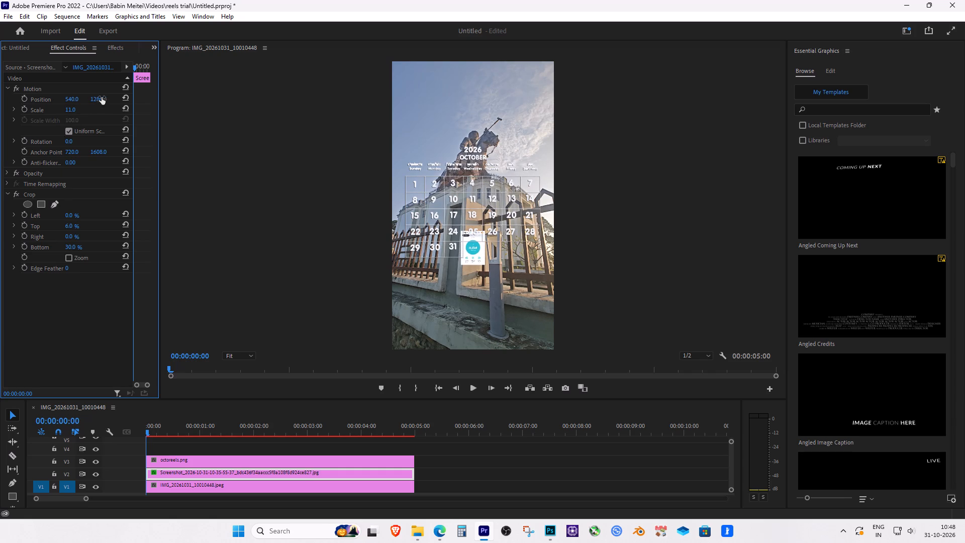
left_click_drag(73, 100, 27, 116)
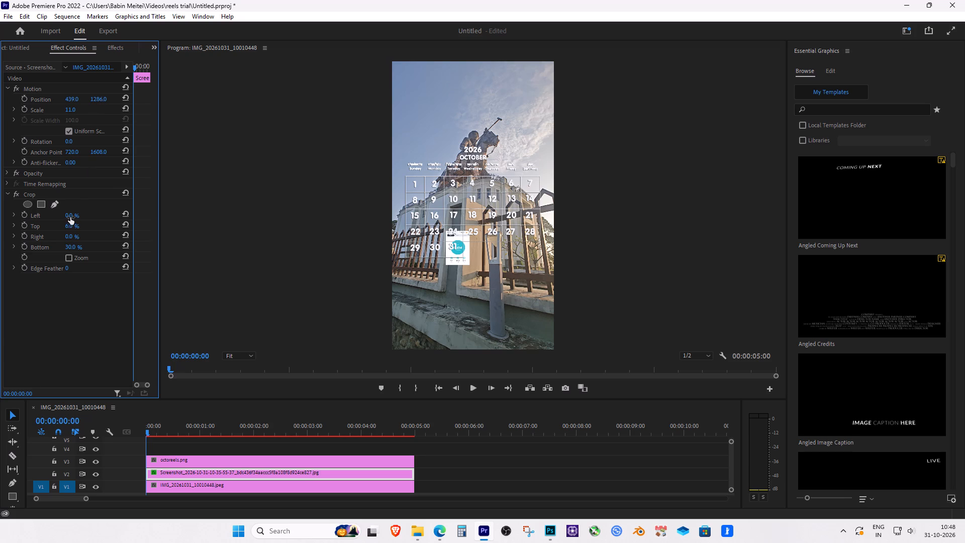
Increase the screenshot's top crop to just over 20% to trim off the app header above the teal circle.
left_click_drag(71, 225, 75, 220)
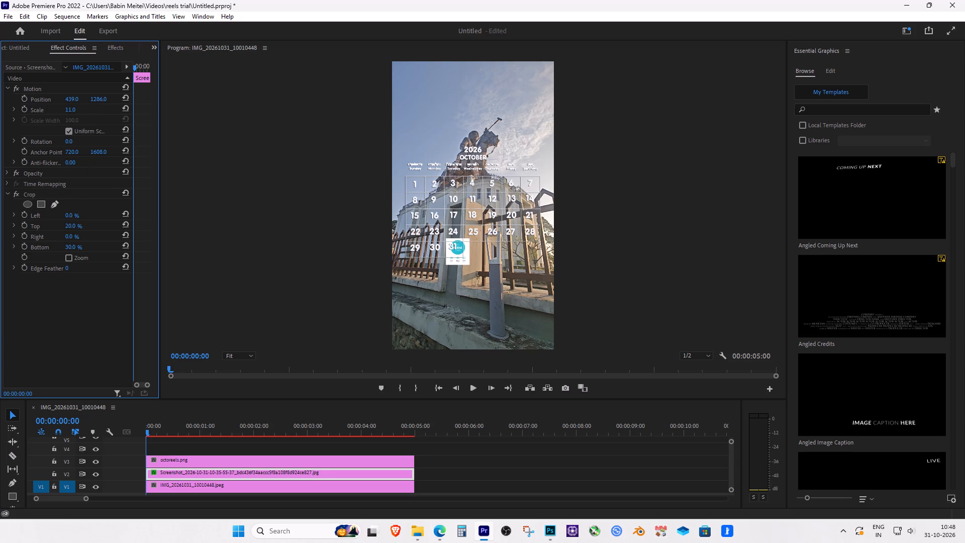
left_click_drag(75, 220, 75, 220)
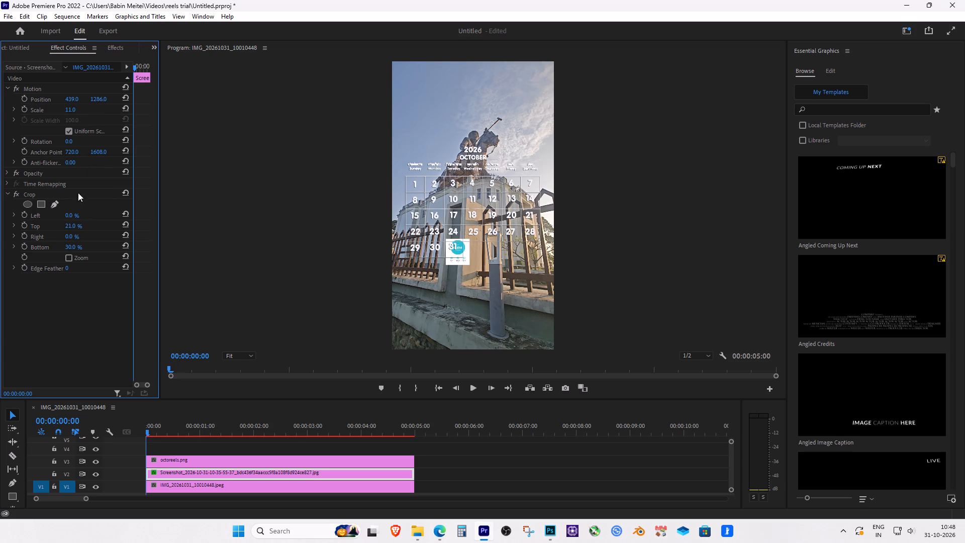
Scale the screenshot clip down to 5 and position it at 414, 1264 inside the calendar's 31 cell.
left_click_drag(72, 111, 40, 107)
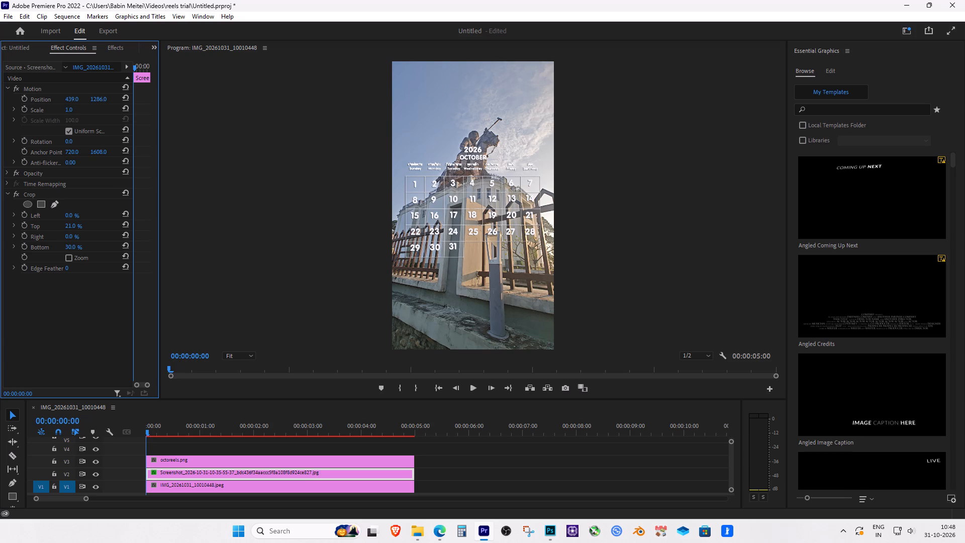
left_click_drag(40, 107, 41, 106)
left_click_drag(75, 99, 66, 104)
left_click_drag(66, 104, 68, 103)
left_click_drag(100, 96, 109, 131)
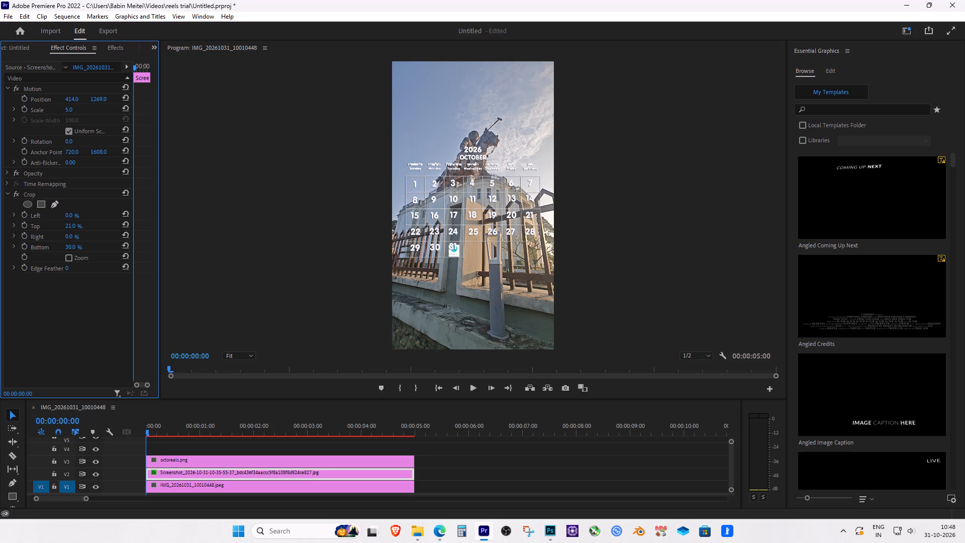
left_click_drag(109, 131, 106, 131)
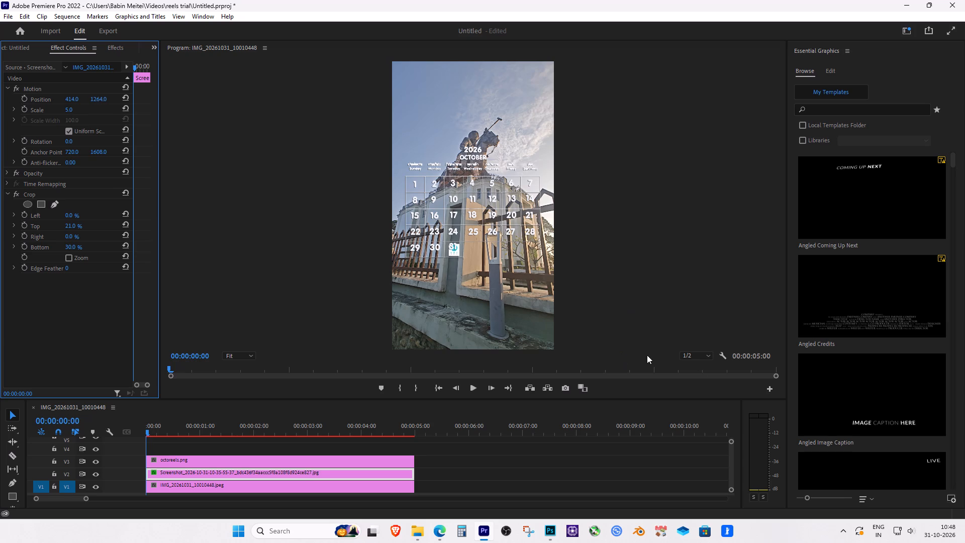
Resize the screenshot to fill the calendar's 31 cell, using non-uniform scaling with scale height 7 and scale width 9.
left_click(243, 353)
left_click(236, 404)
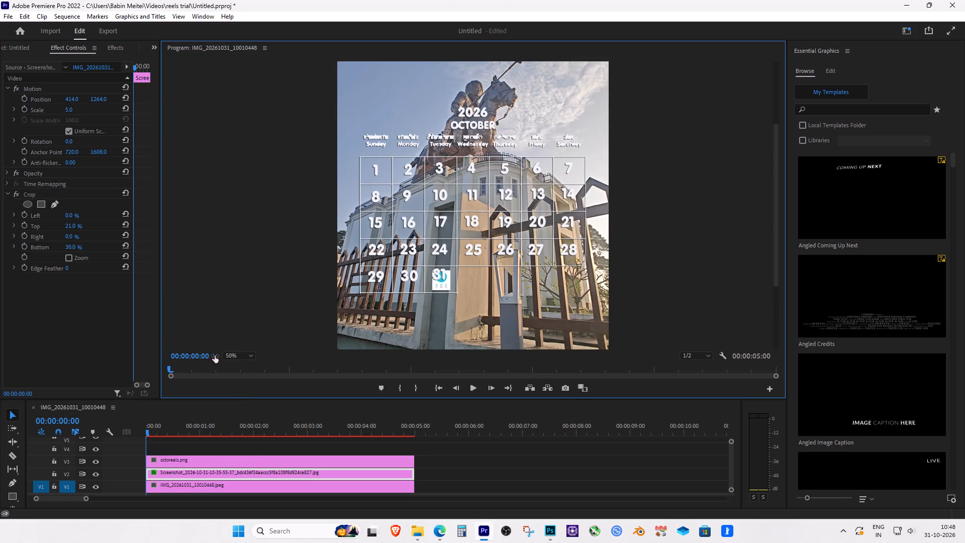
left_click(235, 354)
left_click(234, 408)
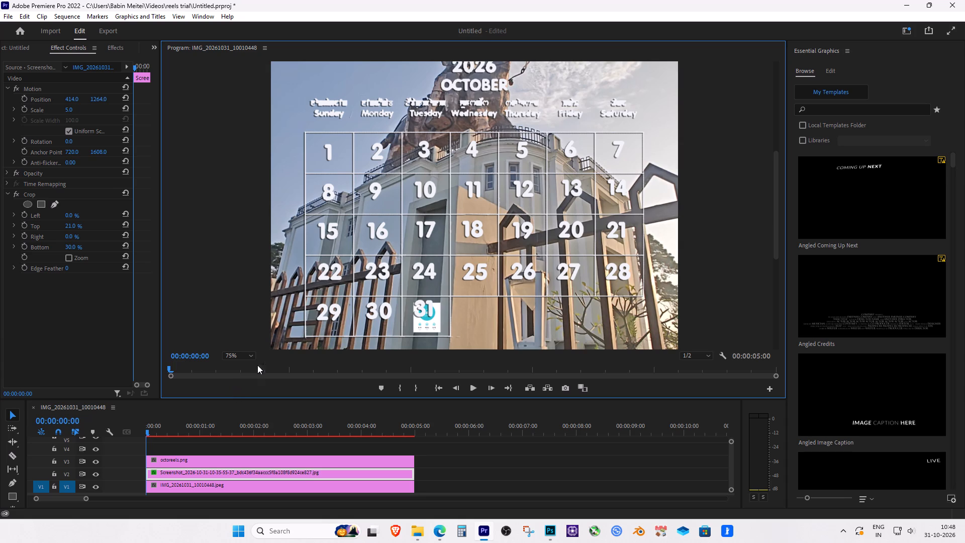
left_click_drag(70, 108, 72, 108)
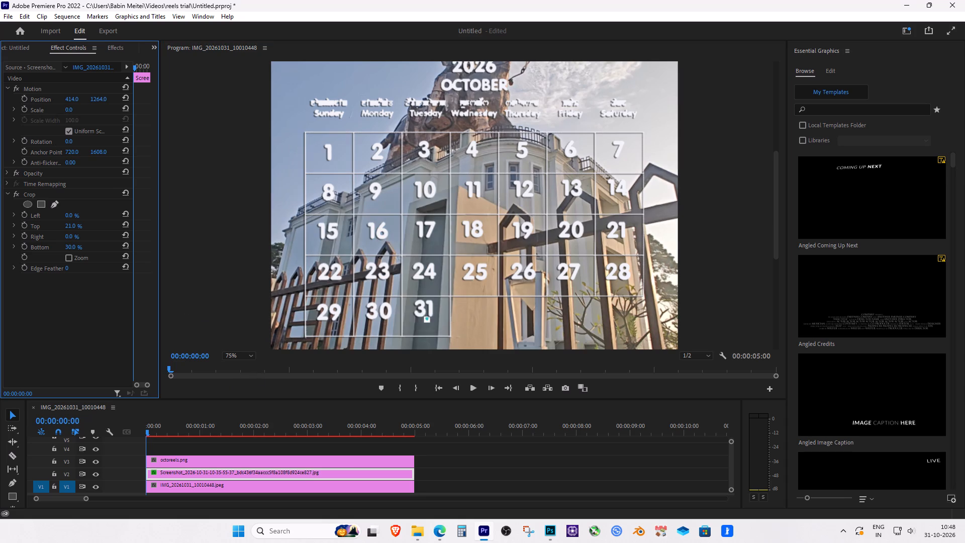
left_click_drag(72, 108, 75, 109)
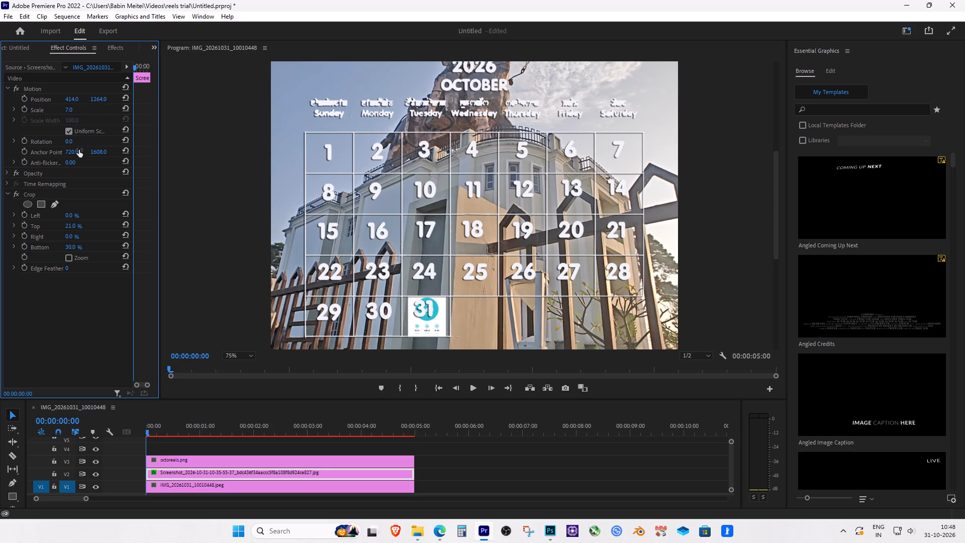
left_click(72, 132)
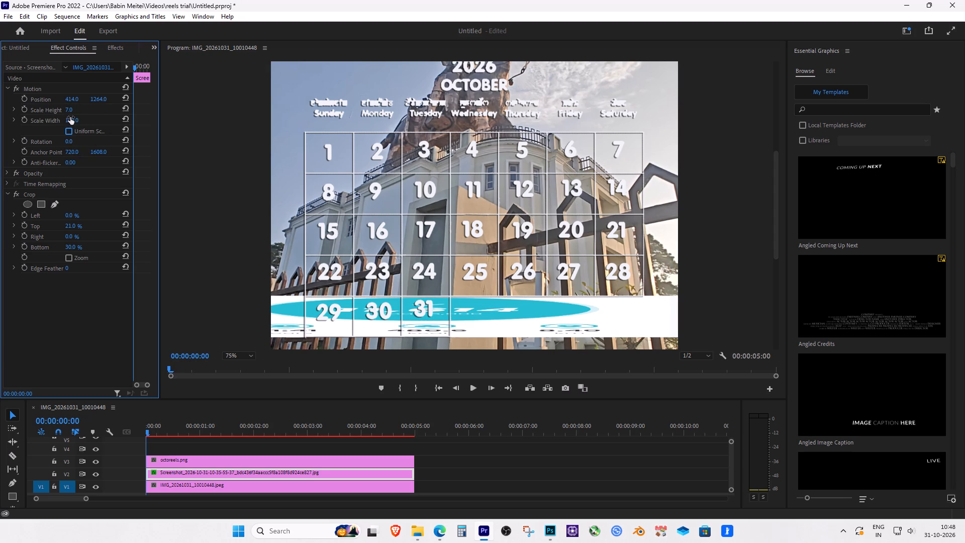
left_click(70, 120)
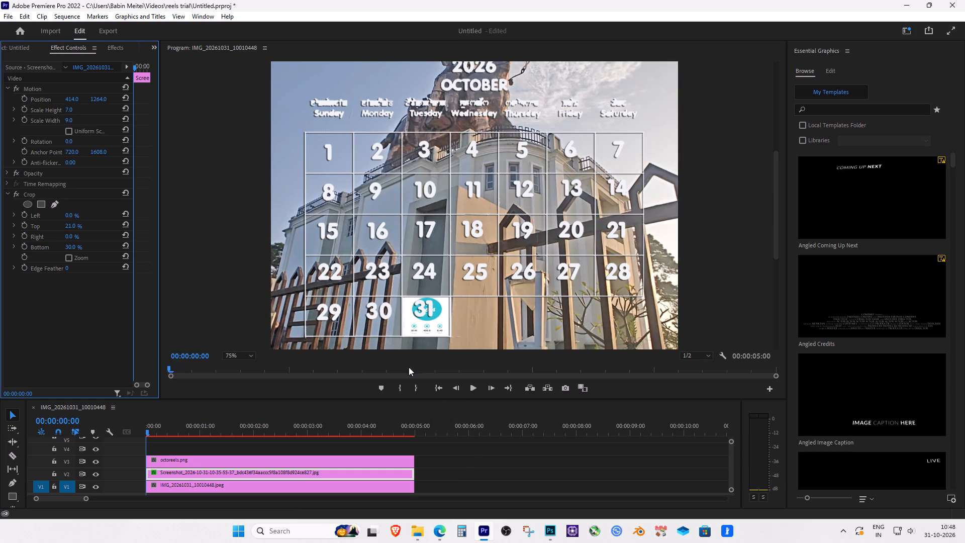
Save the project.
key("ctrl+s")
scroll(449, 440, "up", 2)
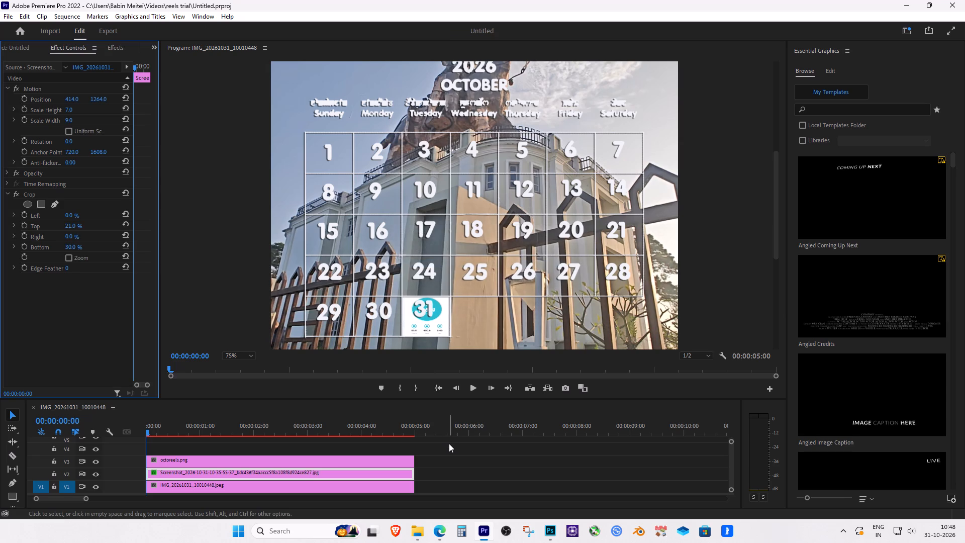
Show the project's imported media.
left_click(31, 47)
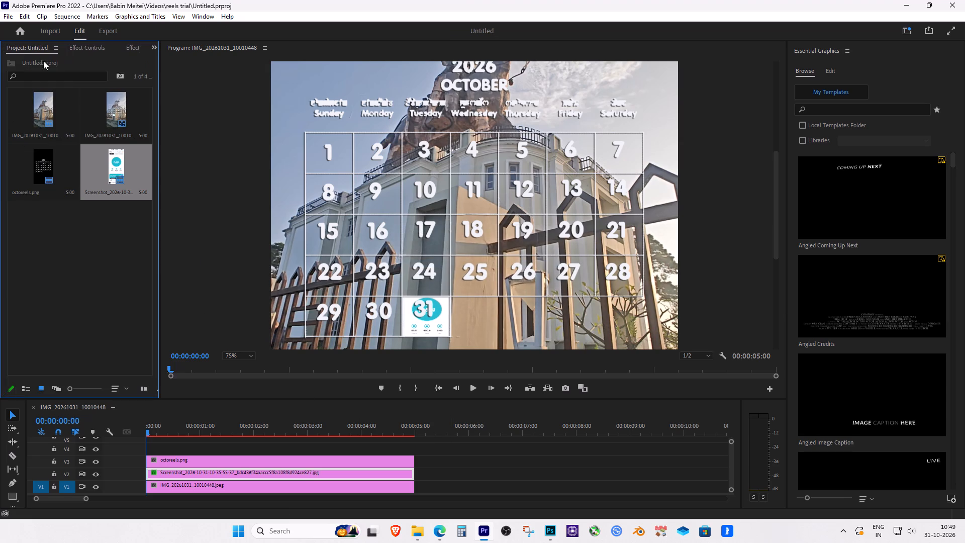
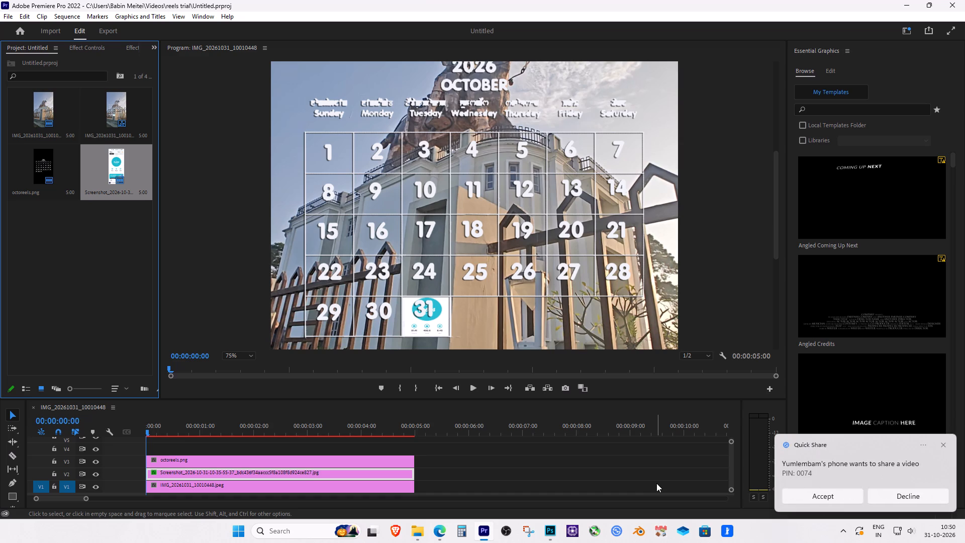
Accept the video shared from the phone through Quick Share and dismiss the transfer notification.
left_click(835, 495)
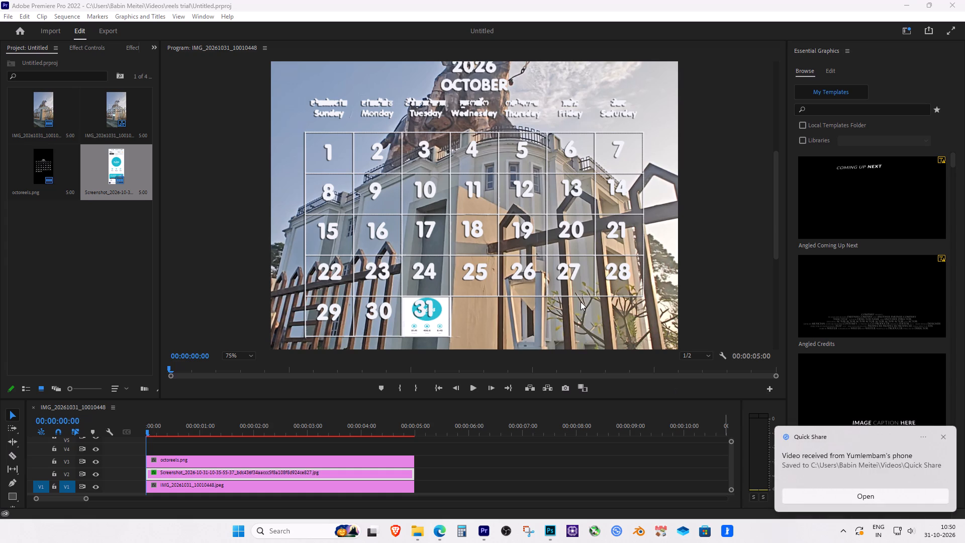
left_click(941, 436)
Start importing media into the project from the Quick Share folder.
right_click(93, 239)
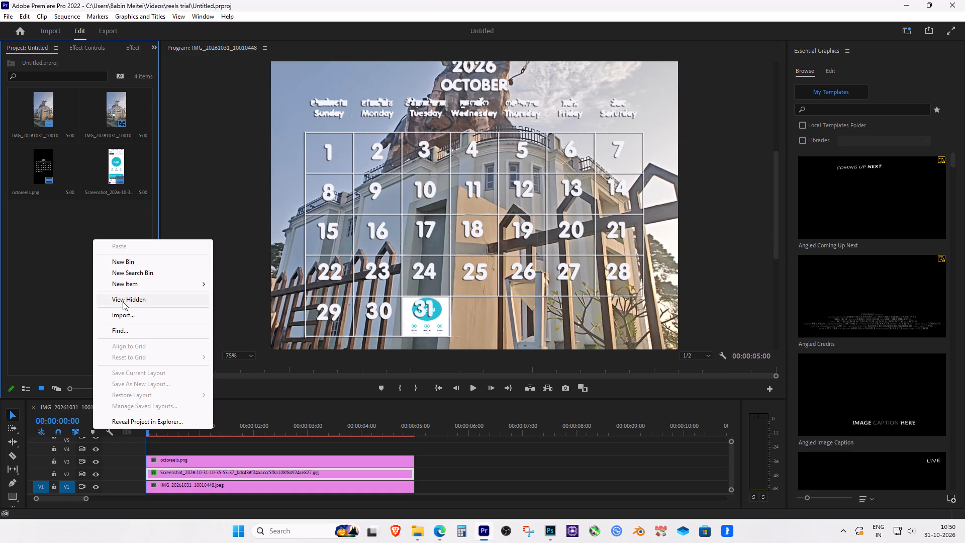
left_click(129, 313)
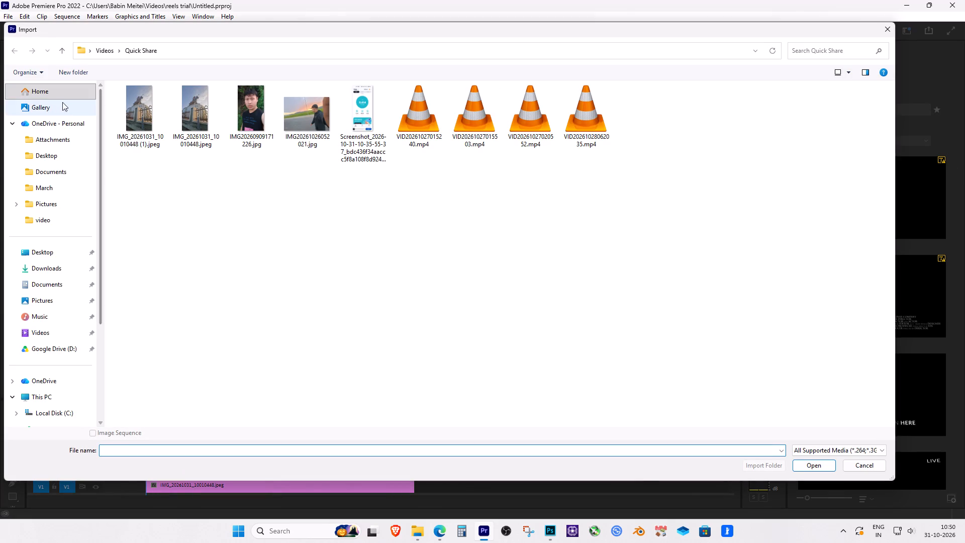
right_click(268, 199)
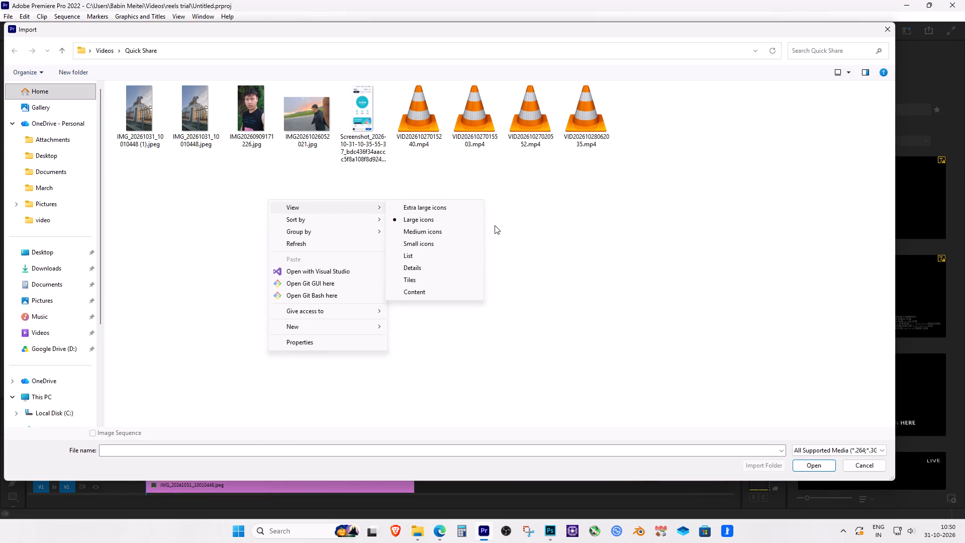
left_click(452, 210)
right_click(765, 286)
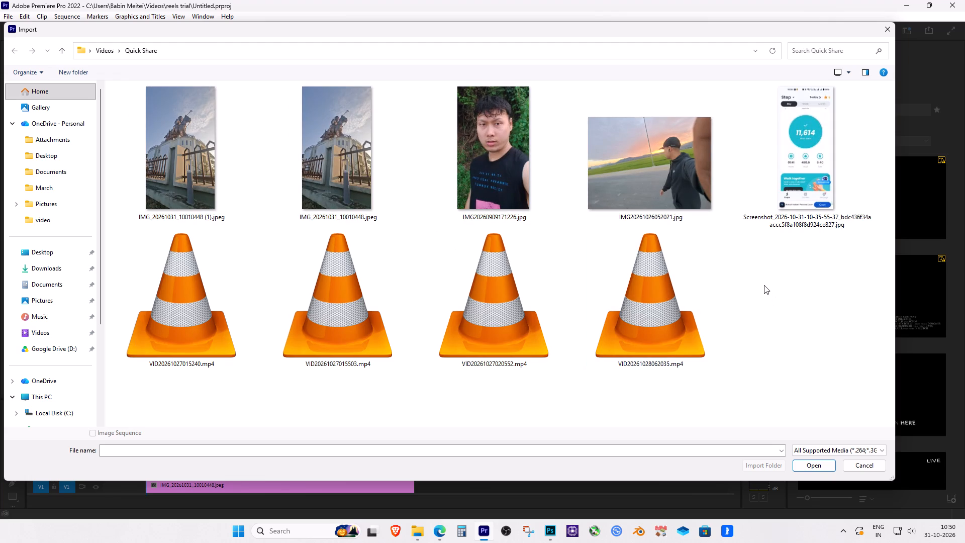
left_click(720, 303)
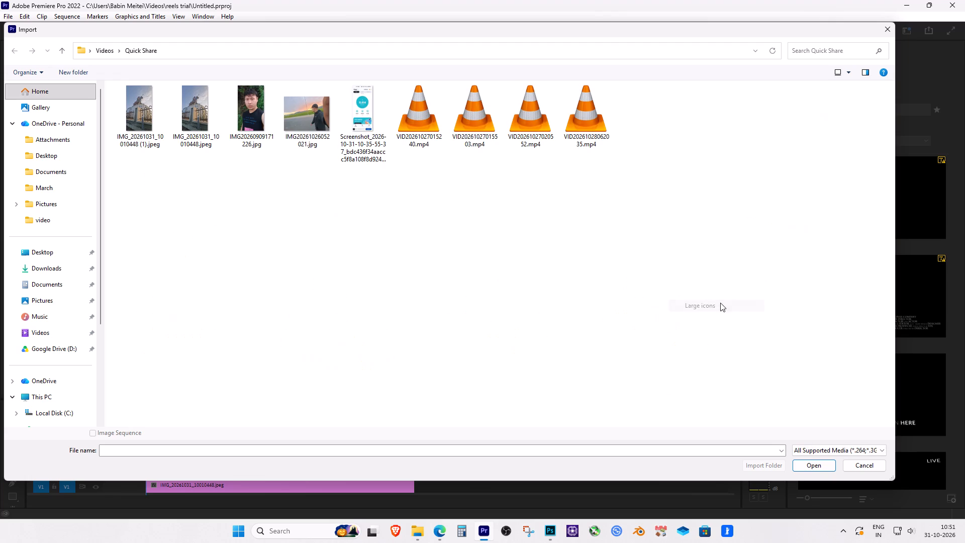
Play VID20261028062035.mp4 from the Quick Share folder in VLC media player to preview it.
right_click(572, 115)
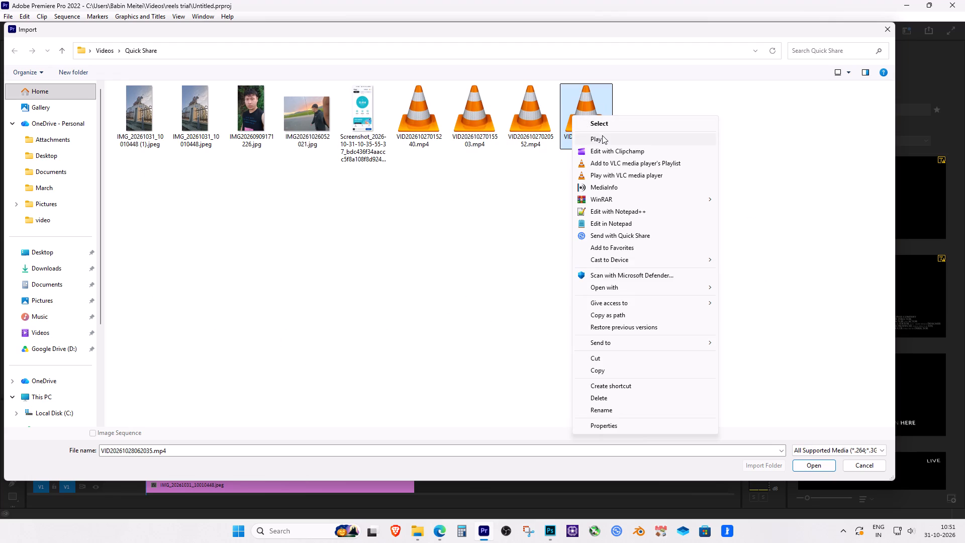
left_click(603, 136)
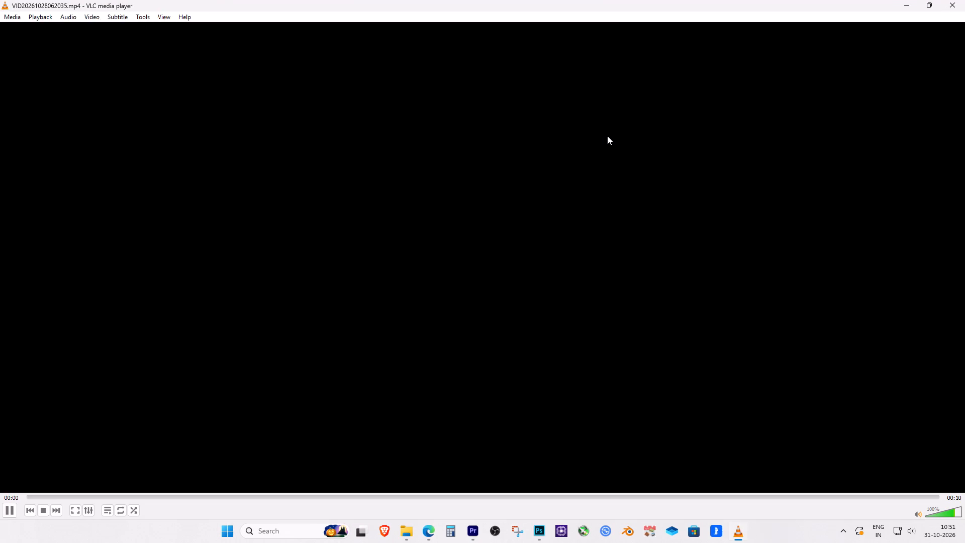
Preview the VID20261028062035.mp4 video, close the player, and cancel the media import.
left_click(607, 191)
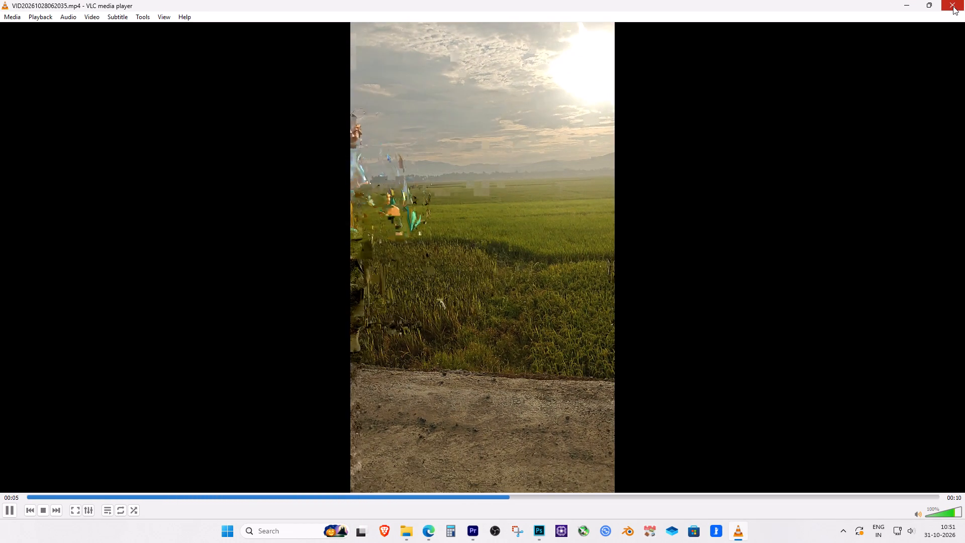
left_click(953, 6)
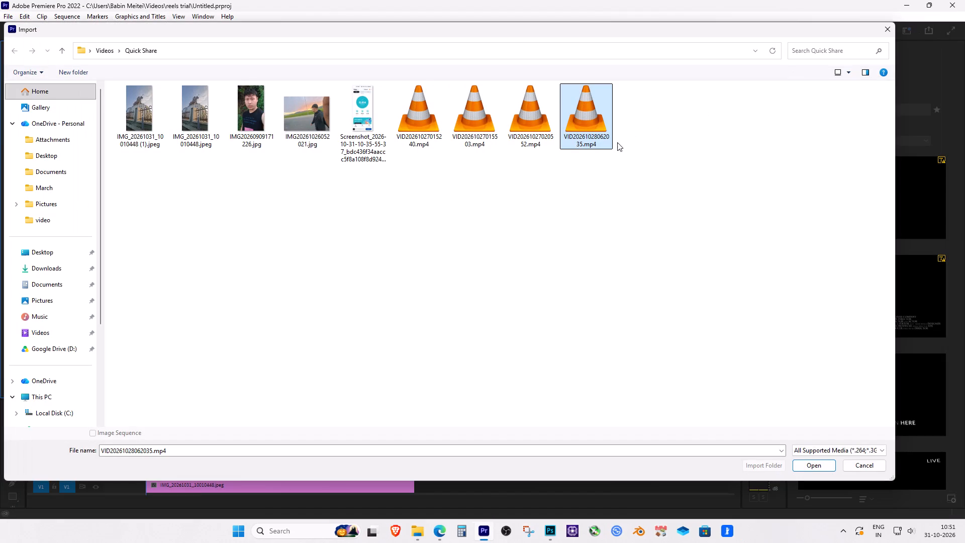
left_click(881, 30)
Search the computer for HandBrake and launch it.
left_click(302, 535)
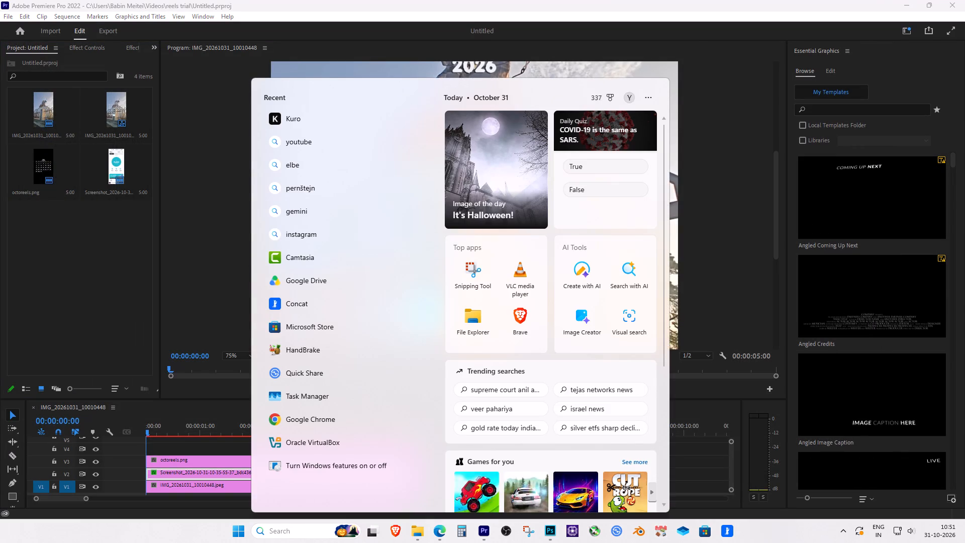
type("hand")
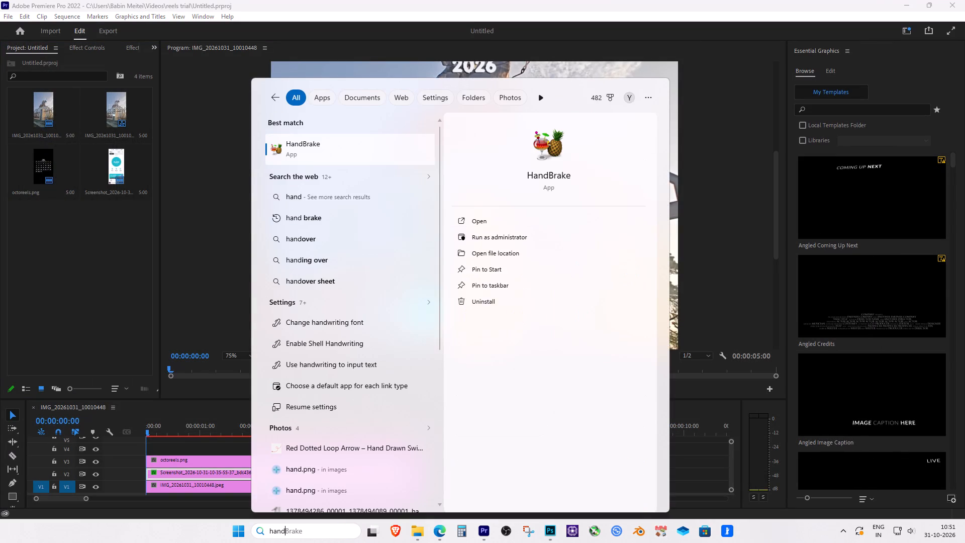
key("Return")
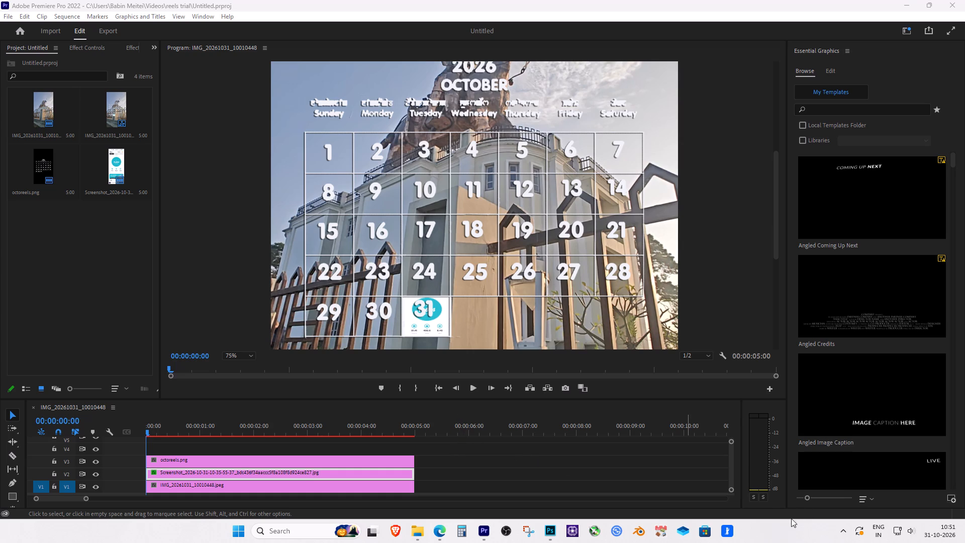
Quit the Microsoft Rewards and Google Drive apps running in the background.
left_click(787, 533)
left_click(840, 531)
right_click(821, 480)
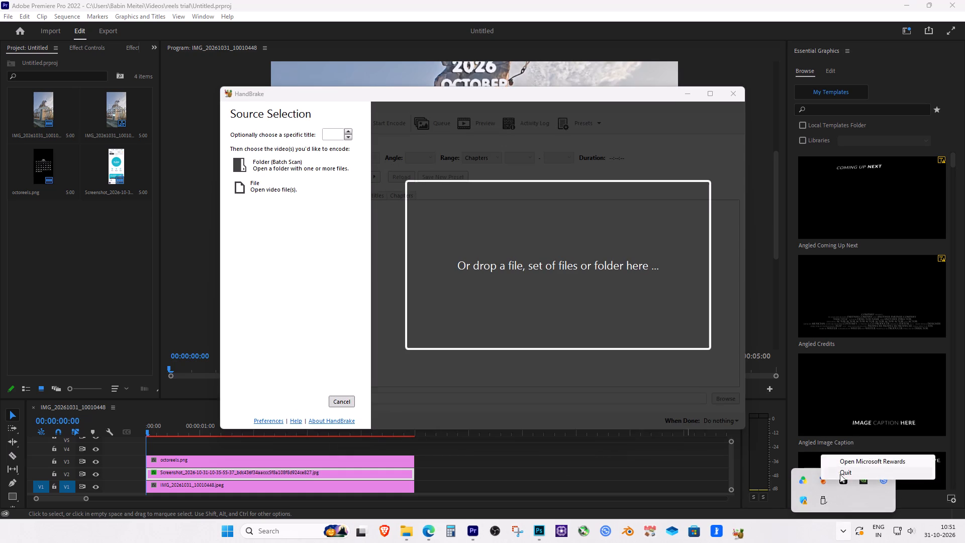
left_click(847, 474)
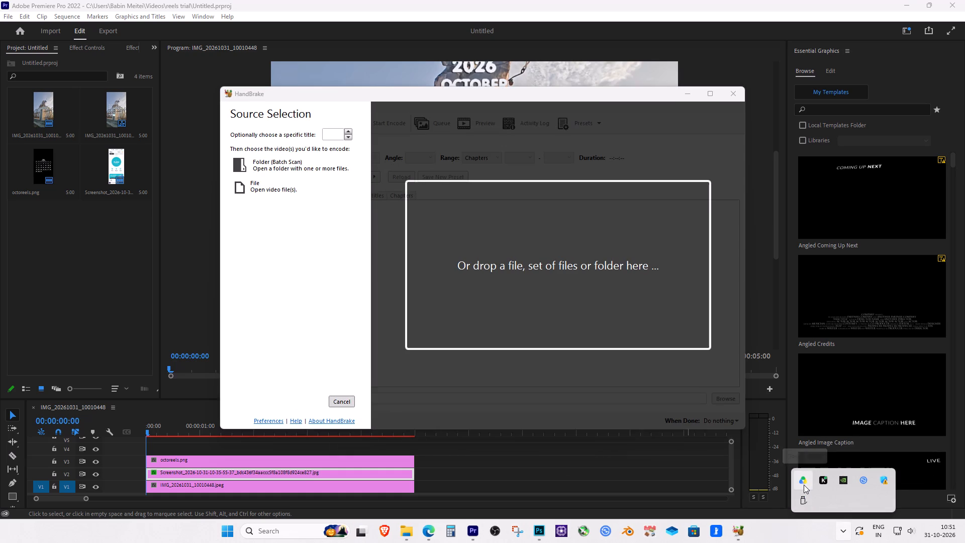
right_click(800, 481)
left_click(832, 487)
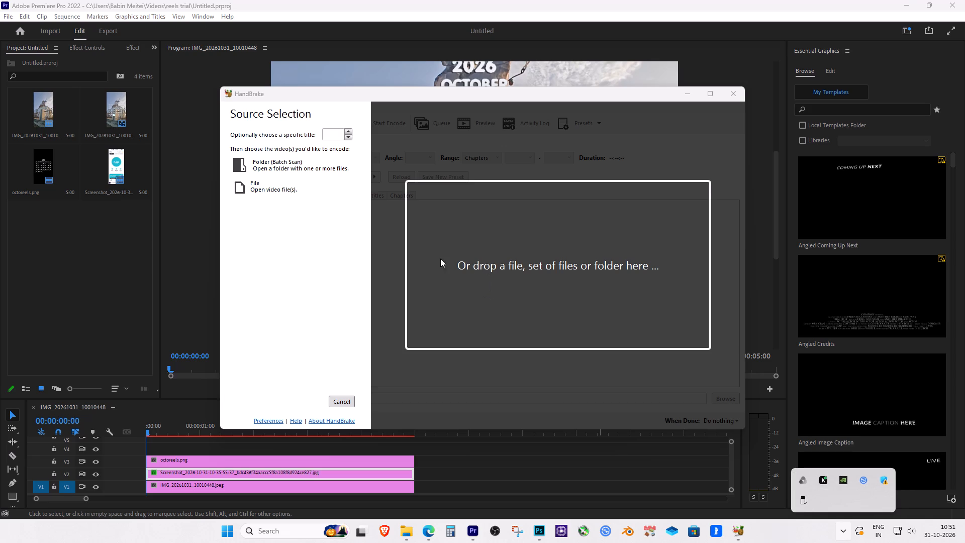
Play each of the four videos in the Quick Share folder in turn to check their content.
left_click(413, 536)
double_click(218, 114)
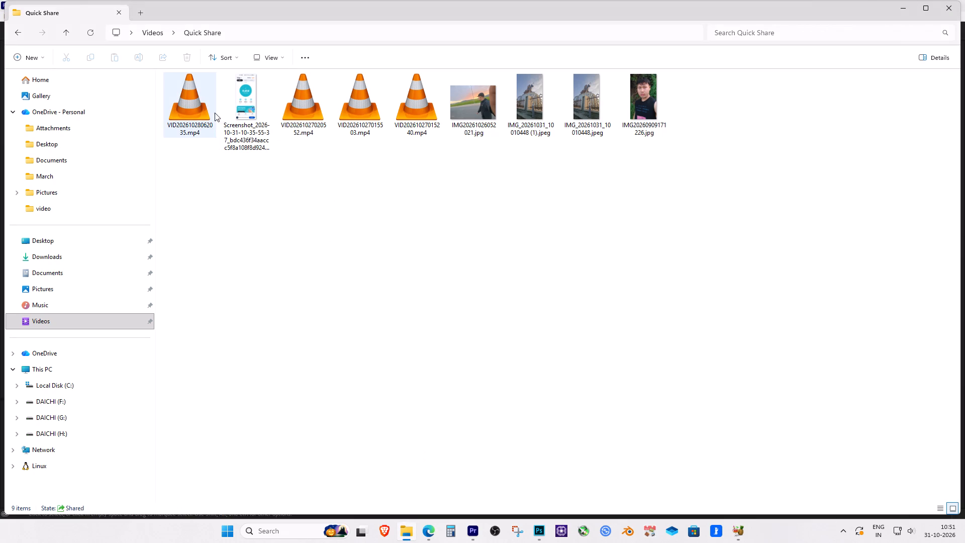
double_click(194, 111)
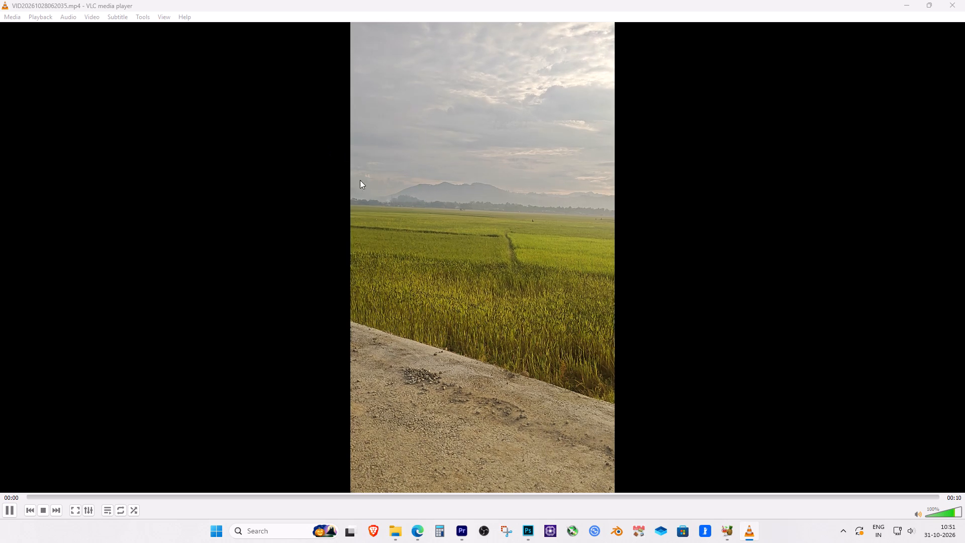
left_click(964, 0)
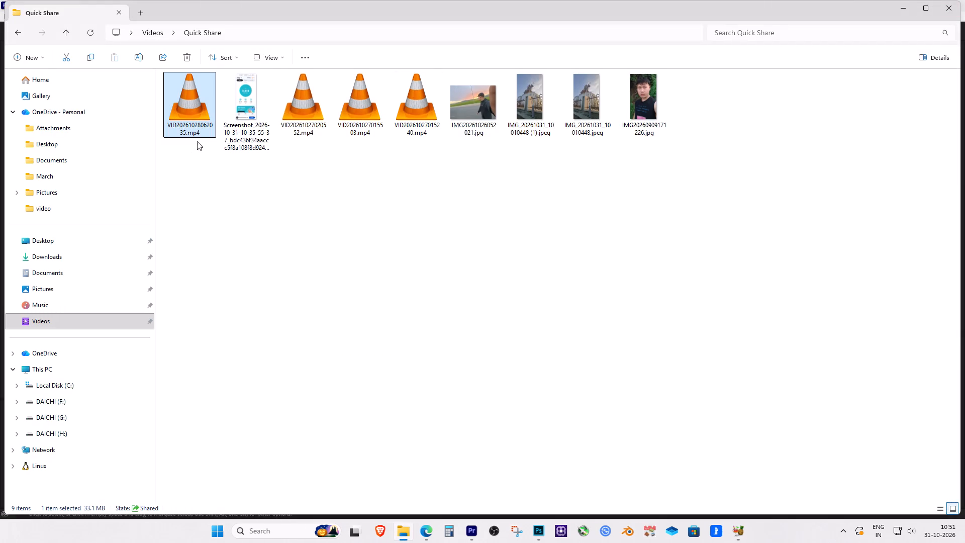
double_click(310, 102)
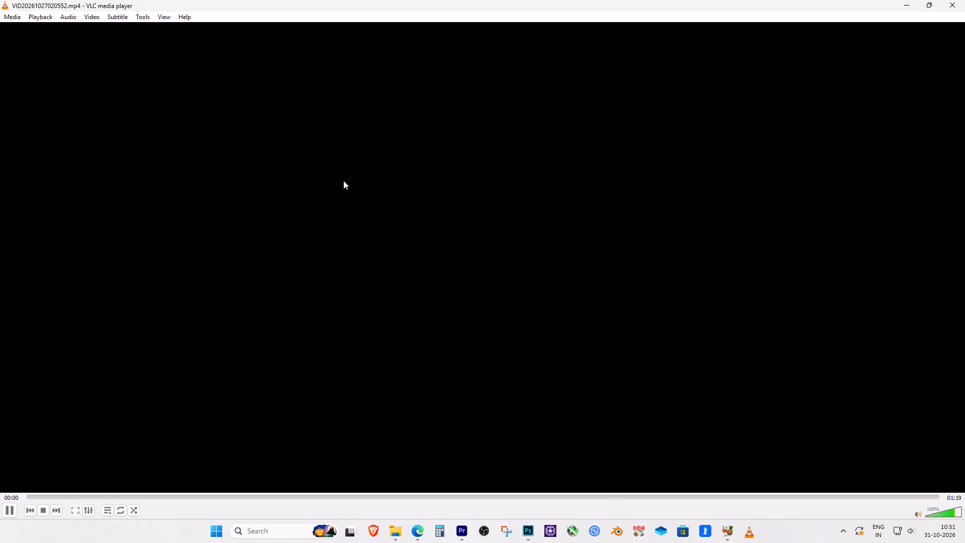
left_click(964, 0)
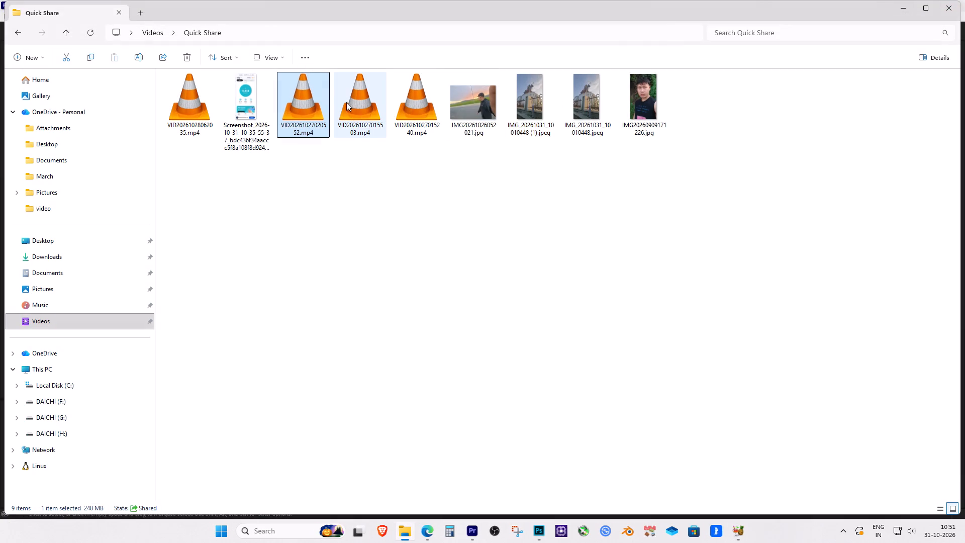
double_click(344, 108)
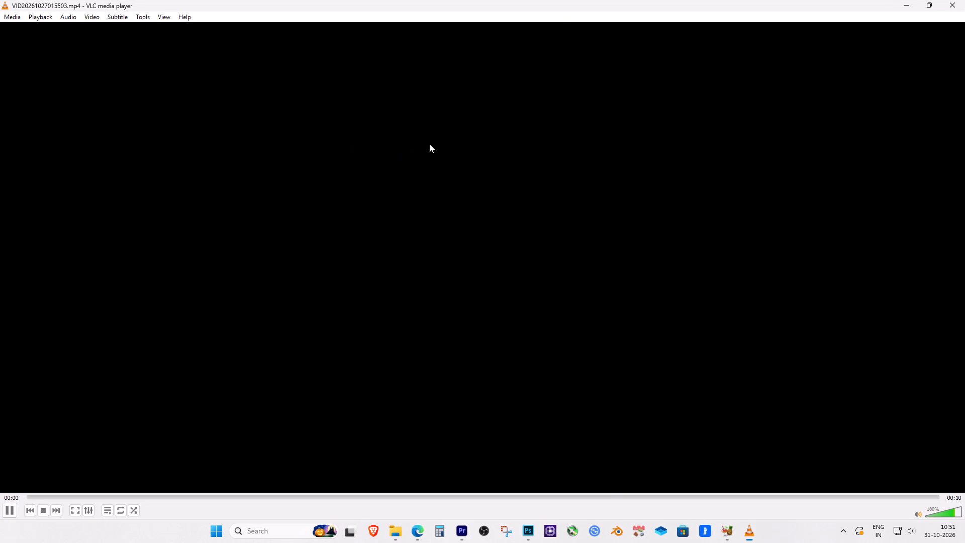
left_click(964, 1)
double_click(403, 104)
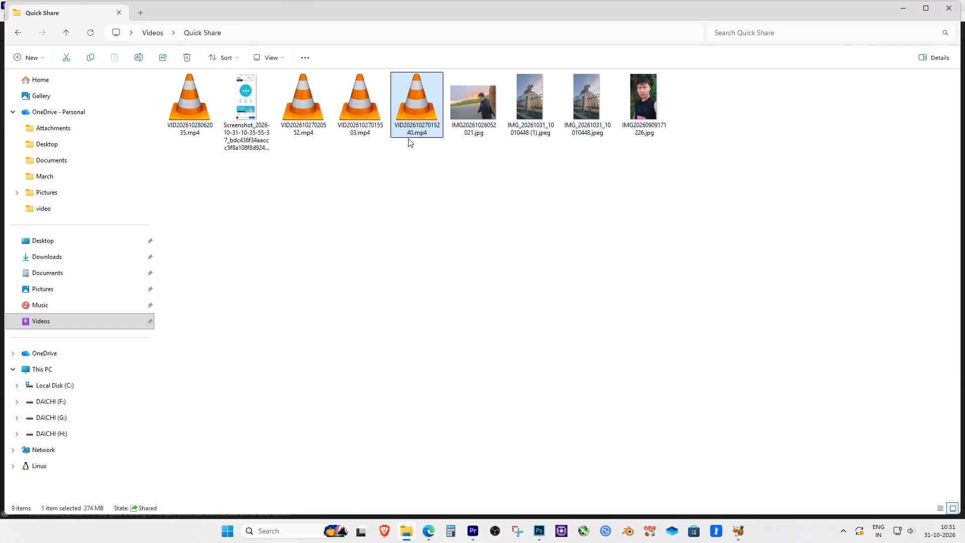
left_click(964, 0)
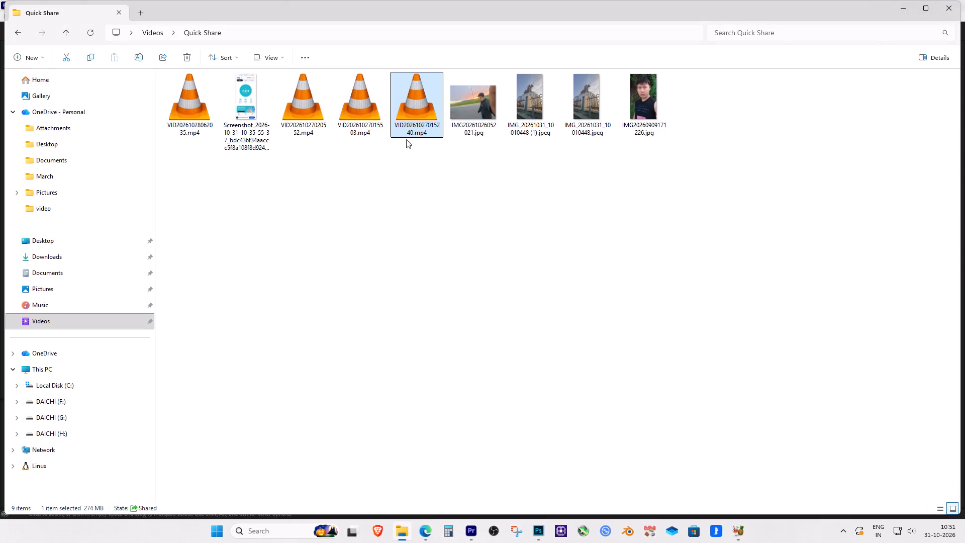
Permanently delete VID20261027020552.mp4, VID20261027015503.mp4 and VID20261027015240.mp4 from the Quick Share folder.
left_click_drag(435, 154, 297, 114)
key("shift+Delete")
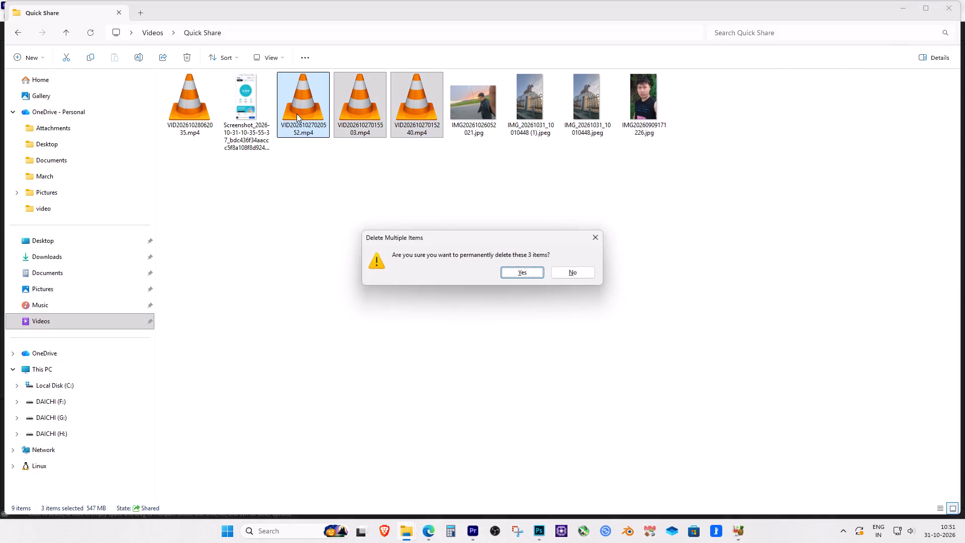
key("Return")
Load VID20261028062035.mp4 from the Quick Share folder into HandBrake as the source video.
left_click_drag(239, 111, 763, 457)
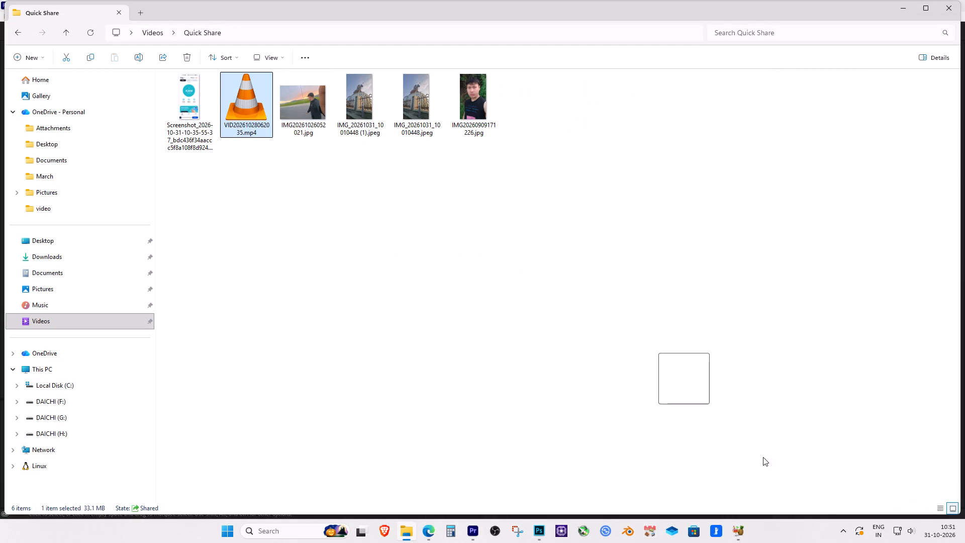
left_click_drag(763, 457, 526, 280)
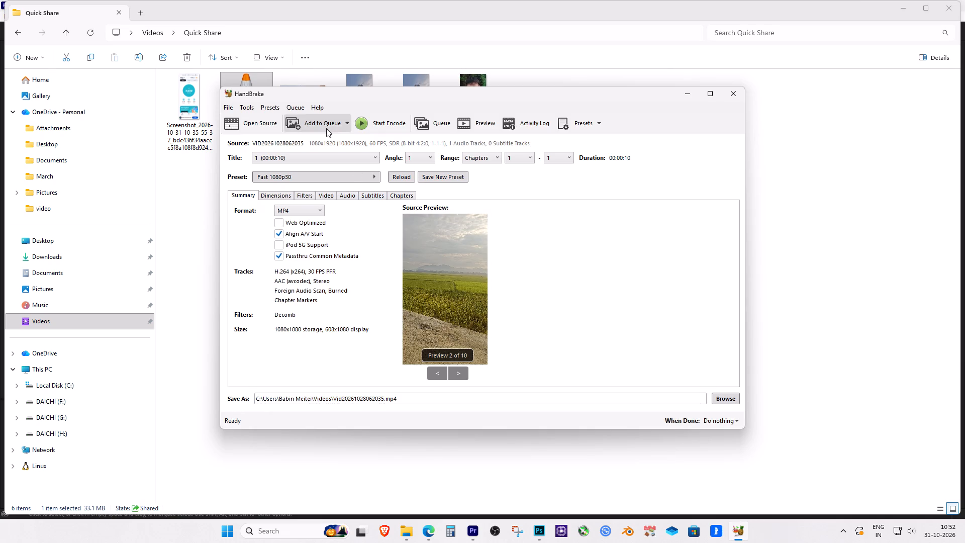
Encode the loaded video with the Fast 1080p30 preset to Vid20261028062035.mp4 in the Videos folder, and return to the Quick Share folder.
left_click(383, 122)
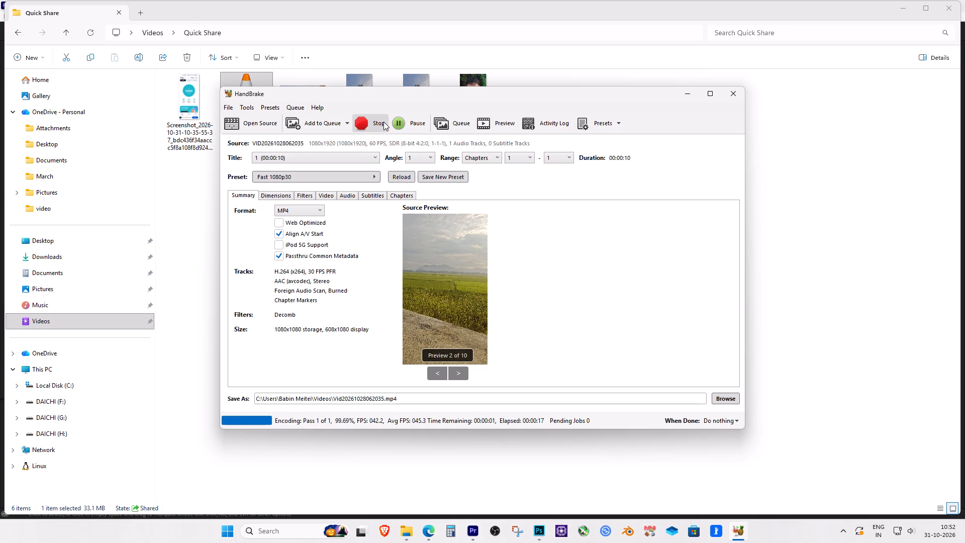
left_click(850, 326)
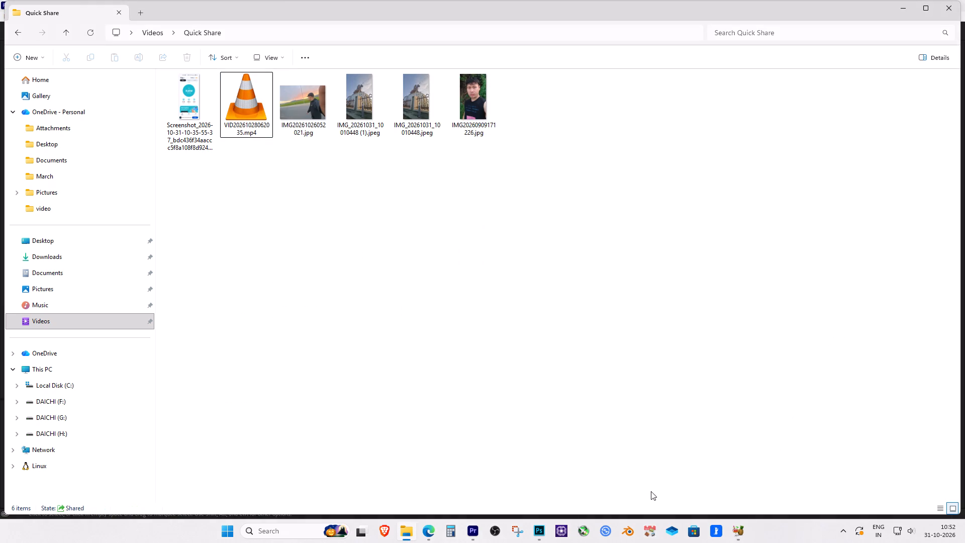
Switch to Photoshop and exit it, closing the octoreels.psd document.
left_click(536, 531)
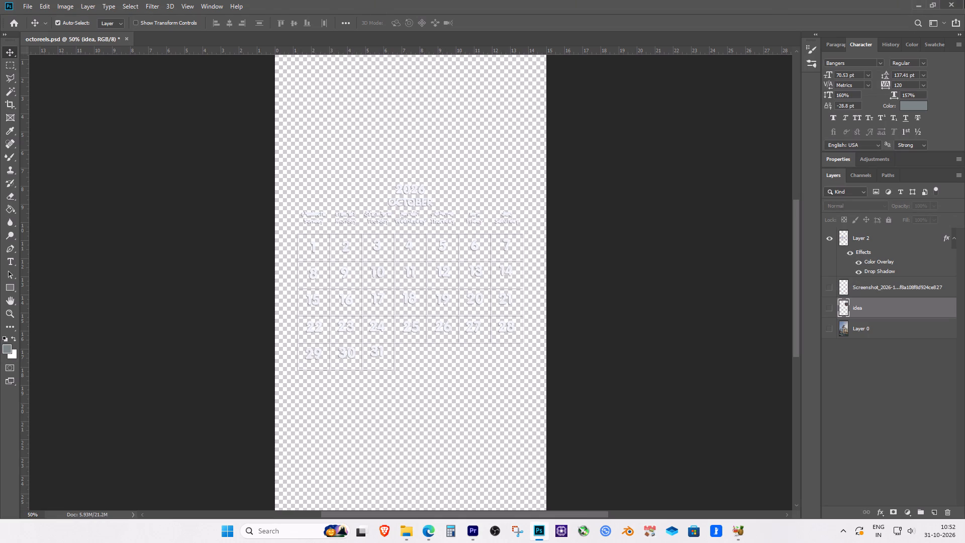
left_click(964, 0)
left_click_drag(480, 197, 442, 201)
left_click(434, 197)
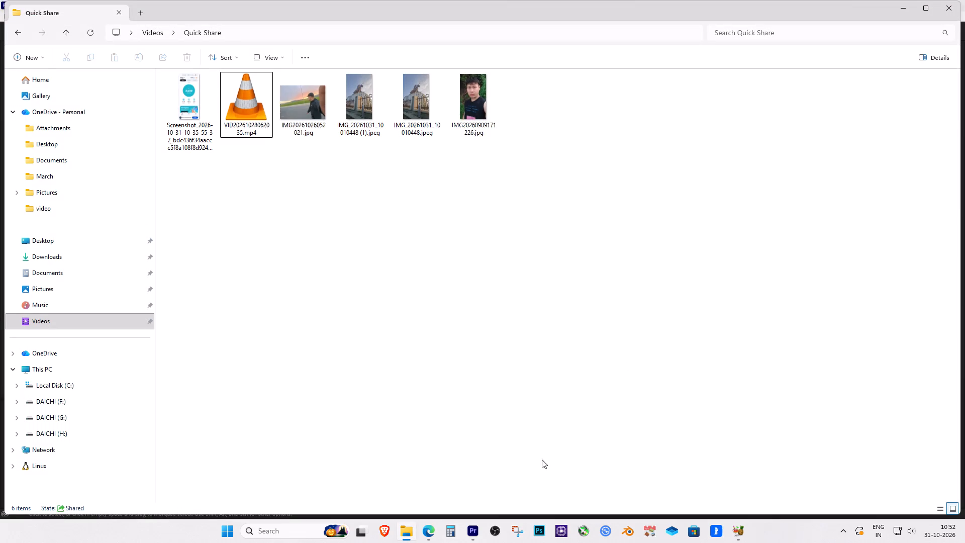
Switch back to Premiere Pro and import Vid20261028062035.mp4 from the Videos folder.
left_click(475, 535)
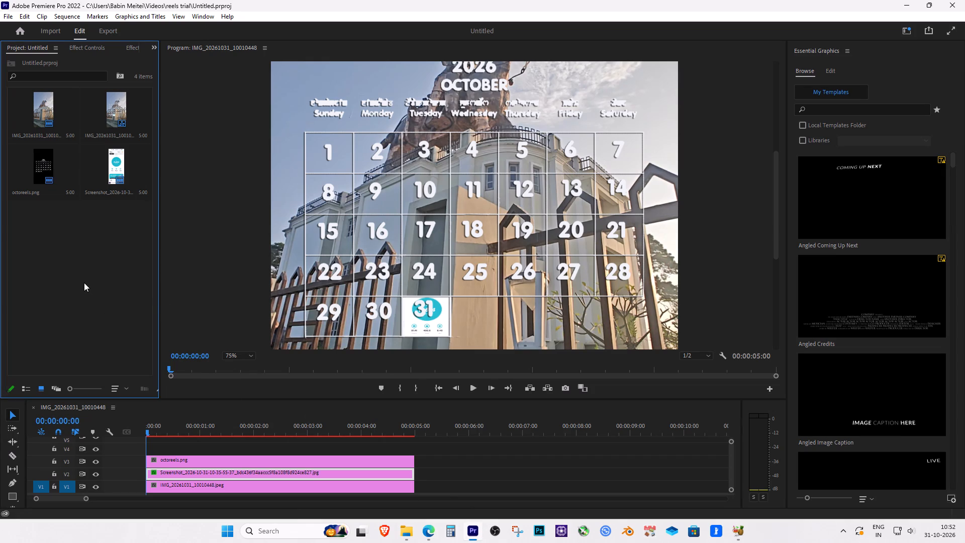
right_click(60, 239)
left_click(88, 315)
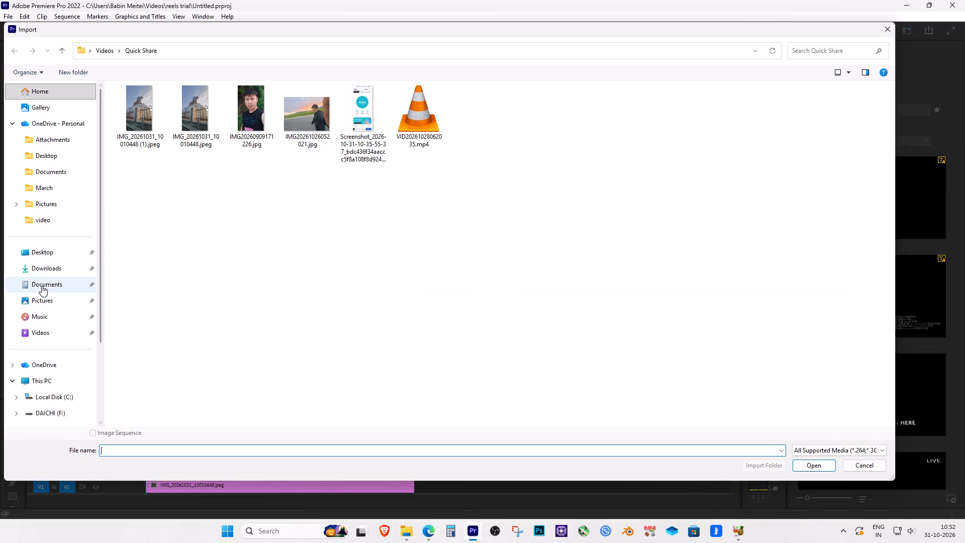
left_click(61, 54)
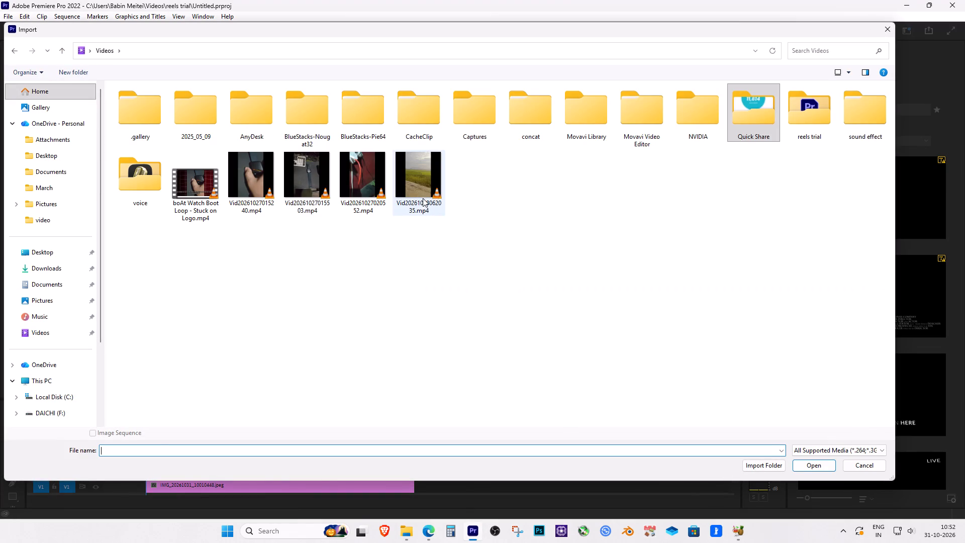
double_click(421, 195)
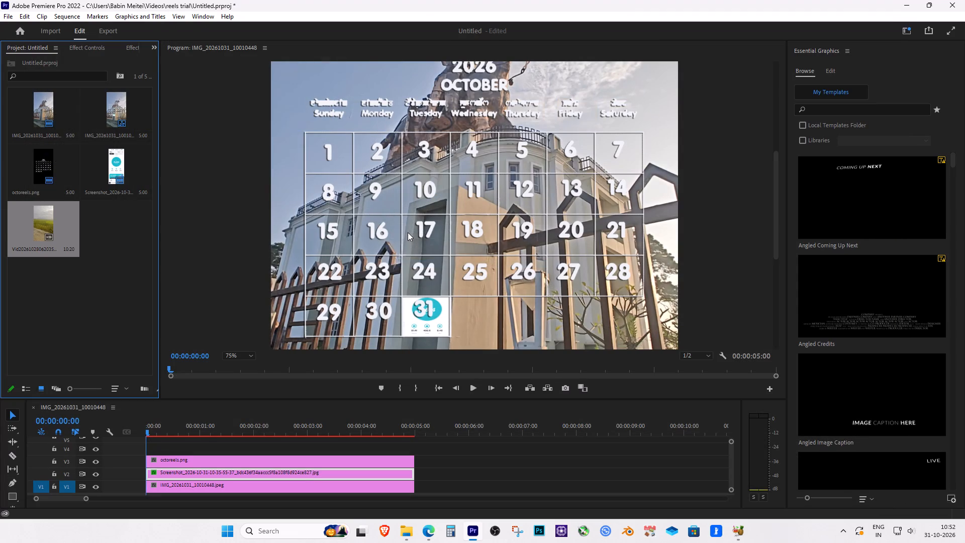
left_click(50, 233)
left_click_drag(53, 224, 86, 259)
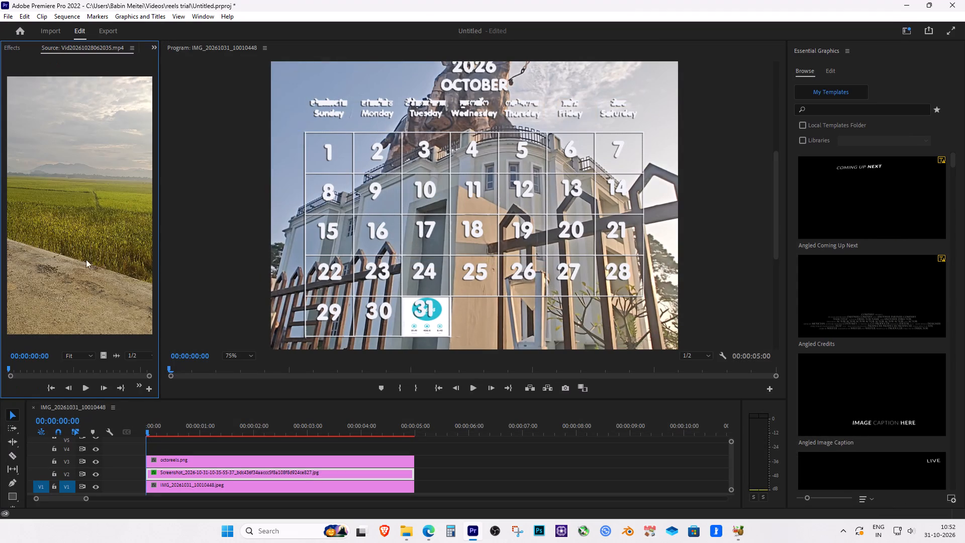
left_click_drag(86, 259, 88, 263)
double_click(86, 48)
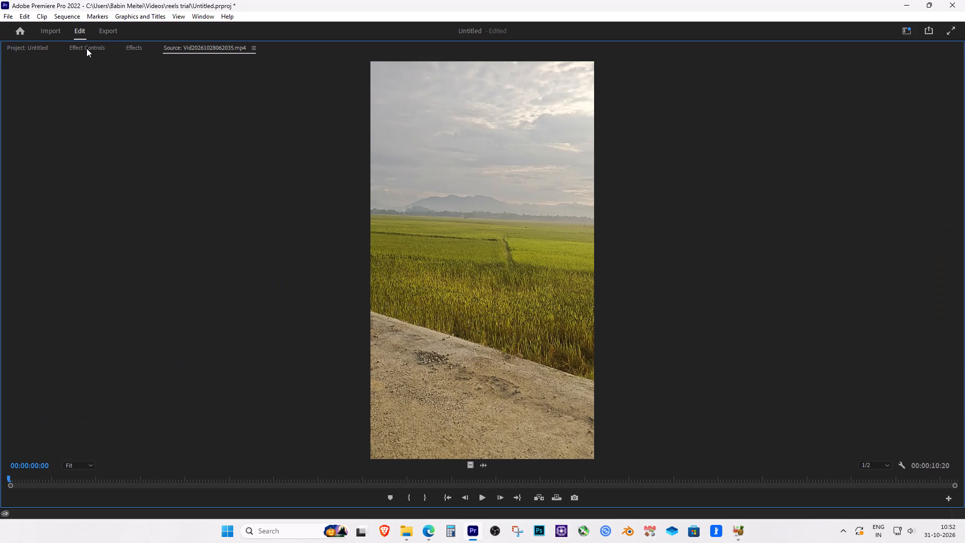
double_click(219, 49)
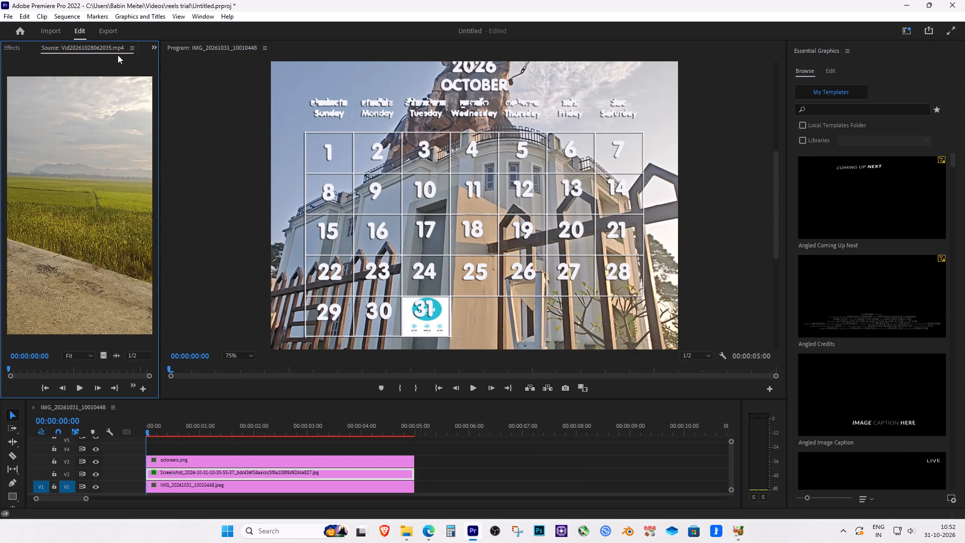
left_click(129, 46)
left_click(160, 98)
Add the imported Vid20261028062035.mp4 clip to track V3, shortly after the existing clips end.
left_click(59, 49)
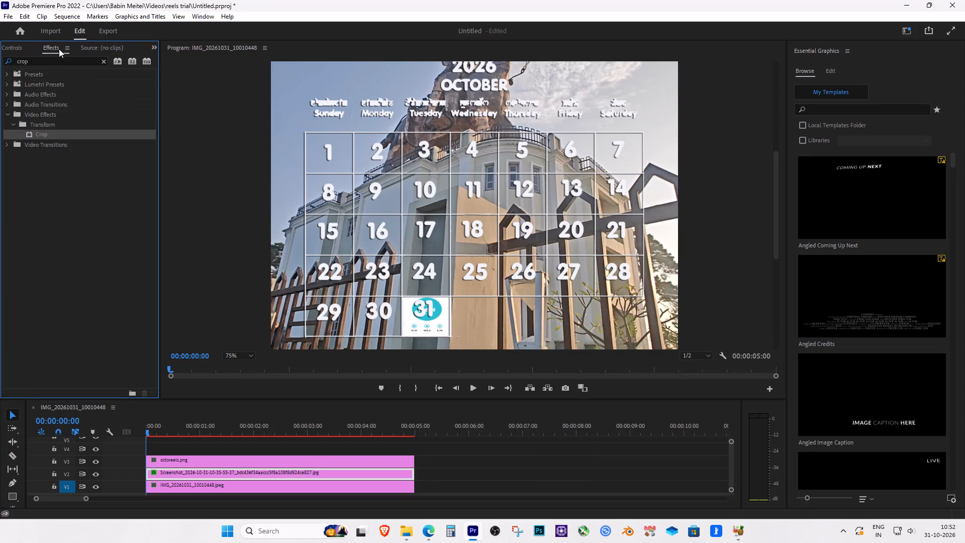
left_click(22, 46)
left_click(127, 49)
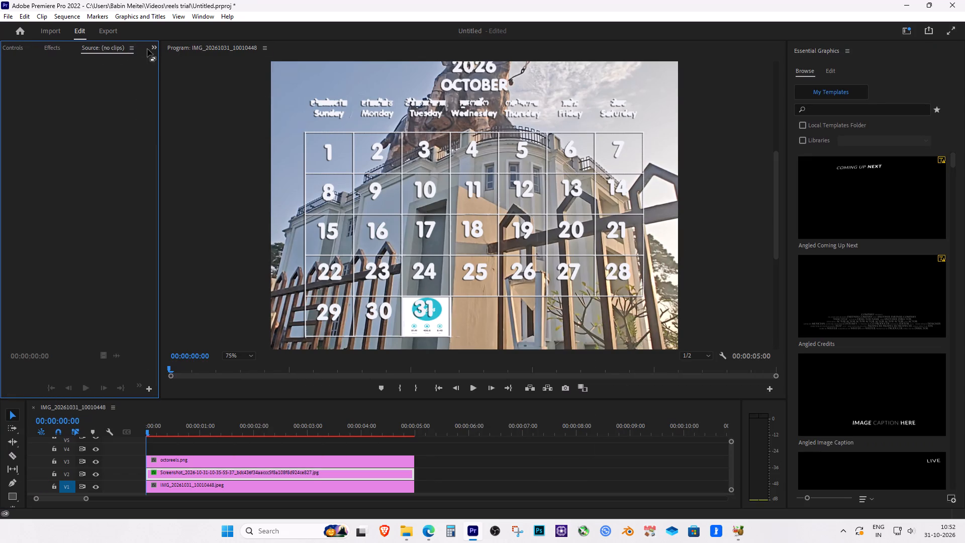
left_click(154, 49)
left_click(174, 60)
left_click_drag(44, 229, 350, 446)
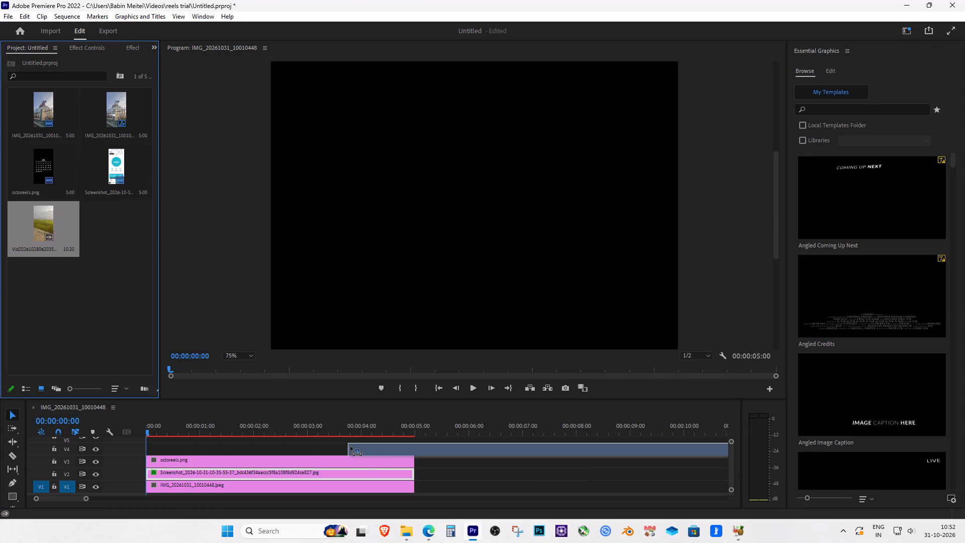
left_click_drag(350, 446, 455, 461)
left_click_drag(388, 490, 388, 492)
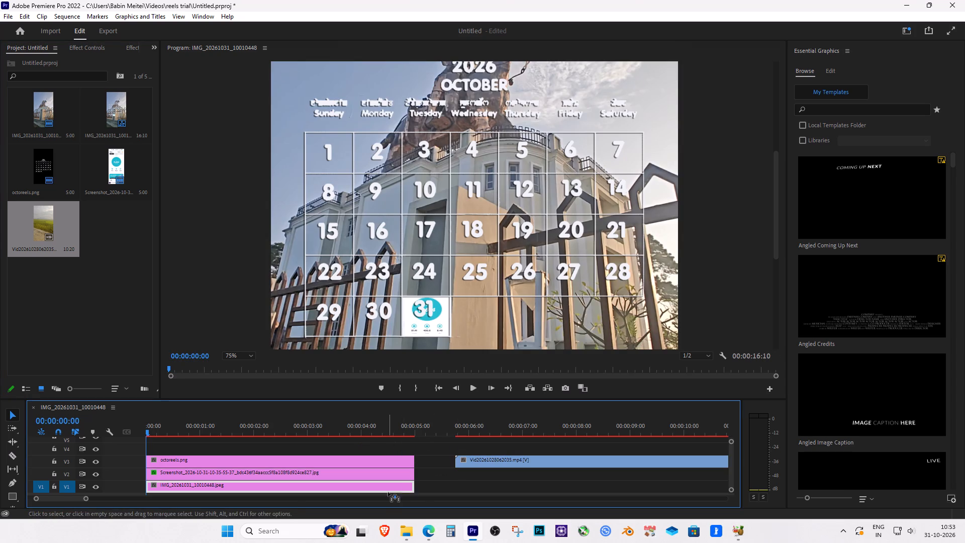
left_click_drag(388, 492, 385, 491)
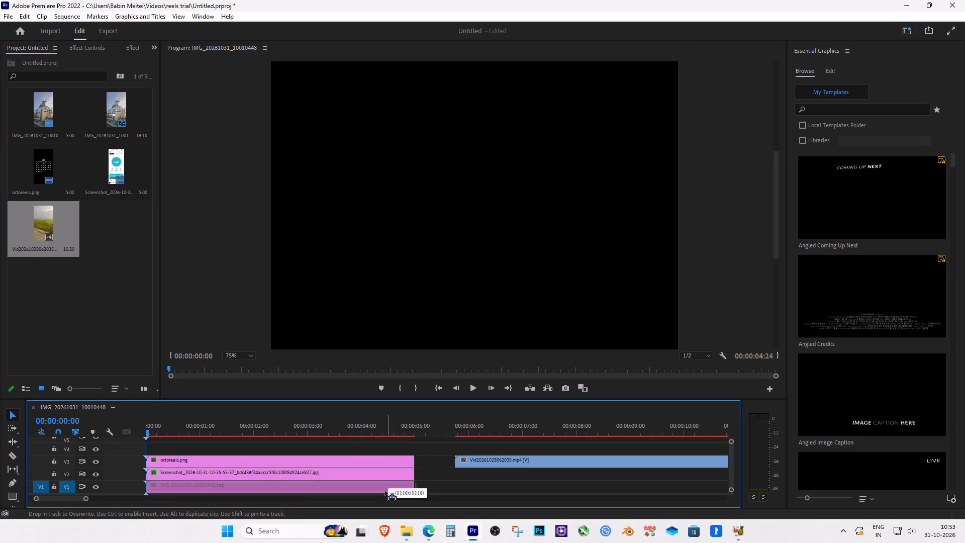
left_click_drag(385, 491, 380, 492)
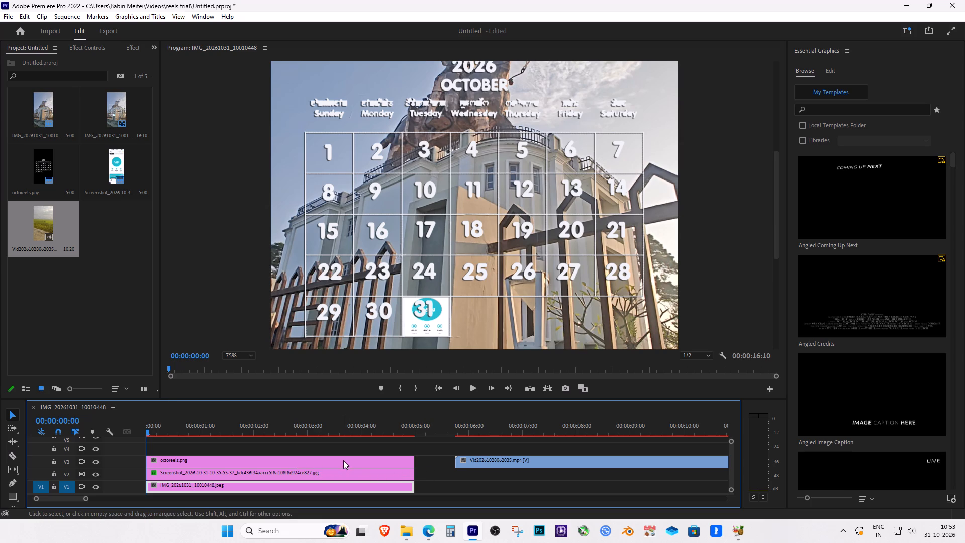
Move the octoreels.png calendar up to track V4 and shift the Vid20261028062035.mp4 clip to the sequence start on V3.
left_click_drag(343, 460, 342, 453)
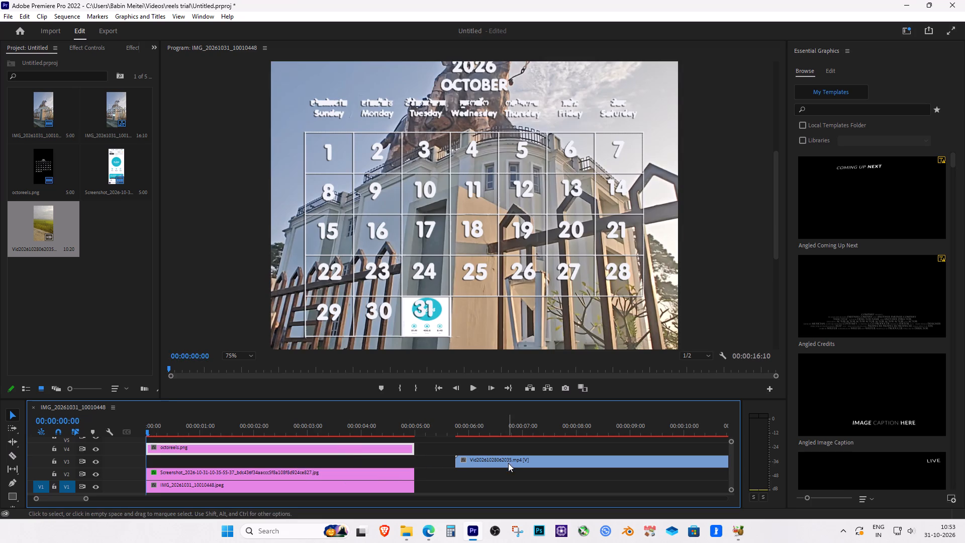
left_click_drag(508, 463, 197, 462)
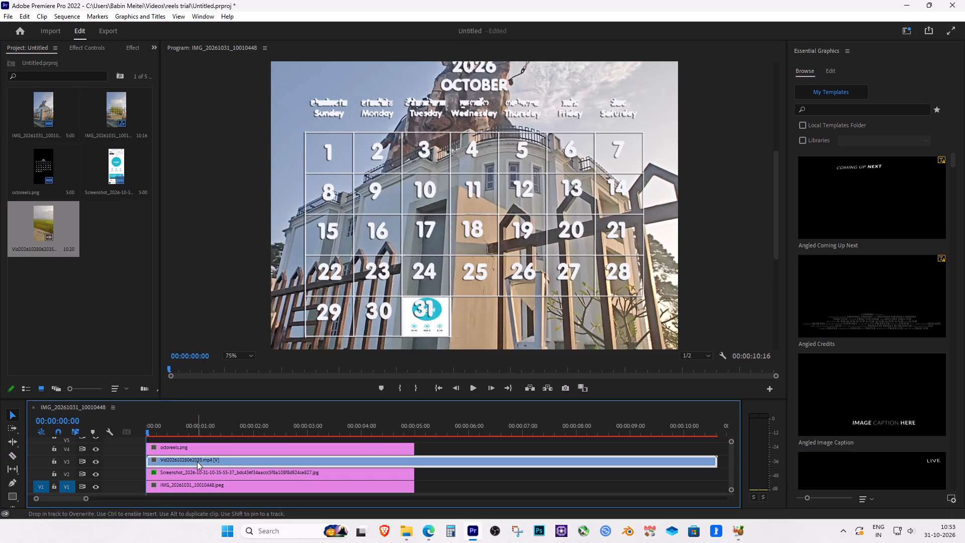
key("ctrl+minus")
key("ctrl+minus")
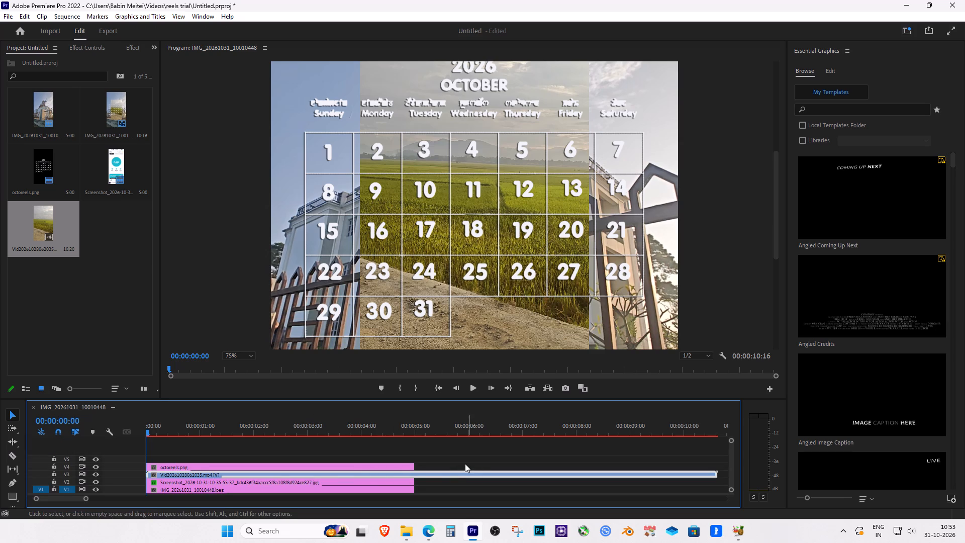
Extend the octoreels.png calendar clip on V4 until it ends at about 9.5 seconds.
key("ctrl+equal")
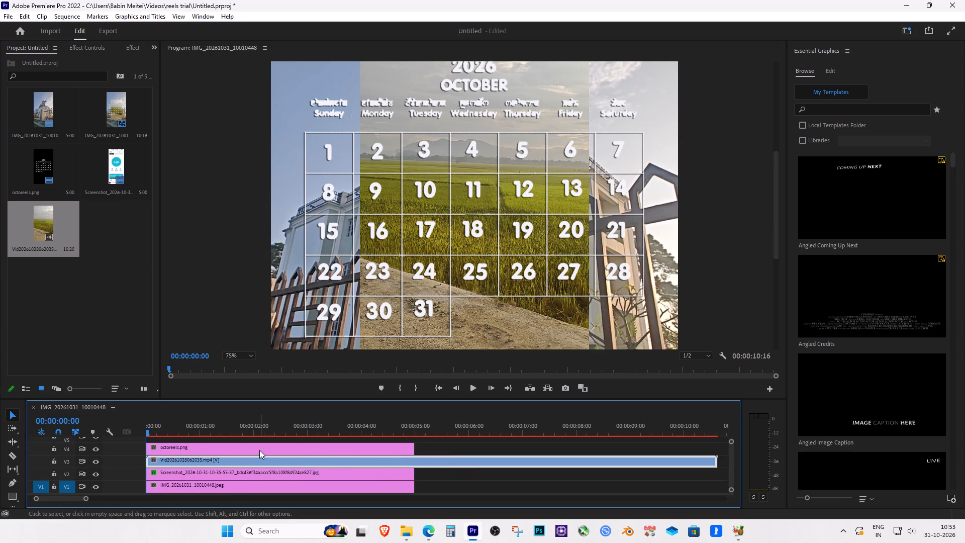
left_click_drag(380, 421, 394, 422)
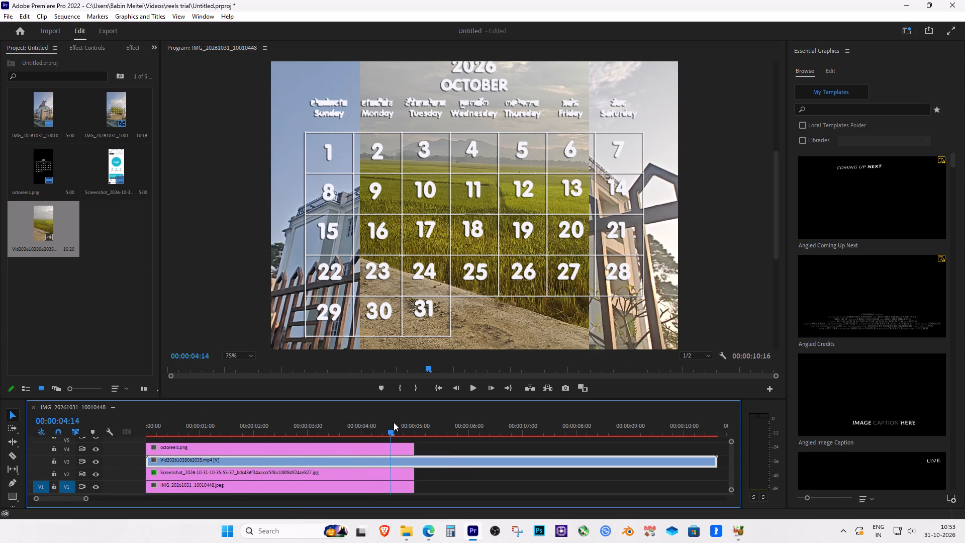
left_click_drag(394, 422, 409, 427)
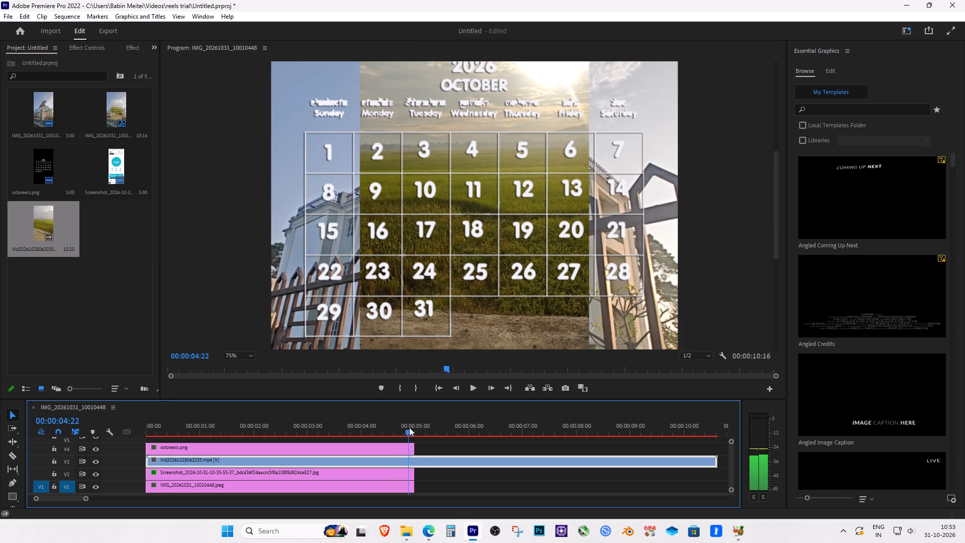
left_click_drag(409, 427, 405, 429)
left_click_drag(415, 450, 500, 447)
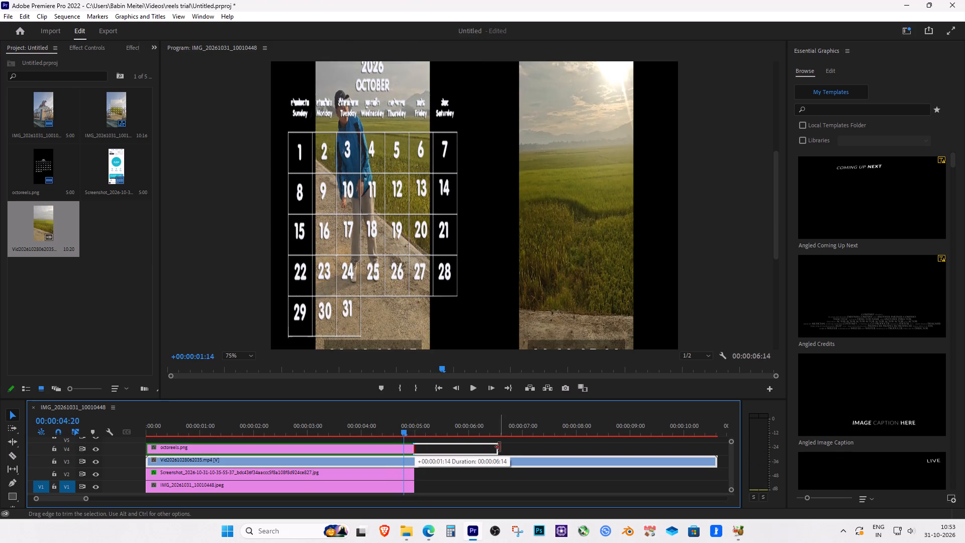
left_click_drag(500, 447, 475, 447)
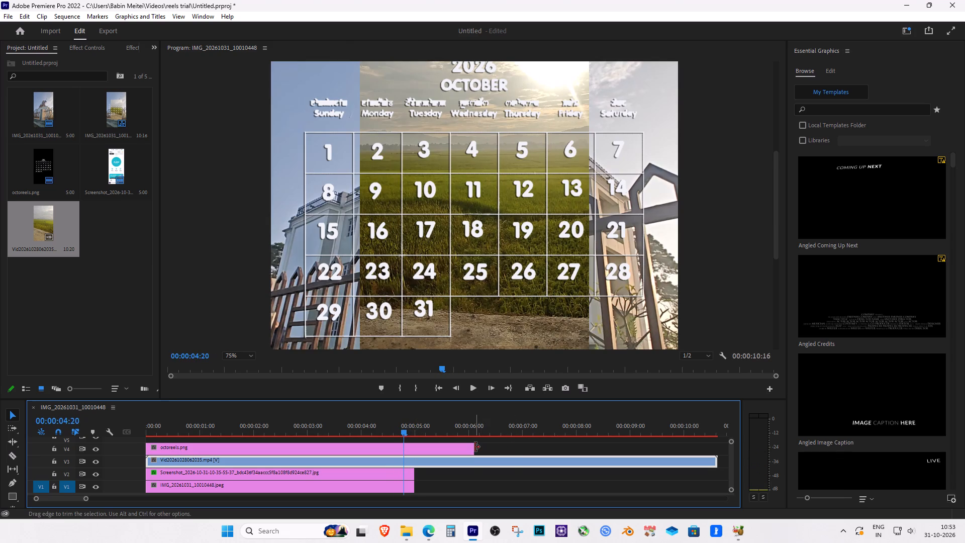
left_click_drag(471, 447, 487, 448)
left_click(479, 433)
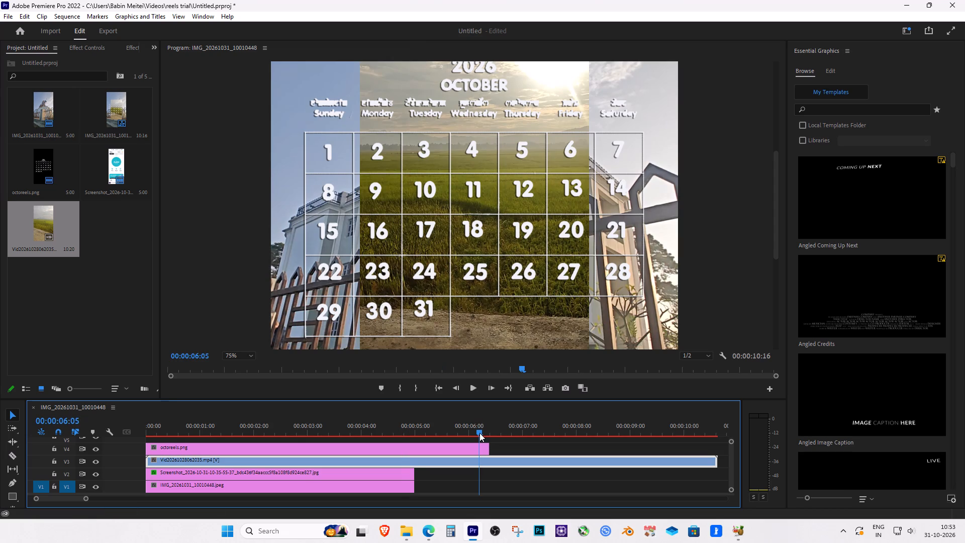
left_click_drag(479, 430, 486, 432)
left_click_drag(487, 448, 517, 450)
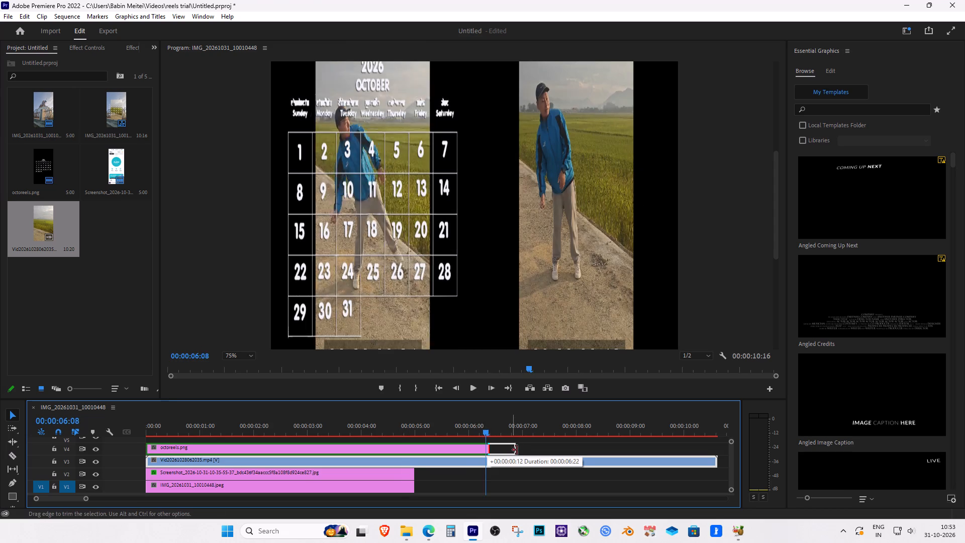
left_click_drag(517, 450, 521, 450)
left_click_drag(520, 447, 535, 448)
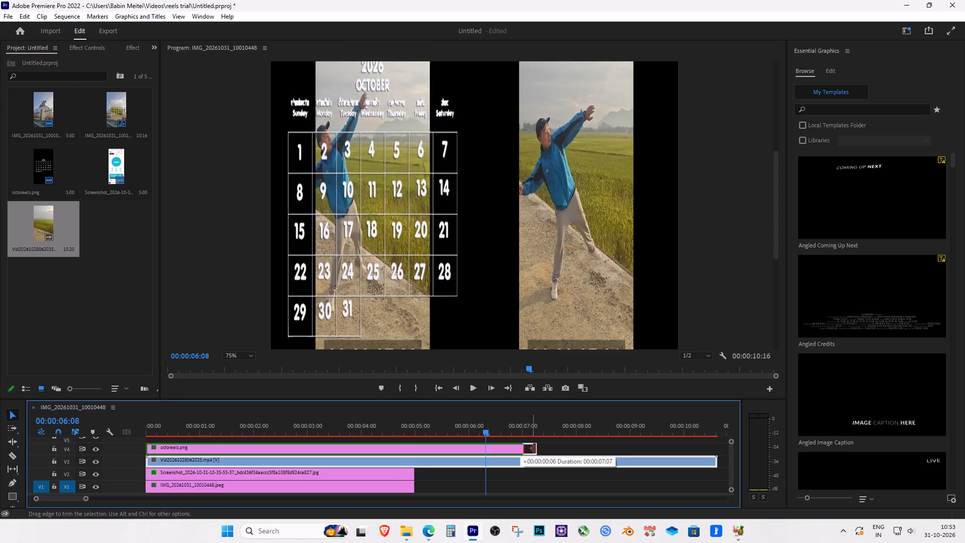
left_click_drag(535, 448, 541, 449)
left_click_drag(540, 449, 571, 449)
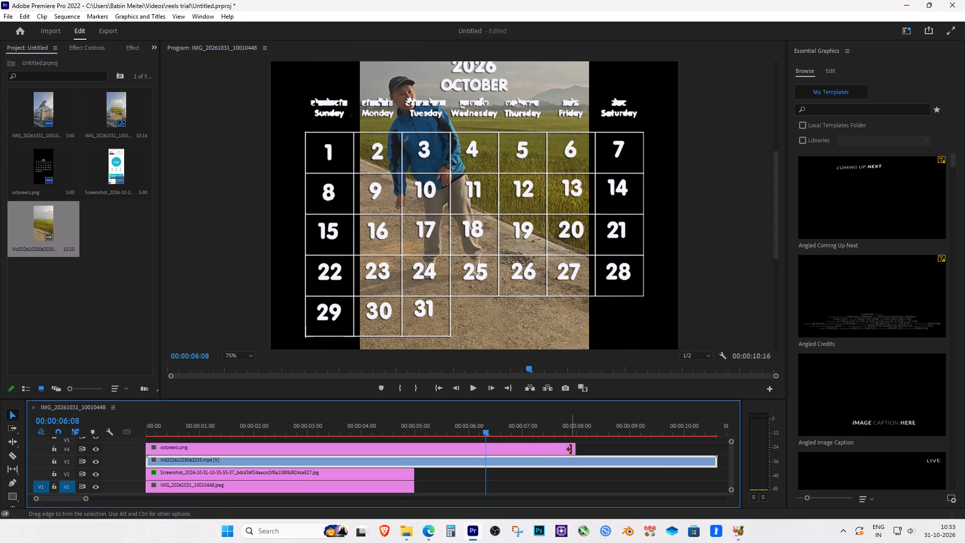
left_click_drag(571, 448, 608, 450)
left_click_drag(607, 448, 637, 449)
left_click_drag(635, 448, 653, 449)
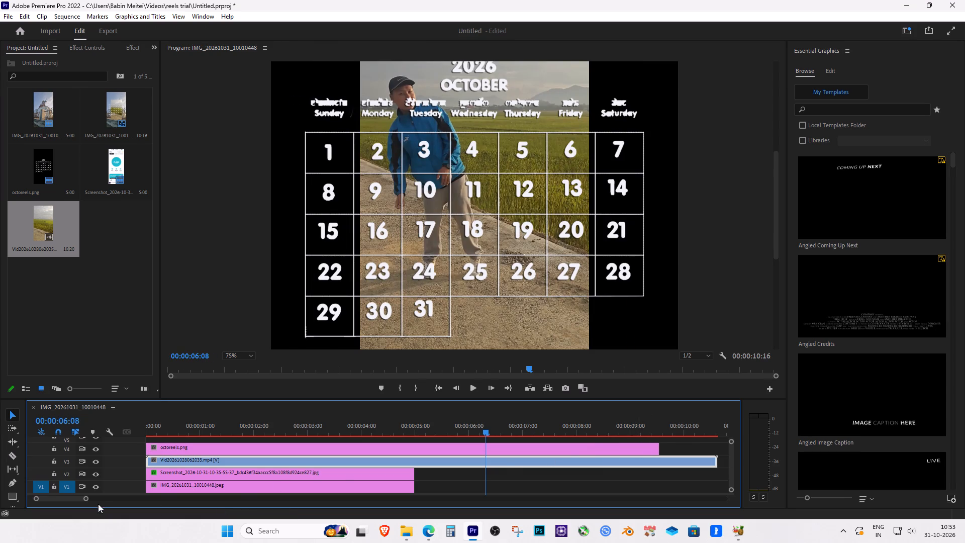
Trim or extend all four clips on V1 to V4 so they end together at 00:00:08:16.
left_click_drag(83, 500, 168, 495)
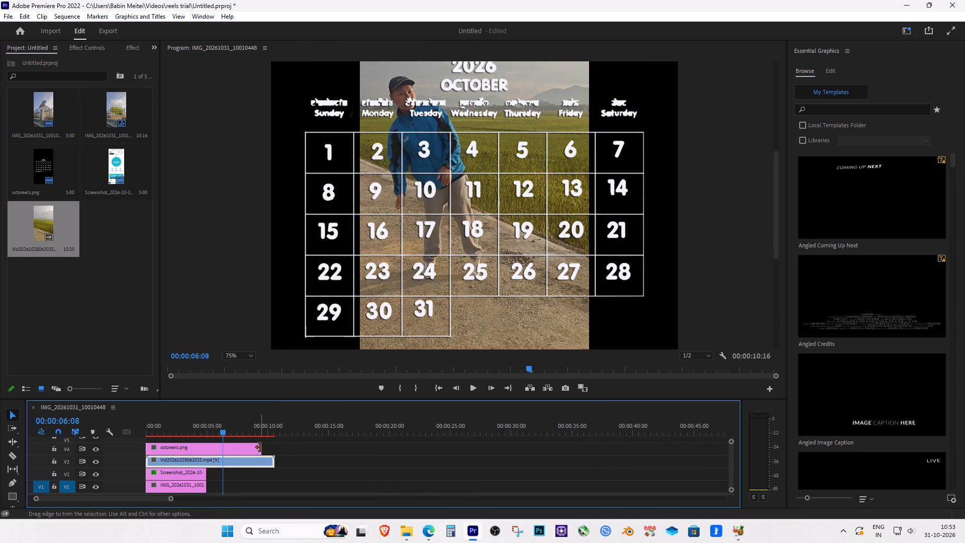
left_click_drag(221, 428, 252, 434)
left_click_drag(260, 448, 252, 450)
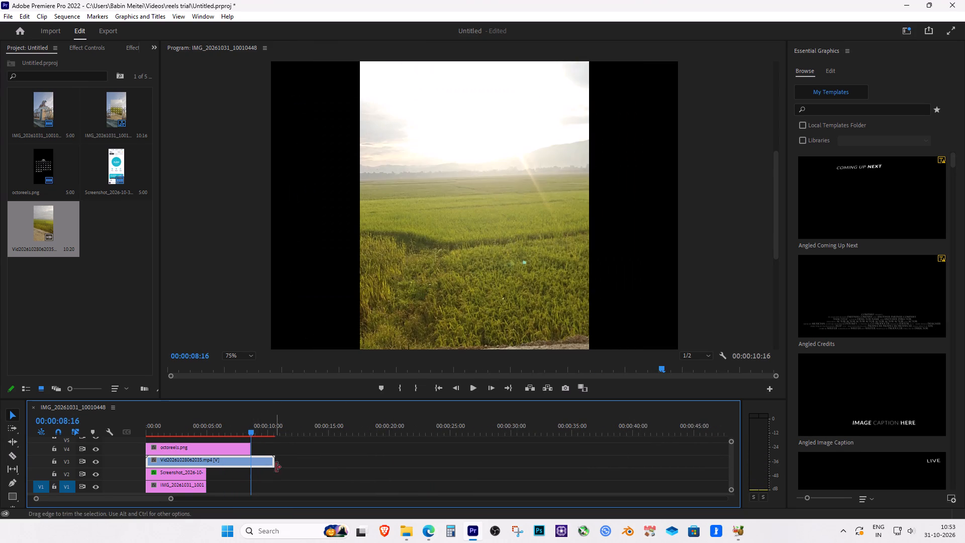
left_click_drag(272, 464, 249, 464)
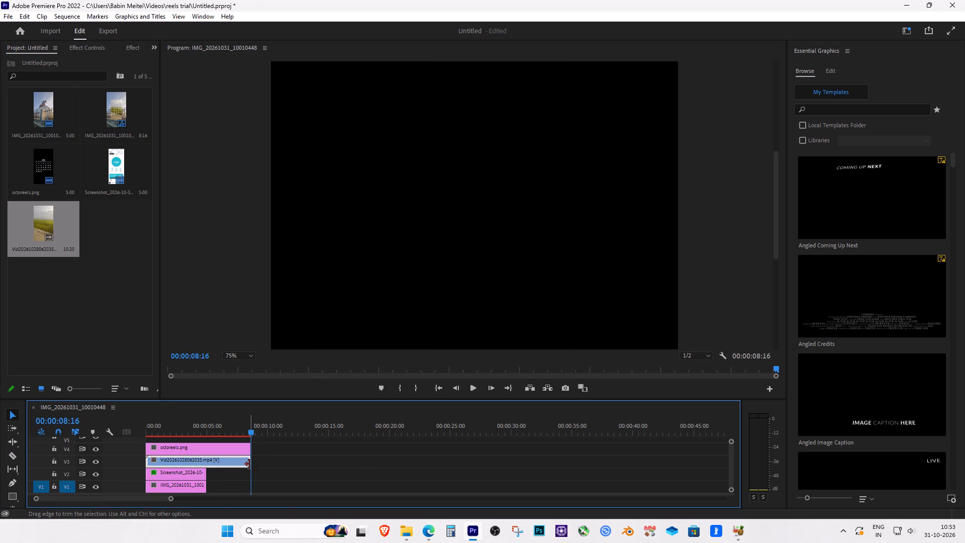
left_click_drag(205, 473, 251, 473)
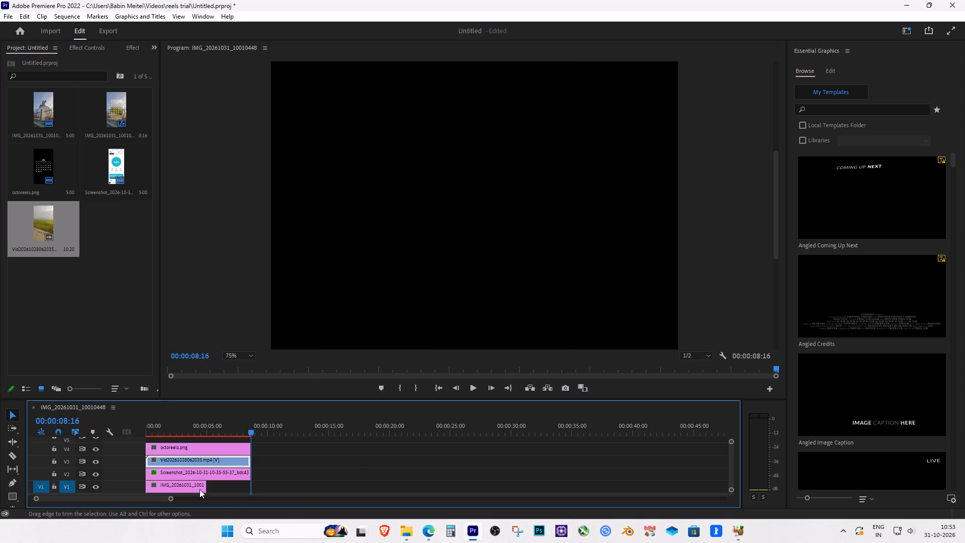
left_click_drag(204, 487, 248, 485)
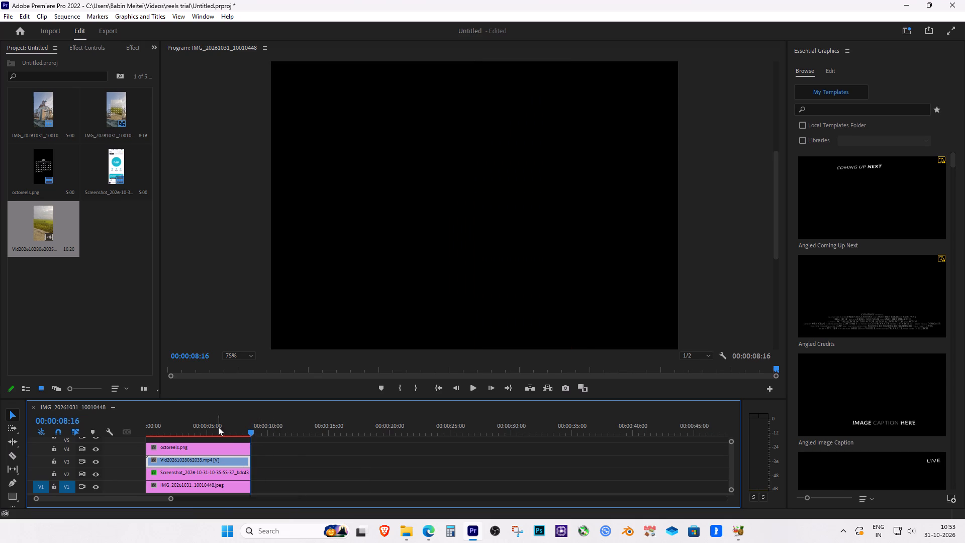
At 00:00:05:23, scale the Vid20261028062035.mp4 clip down to 26.
left_click(218, 426)
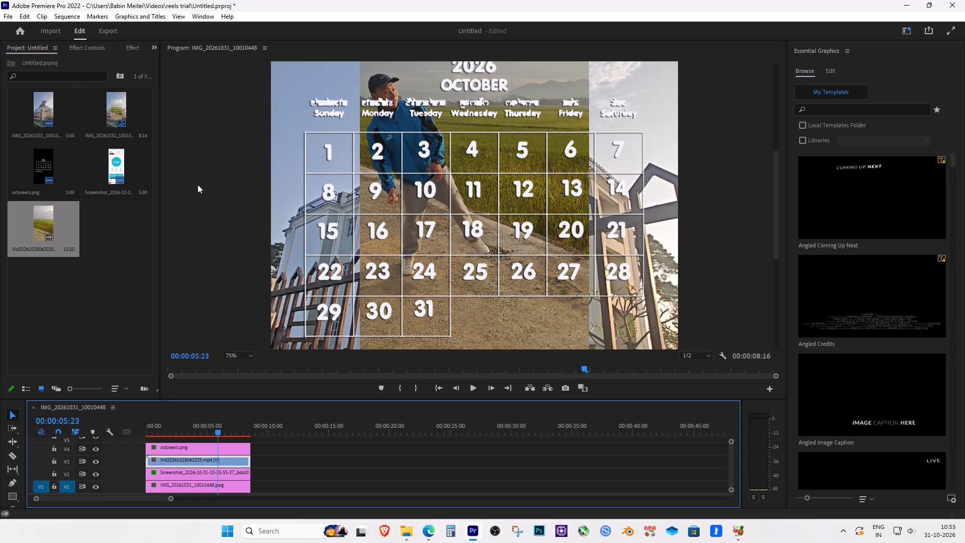
left_click(91, 49)
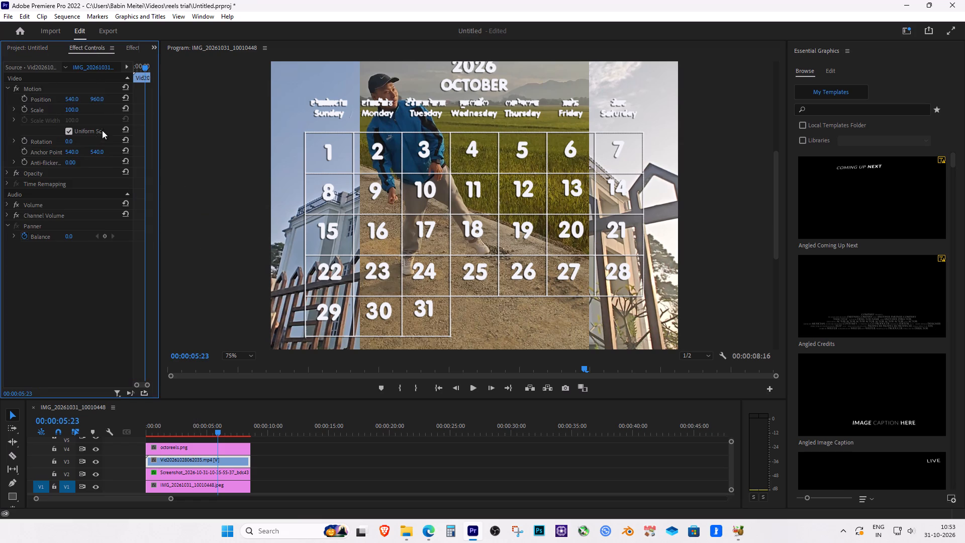
left_click_drag(75, 109, 52, 112)
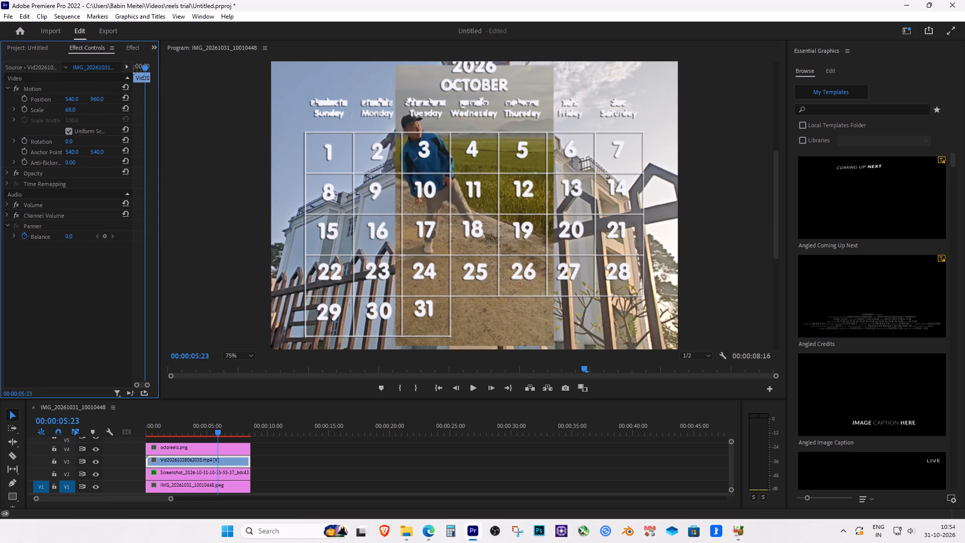
left_click_drag(52, 112, 30, 118)
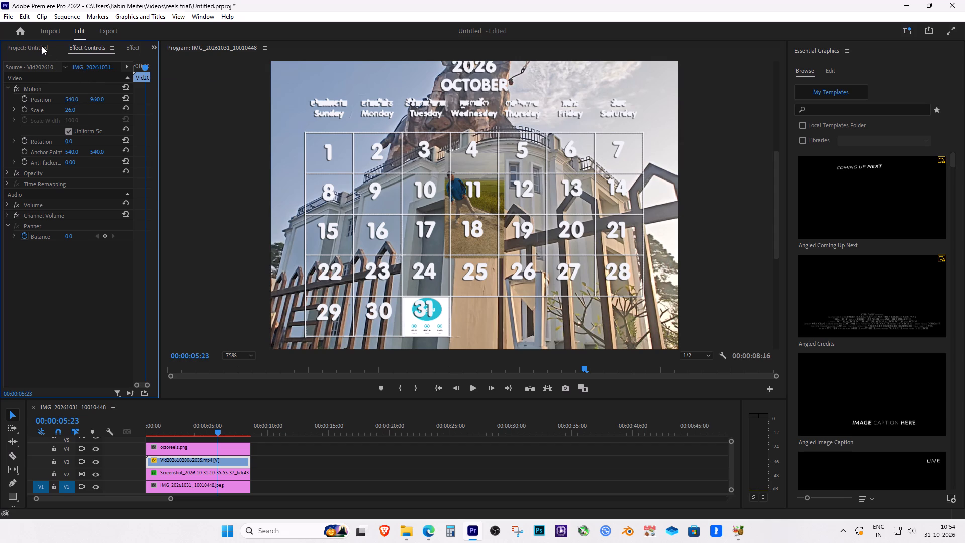
Apply the Crop video effect to the Vid20261028062035.mp4 clip on V3.
left_click(40, 45)
left_click(90, 50)
left_click(126, 48)
left_click_drag(41, 134, 41, 135)
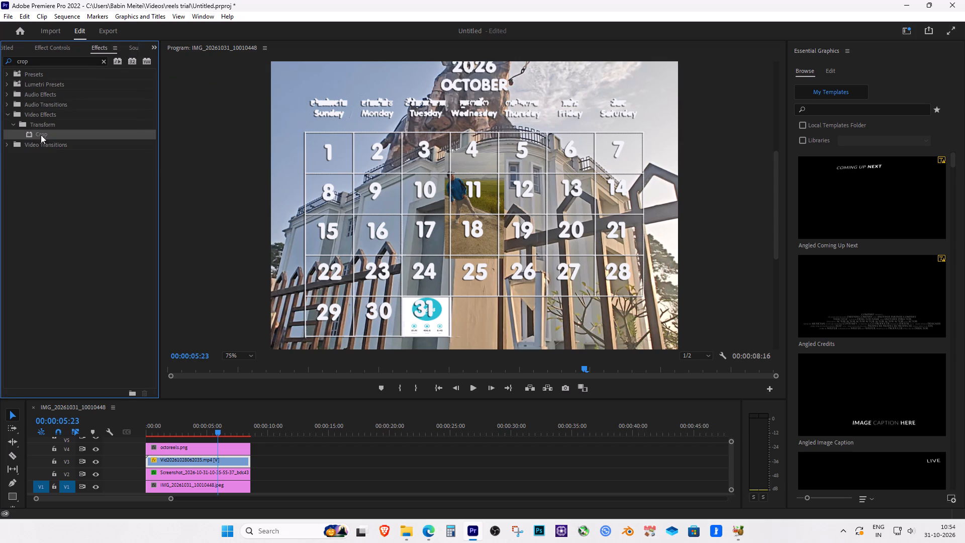
left_click_drag(41, 135, 207, 463)
Crop 29% off the bottom of the Vid20261028062035.mp4 clip.
left_click(128, 42)
left_click(50, 48)
left_click(24, 48)
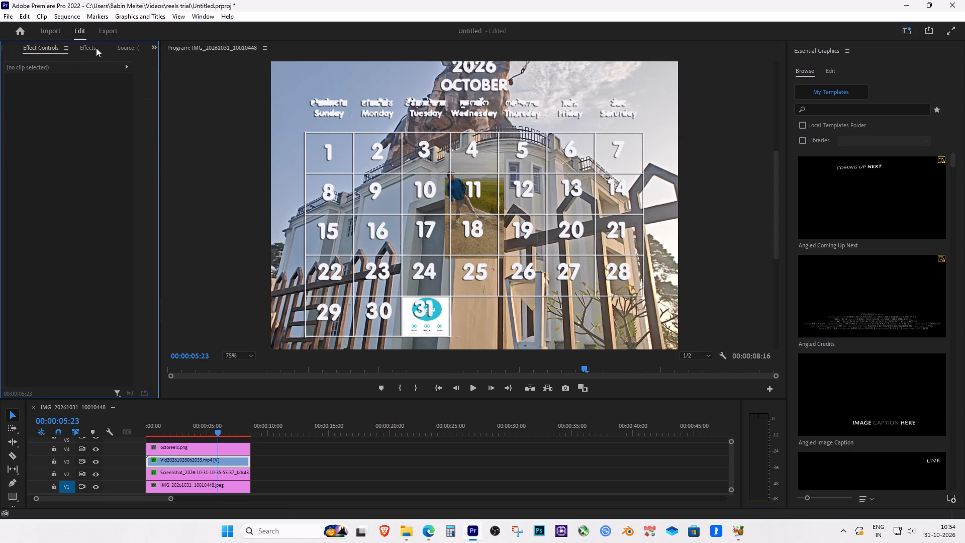
left_click(96, 48)
left_click(126, 49)
left_click(155, 45)
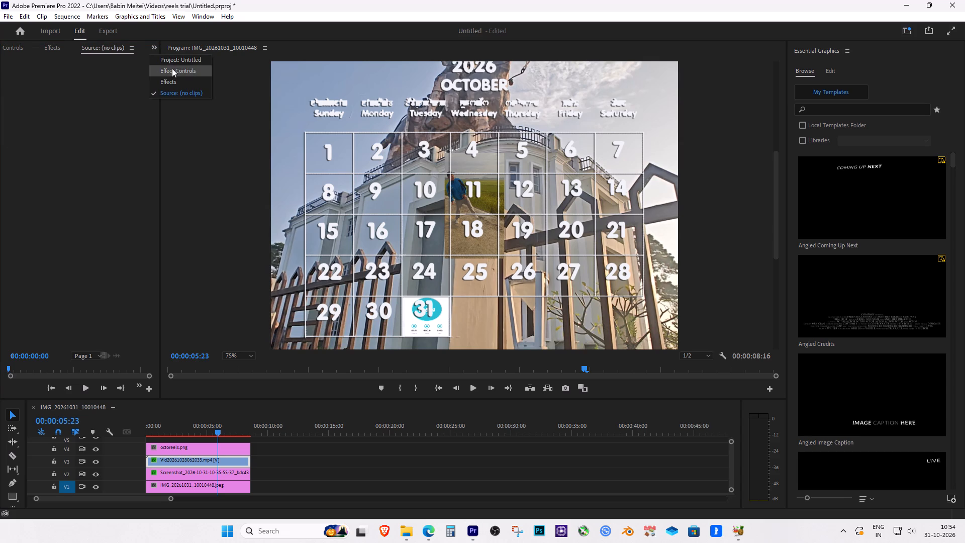
left_click(173, 68)
left_click(189, 463)
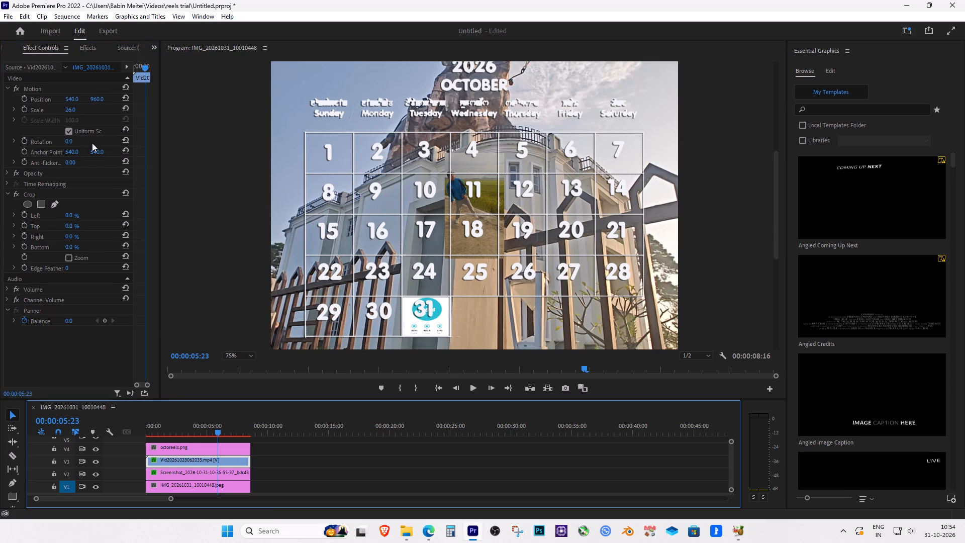
left_click(73, 226)
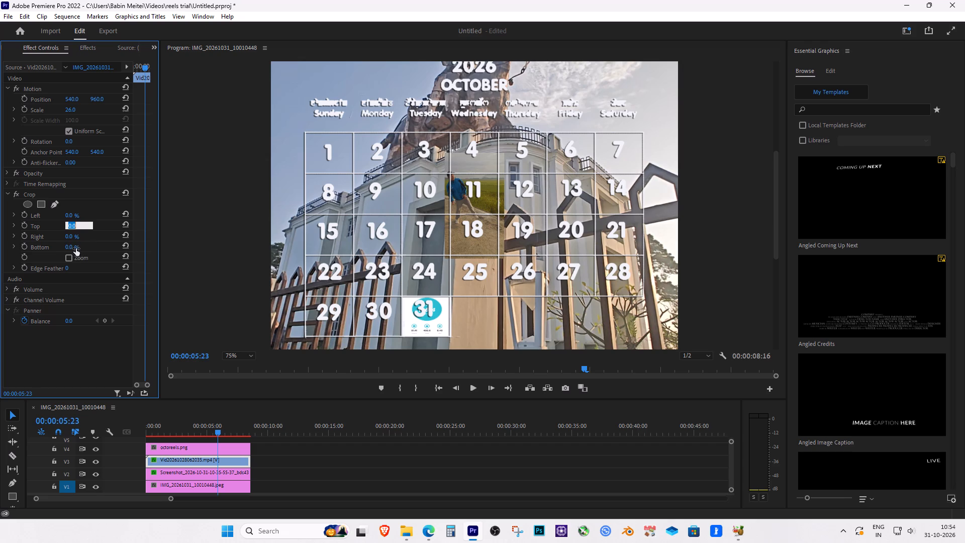
left_click_drag(75, 248, 92, 245)
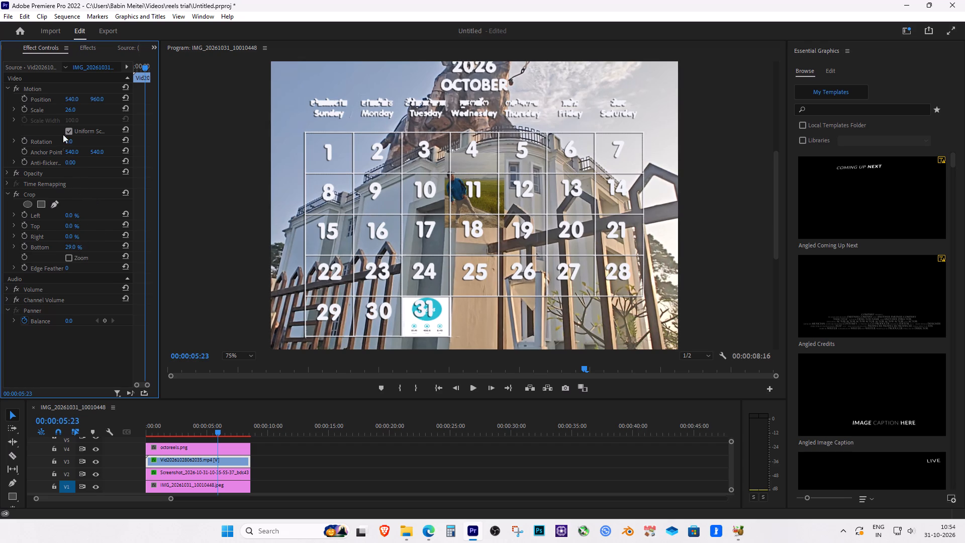
Move the cropped video over the calendar's date 30 cell, at position 302, 1268.
left_click_drag(96, 98, 143, 86)
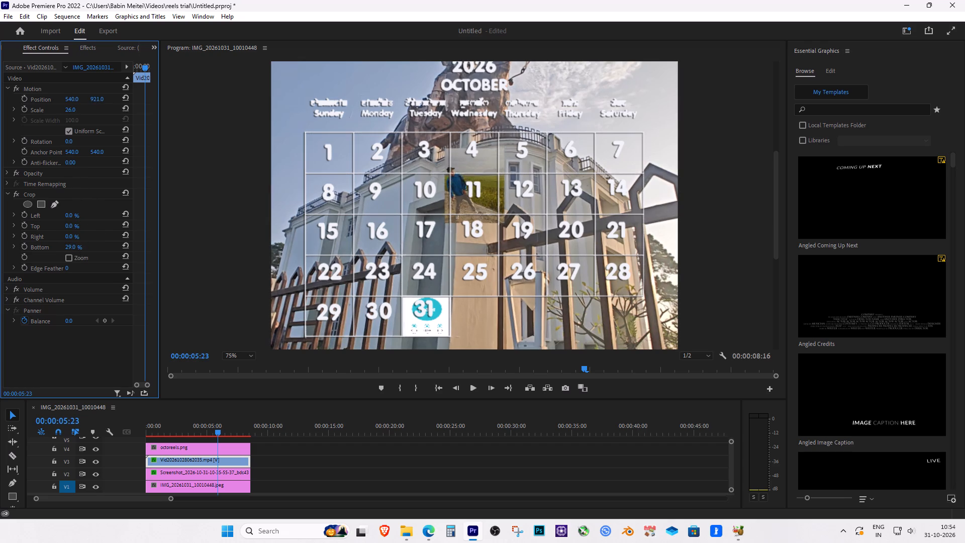
left_click_drag(143, 86, 267, 48)
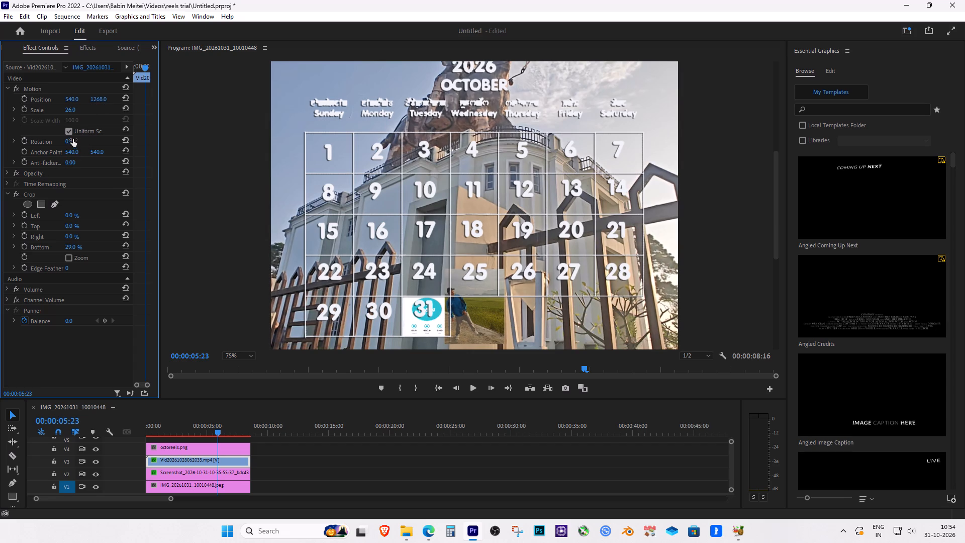
left_click_drag(72, 97, 65, 100)
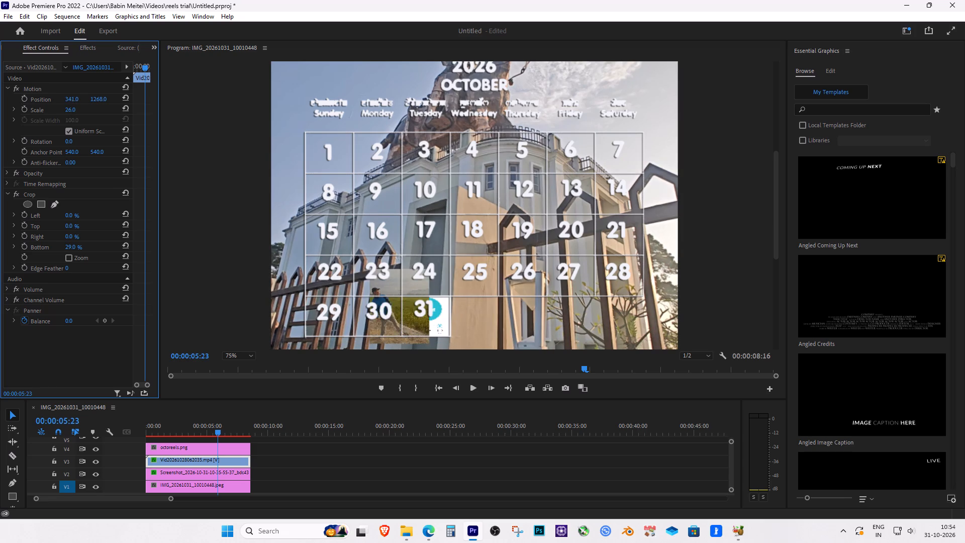
left_click_drag(65, 100, 45, 100)
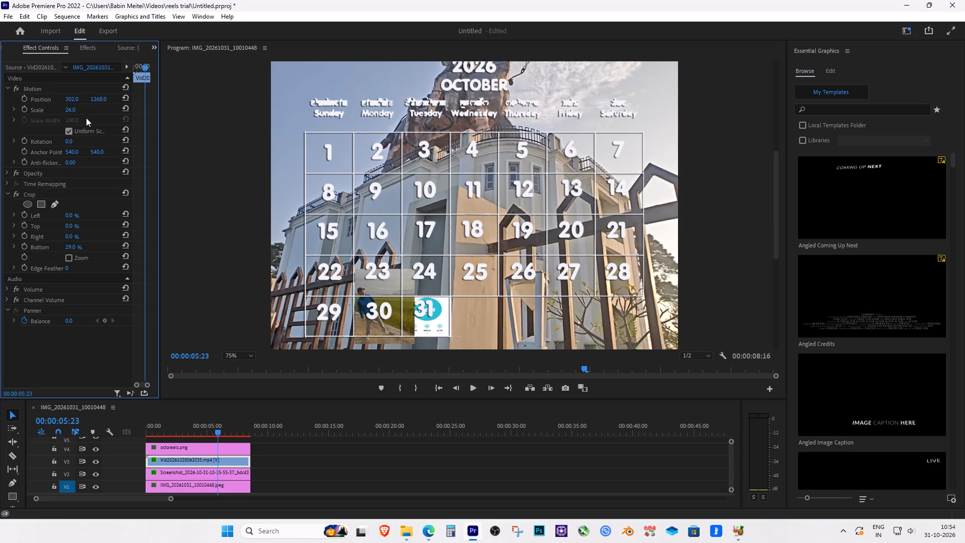
Reduce the cropped video's scale to 15 to suit the date 30 cell.
left_click_drag(74, 109, 59, 109)
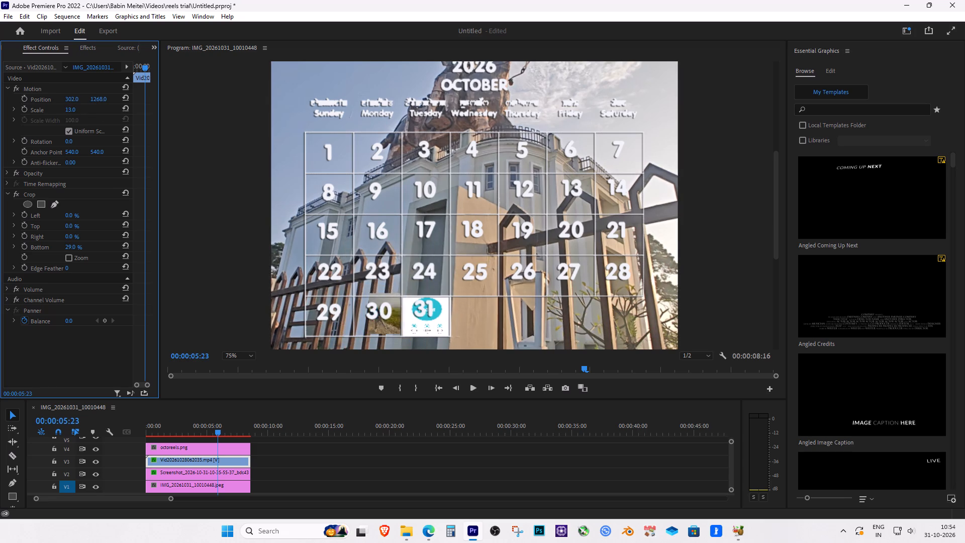
left_click_drag(59, 109, 60, 109)
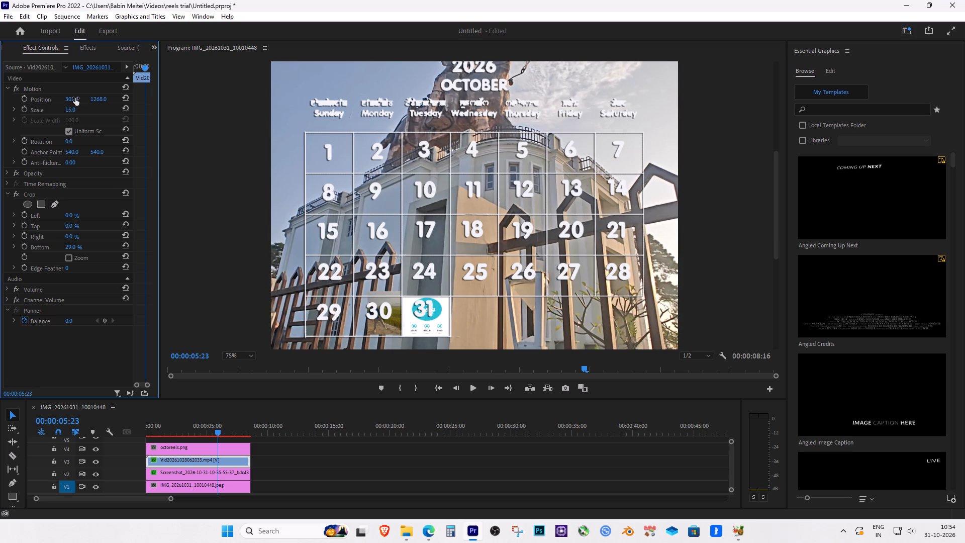
Move the cropped video from the date 30 cell to the calendar's date 29 cell, at horizontal position 139.
left_click_drag(75, 98, 135, 100)
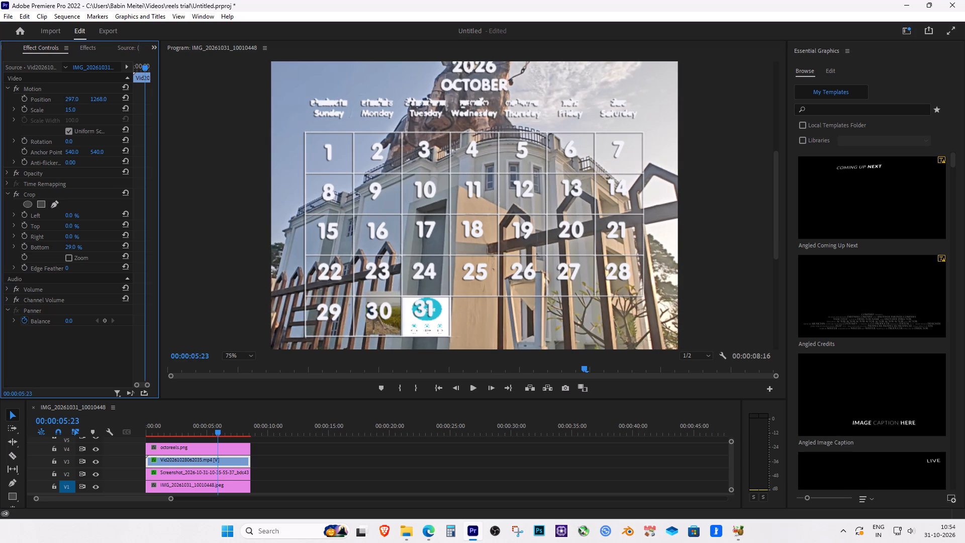
left_click_drag(135, 100, 58, 103)
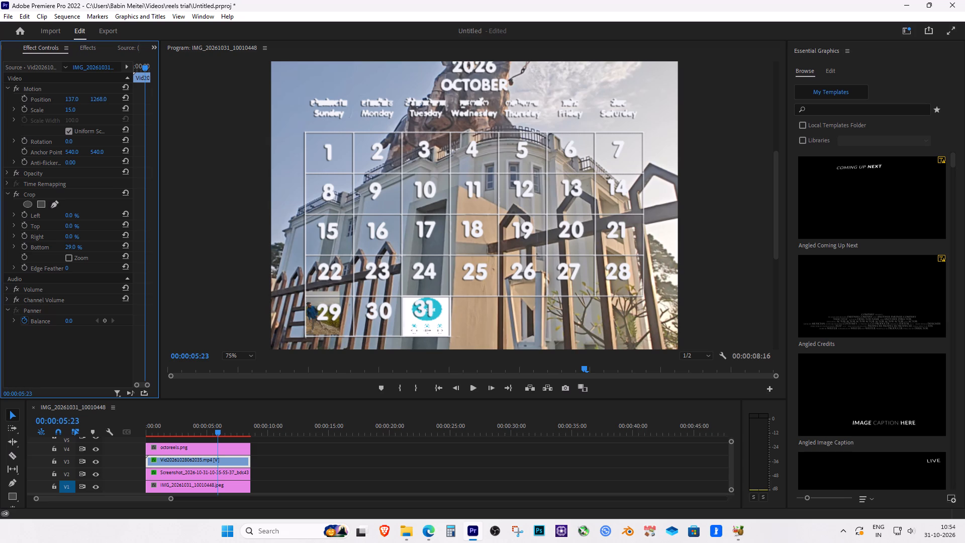
left_click_drag(58, 103, 138, 105)
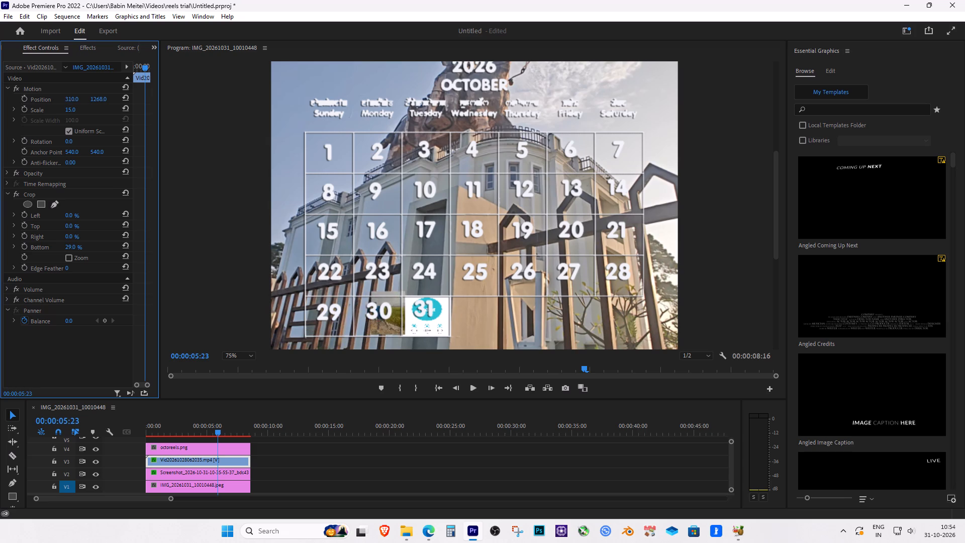
left_click_drag(138, 105, 125, 104)
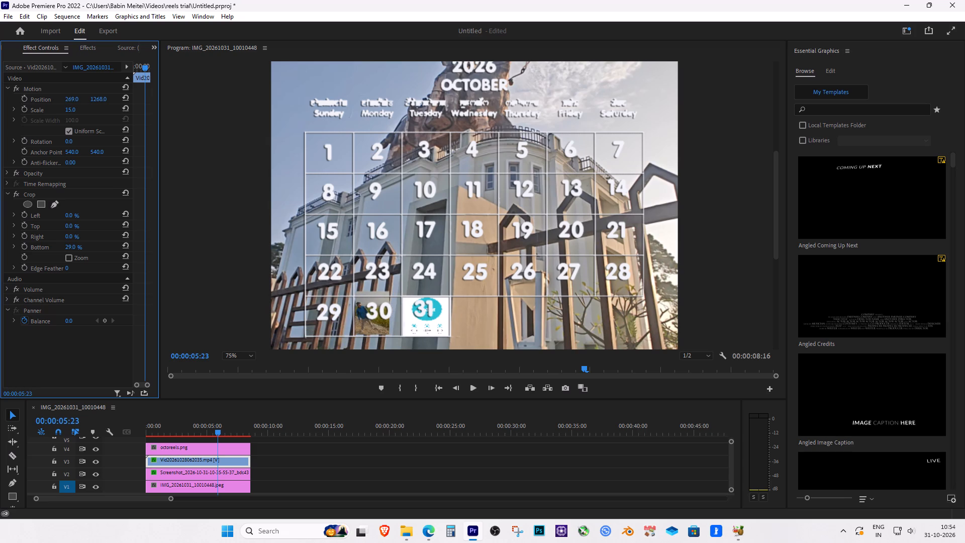
left_click_drag(125, 104, 124, 104)
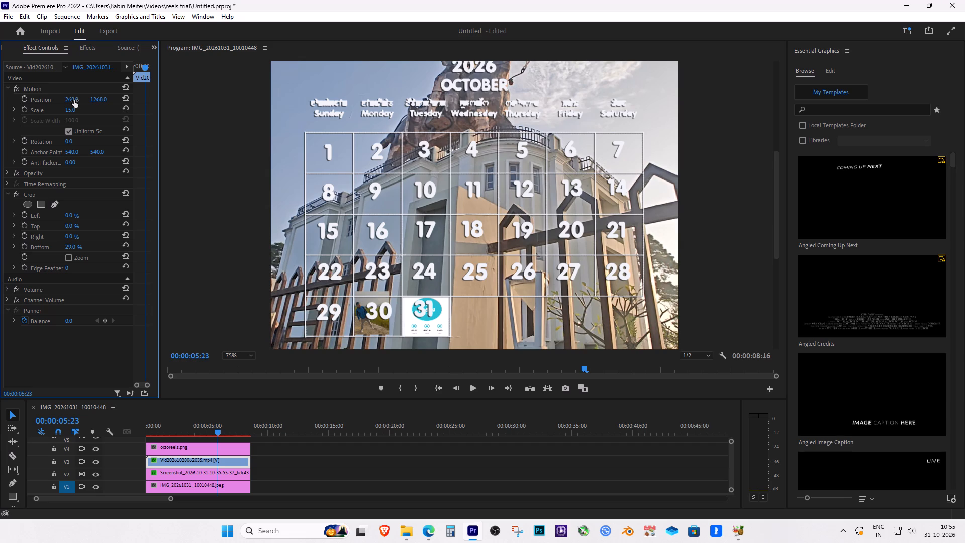
left_click(74, 100)
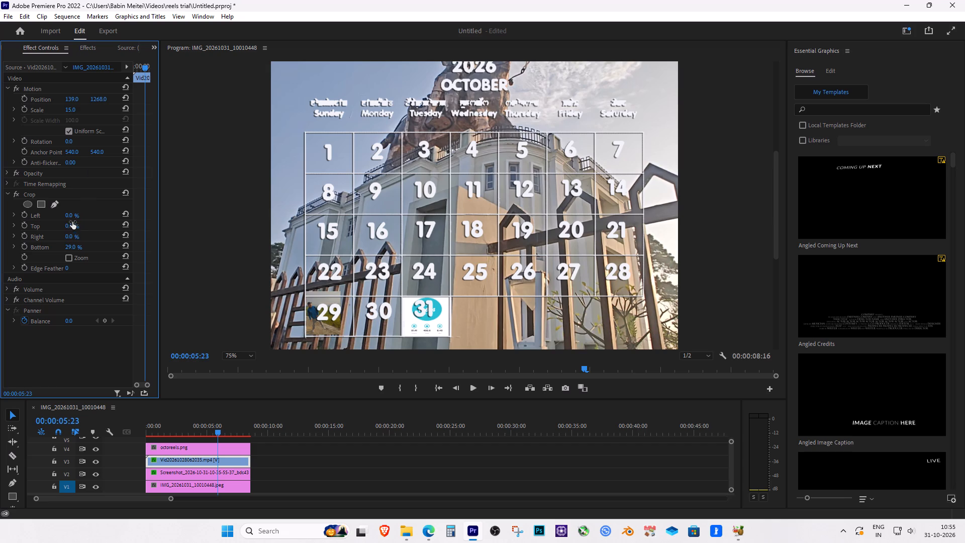
Crop 8% off the top of the Vid20261028062035.mp4 clip.
left_click_drag(70, 227, 80, 227)
Turn off uniform scaling for the cropped video and set its scale width to 20.
left_click(70, 132)
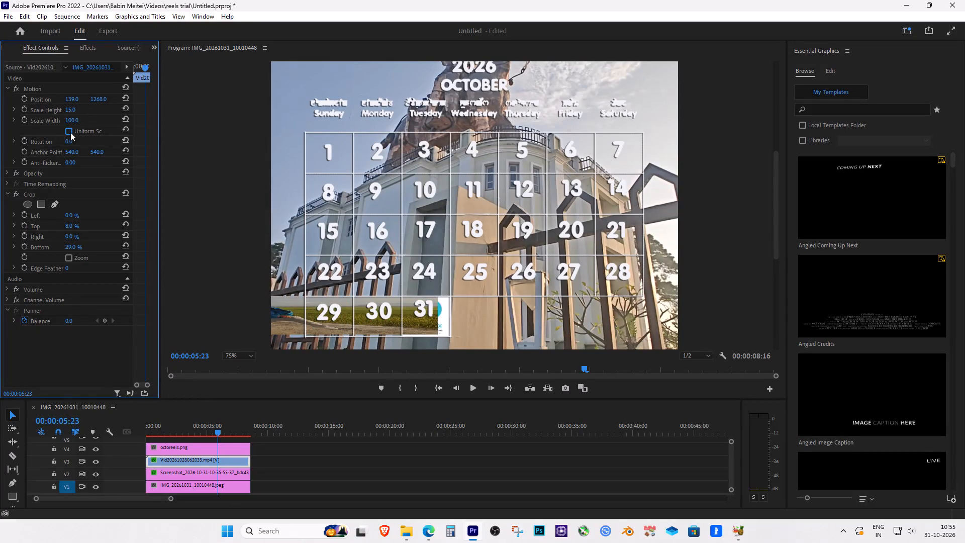
left_click_drag(74, 120, 38, 127)
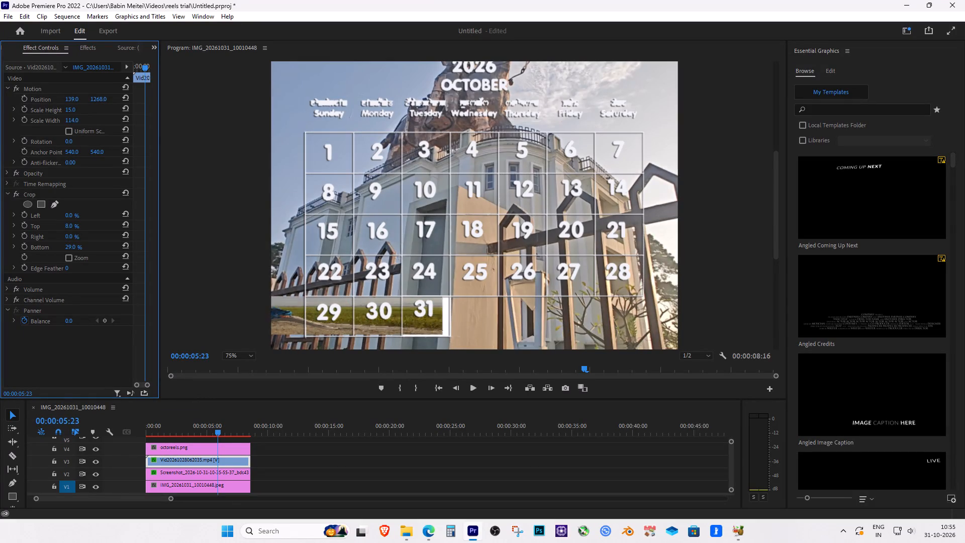
left_click_drag(38, 127, 24, 128)
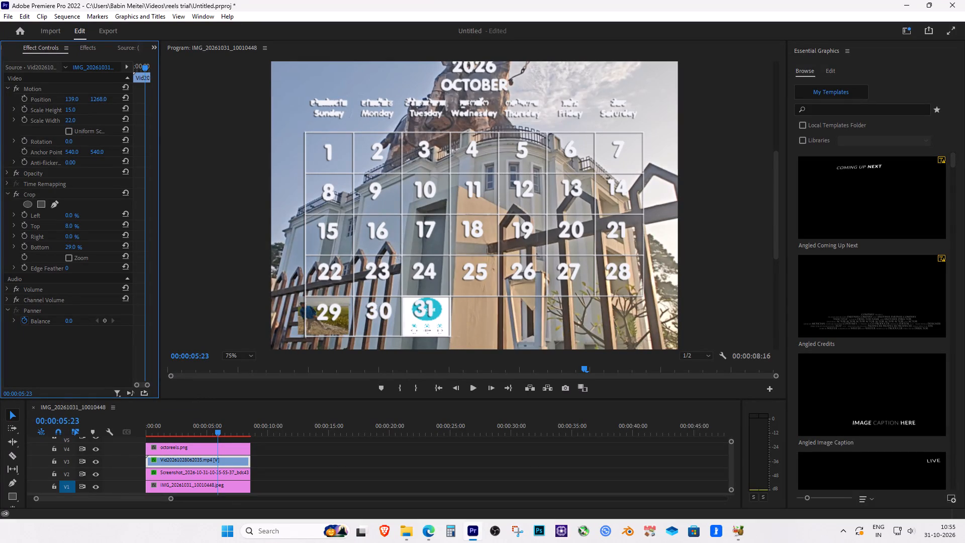
left_click_drag(24, 128, 24, 129)
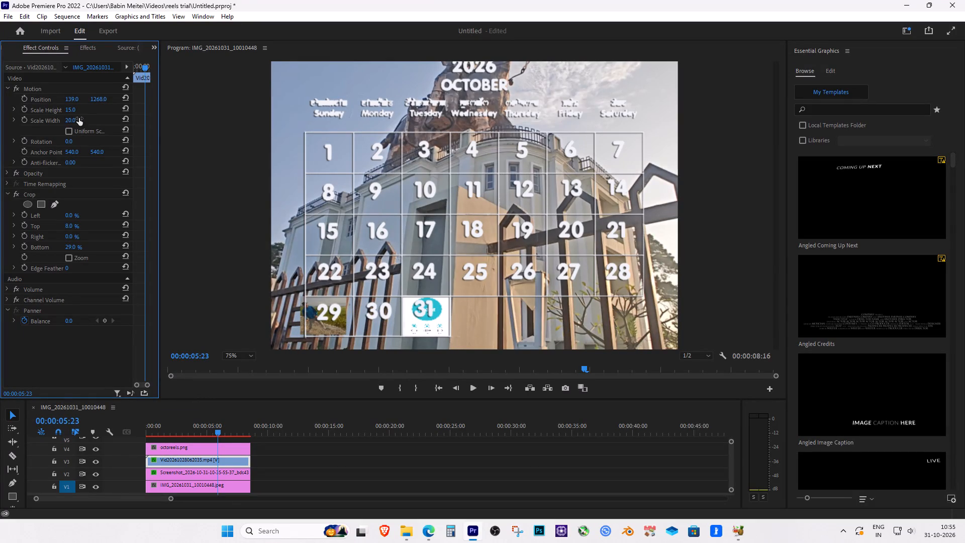
Set the widened video's horizontal position to 155 so that it fills the date 29 cell.
left_click_drag(73, 99, 144, 106)
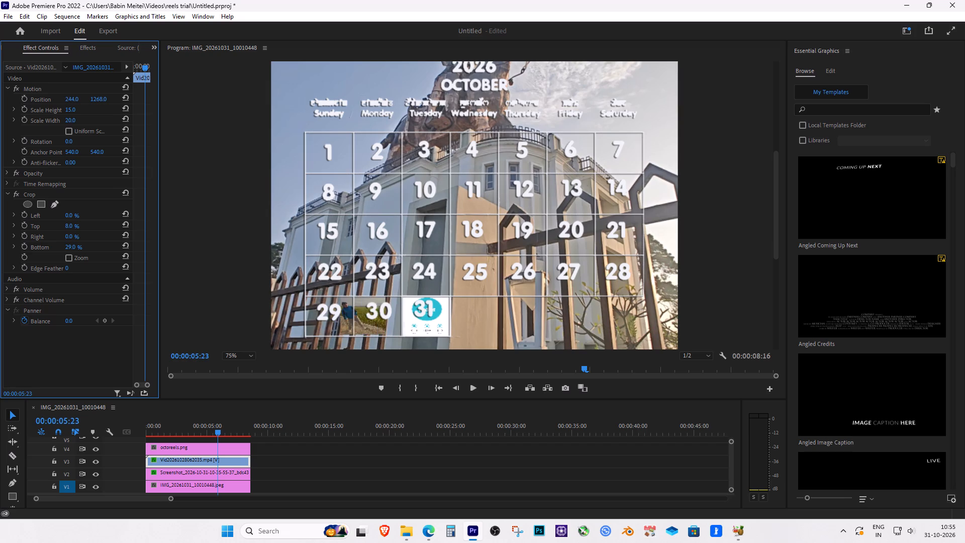
left_click_drag(144, 106, 99, 108)
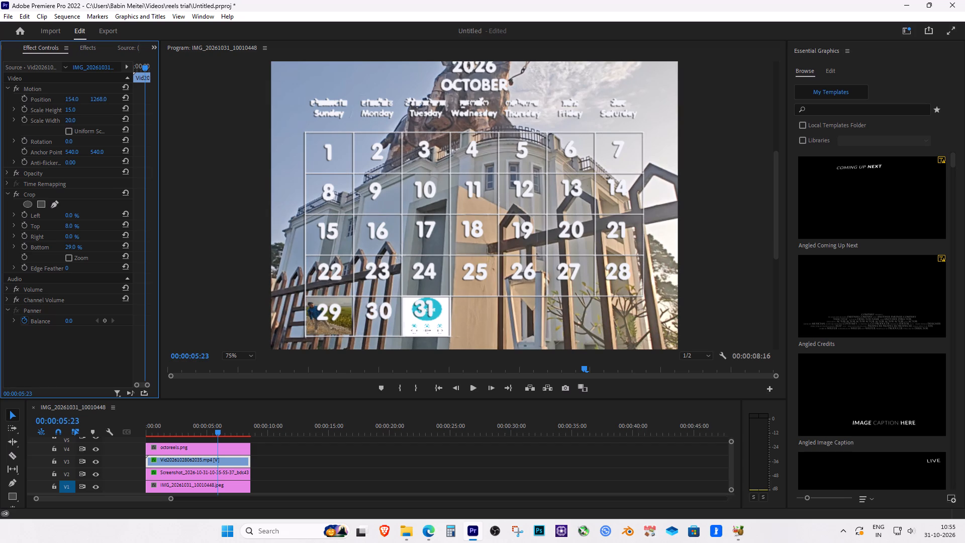
left_click_drag(99, 108, 100, 108)
Play the sequence from the beginning to review the calendar composition, and return the playhead to the start.
left_click_drag(161, 431, 154, 429)
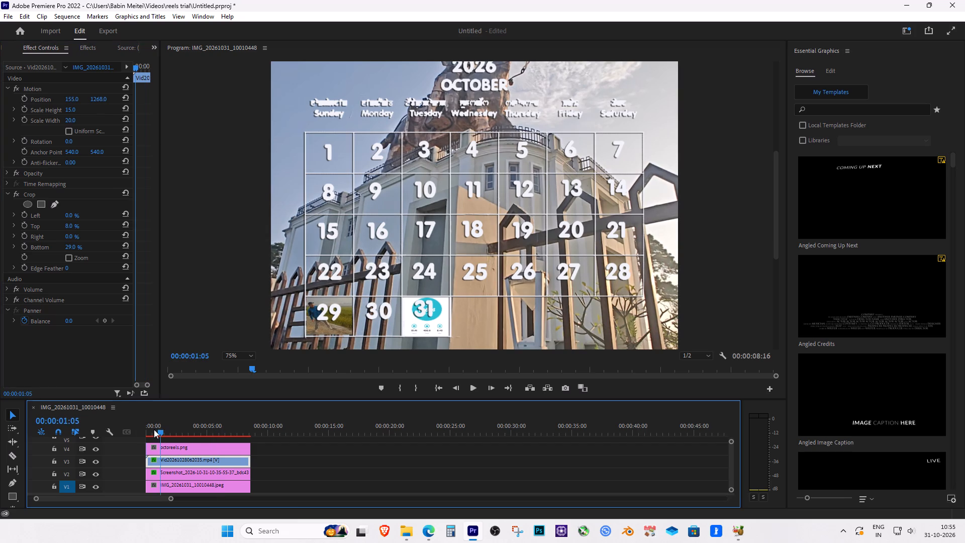
left_click_drag(154, 429, 138, 428)
key("space")
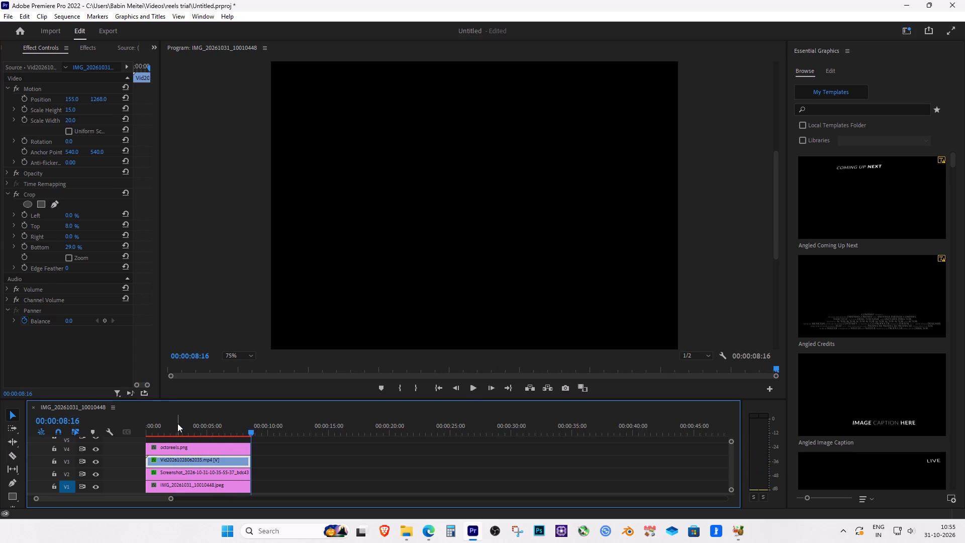
left_click_drag(241, 429, 137, 430)
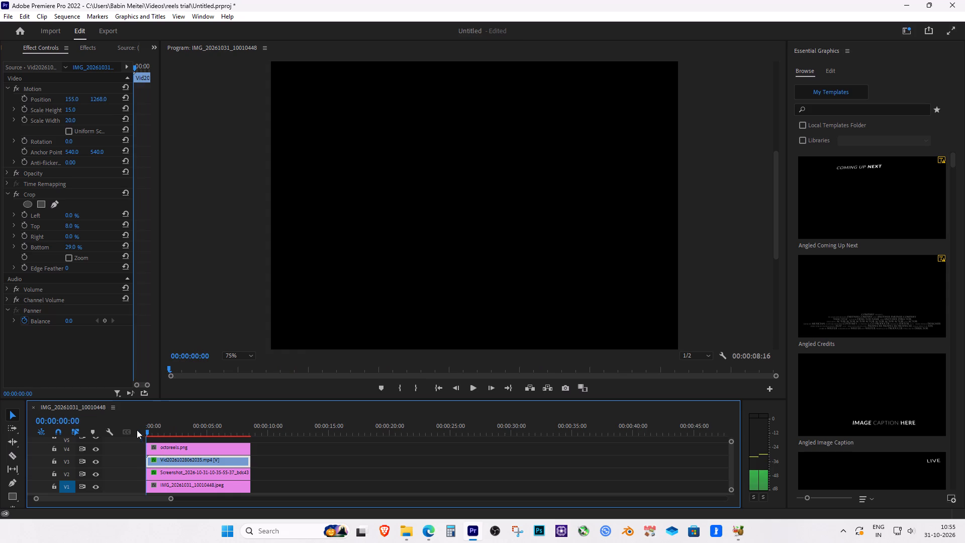
left_click_drag(137, 430, 127, 430)
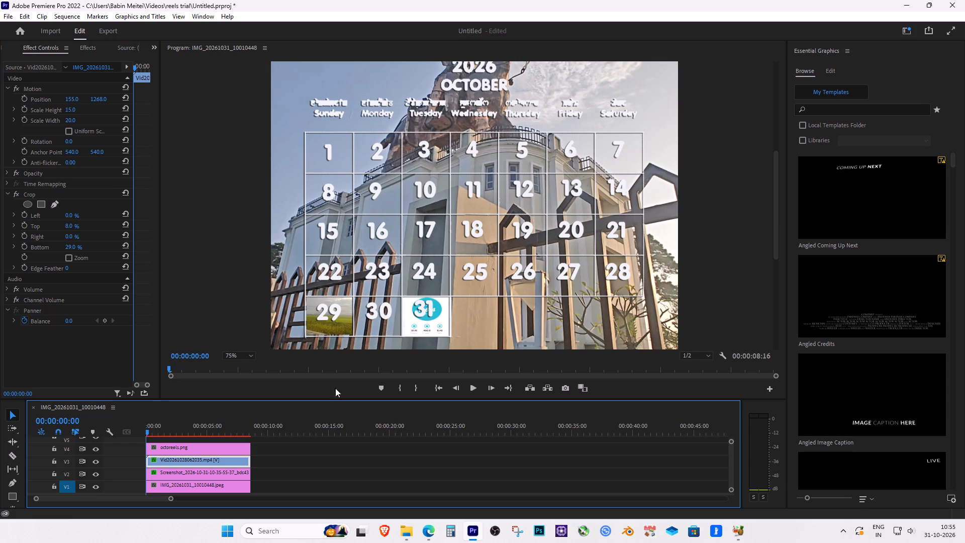
Save the project.
left_click(6, 17)
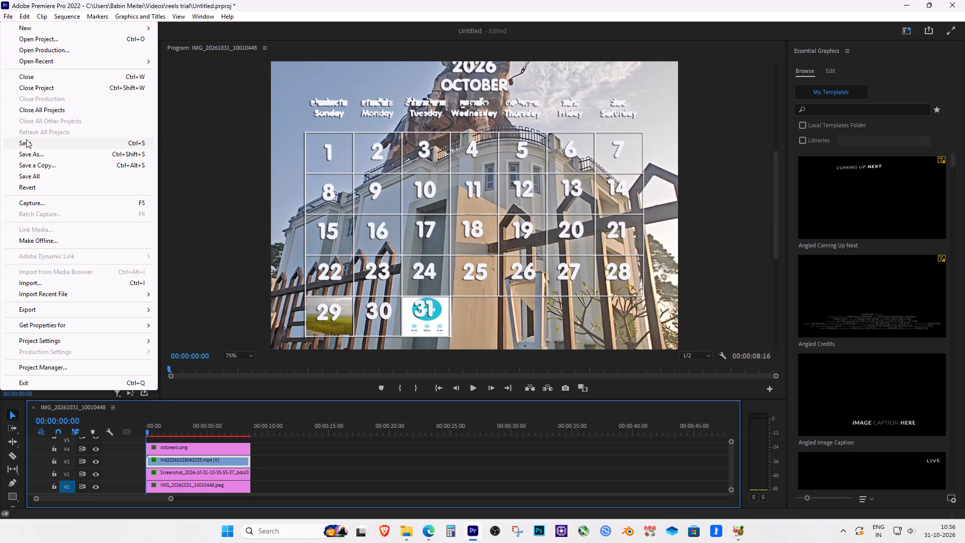
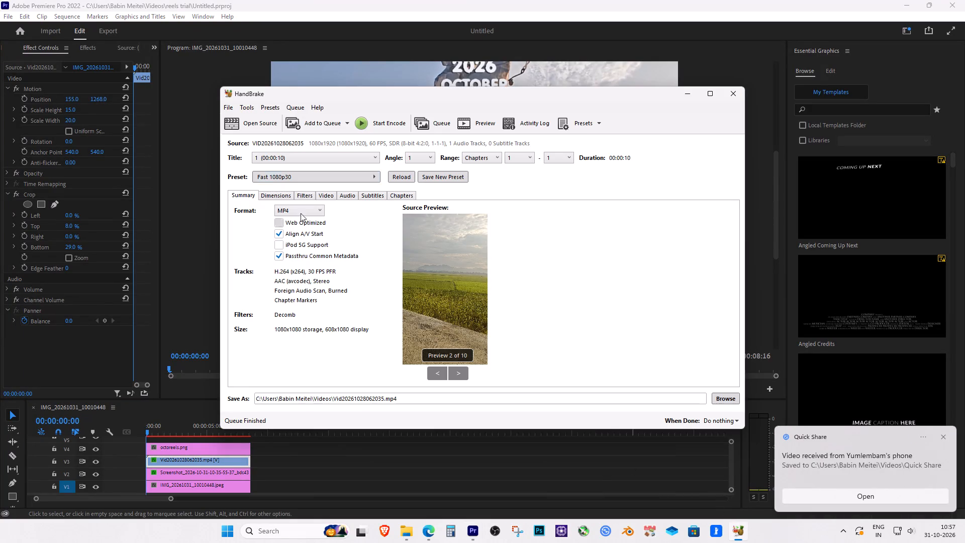
left_click(407, 536)
double_click(208, 110)
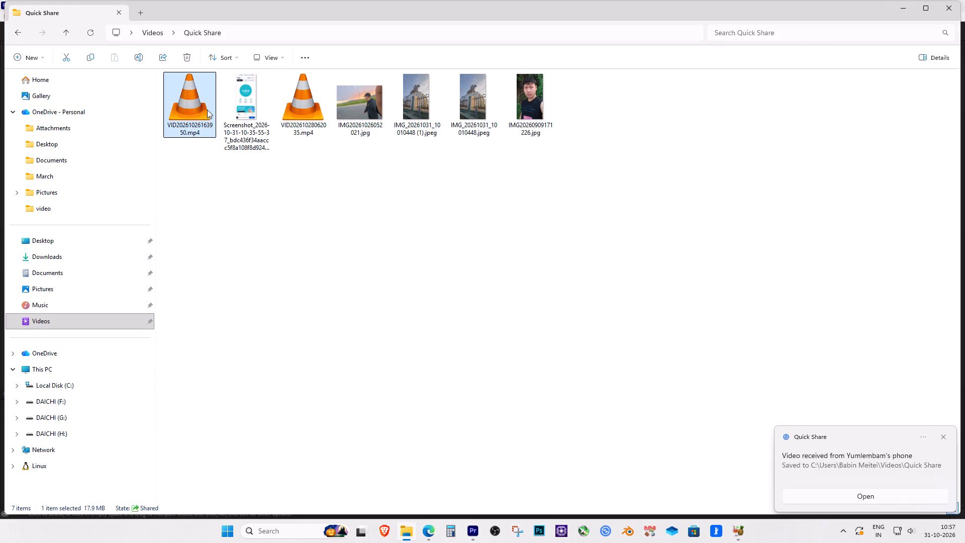
left_click(964, 0)
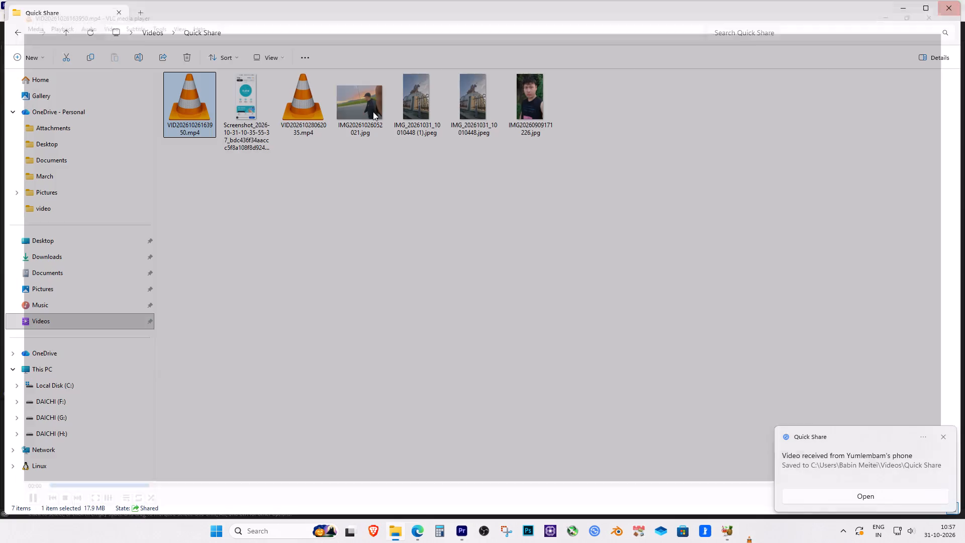
Load VID20261026163950.mp4 from the Quick Share folder into HandBrake and start encoding it to MP4 with the Fast 1080p30 preset.
left_click_drag(200, 96, 738, 531)
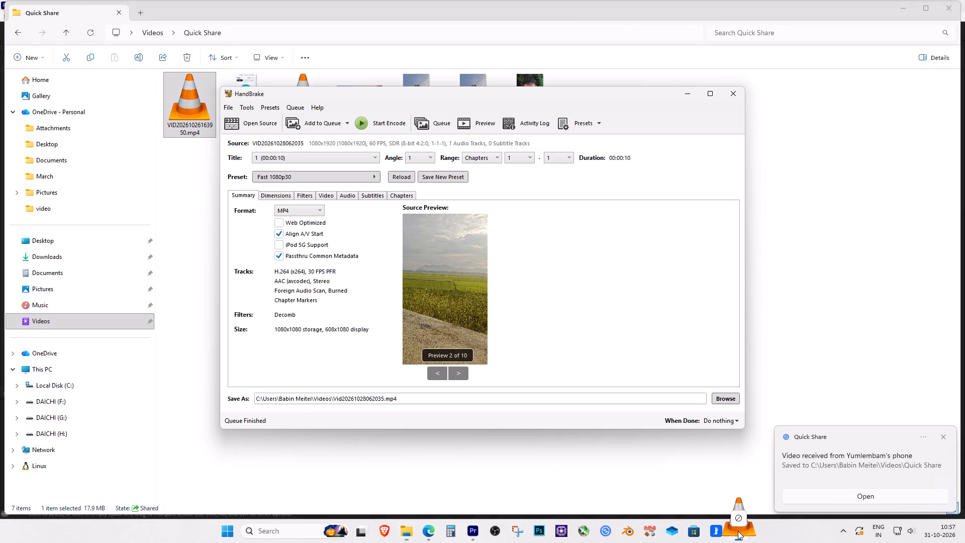
left_click_drag(738, 531, 480, 333)
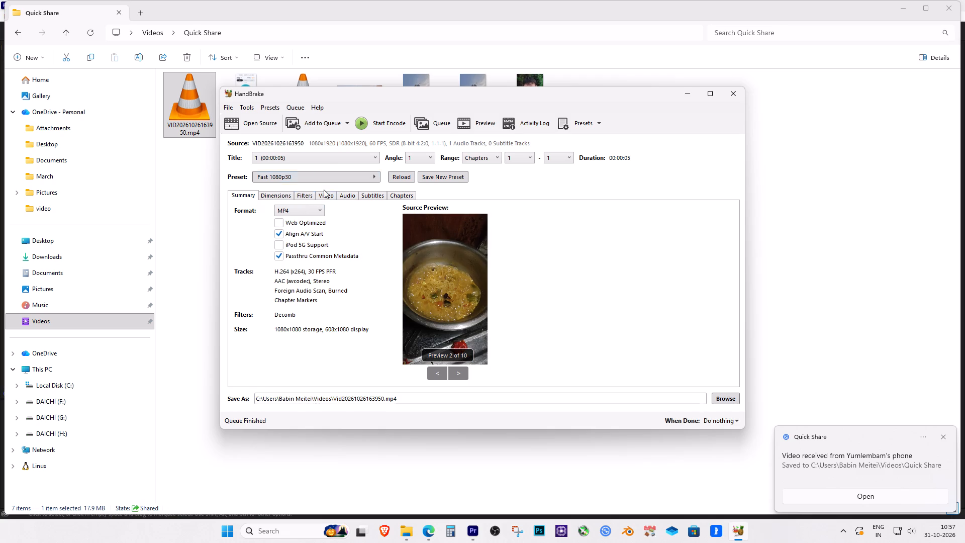
left_click(327, 156)
left_click(327, 156)
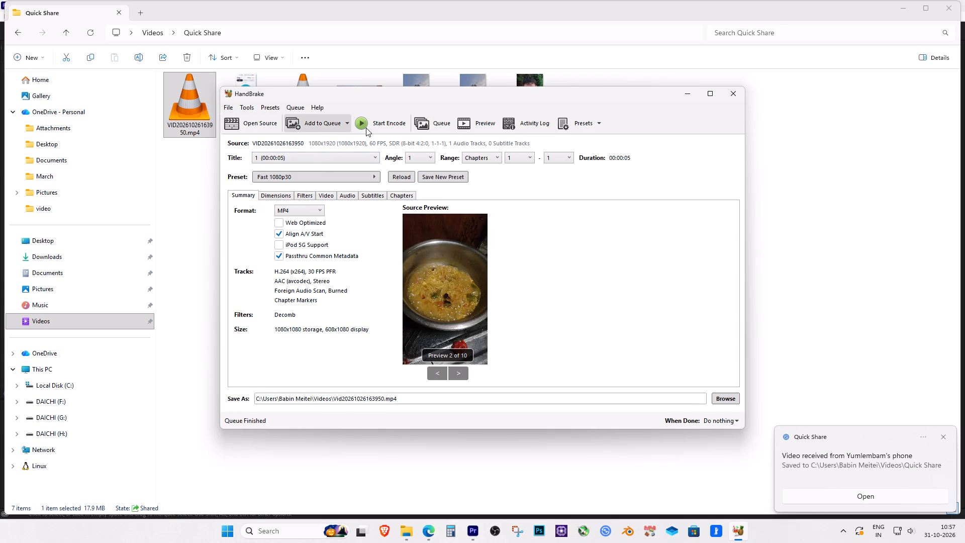
left_click(366, 128)
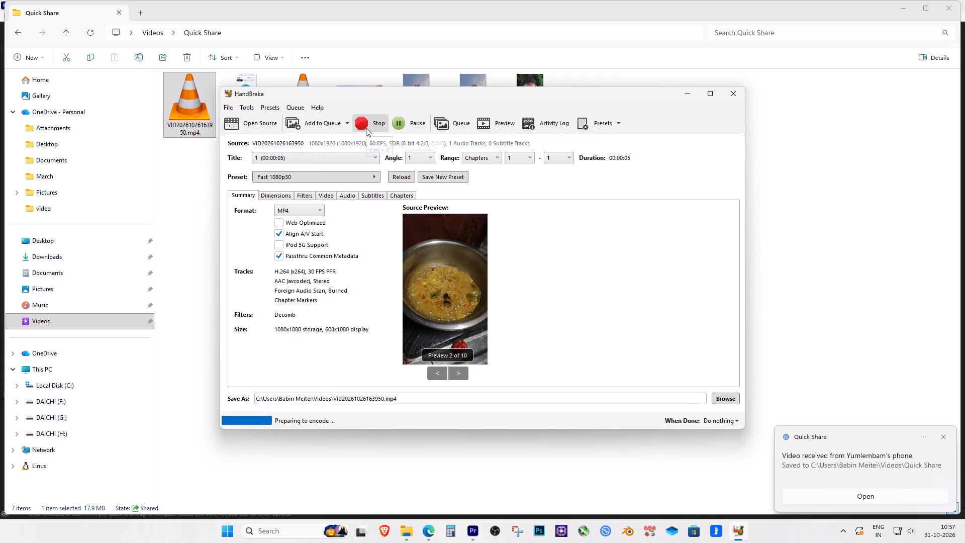
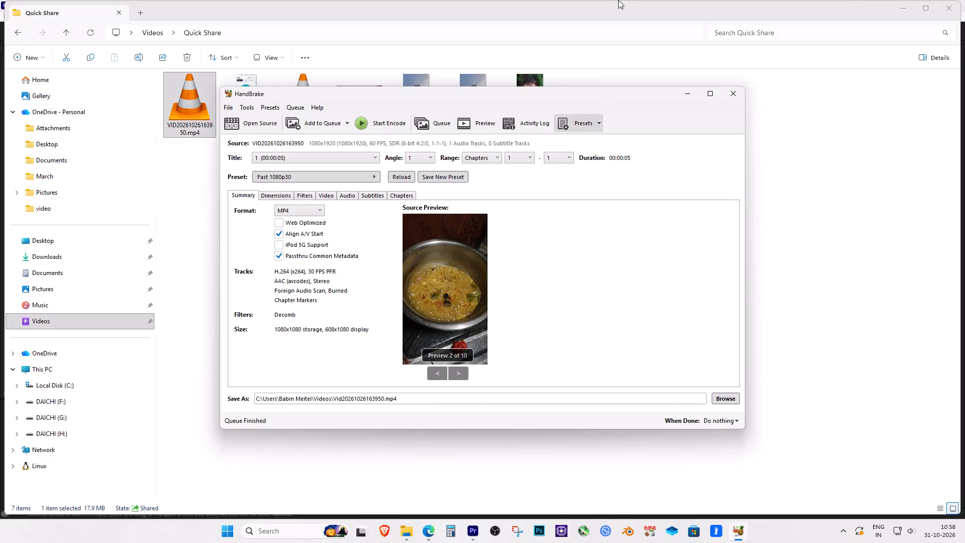
Switch to Premiere Pro and import the converted Vid20261026163950.mp4 from the Videos folder into the project.
left_click(693, 95)
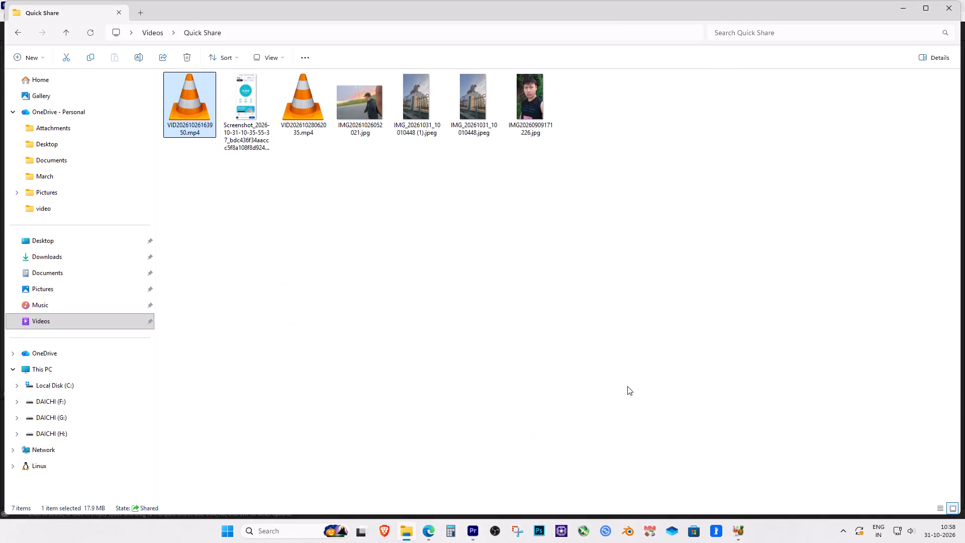
left_click(477, 529)
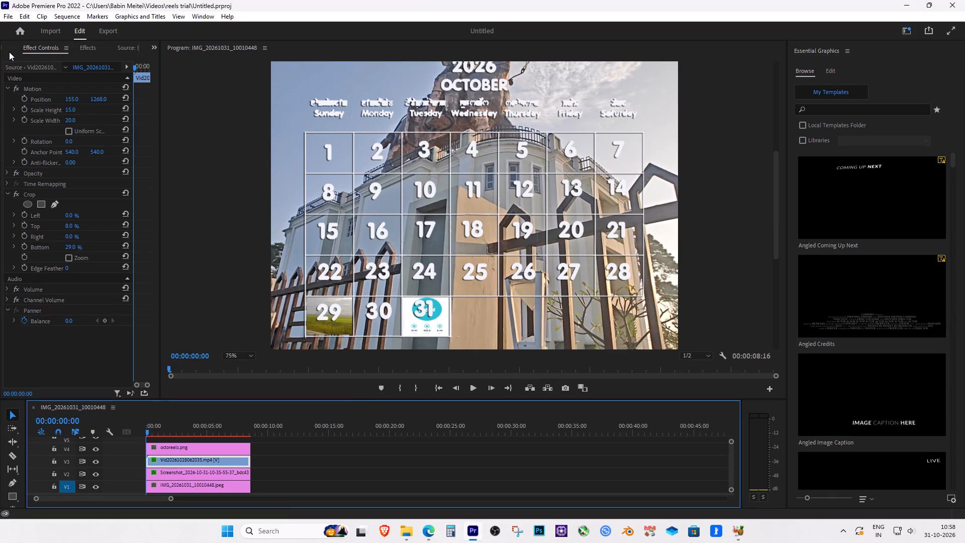
left_click(8, 51)
right_click(106, 235)
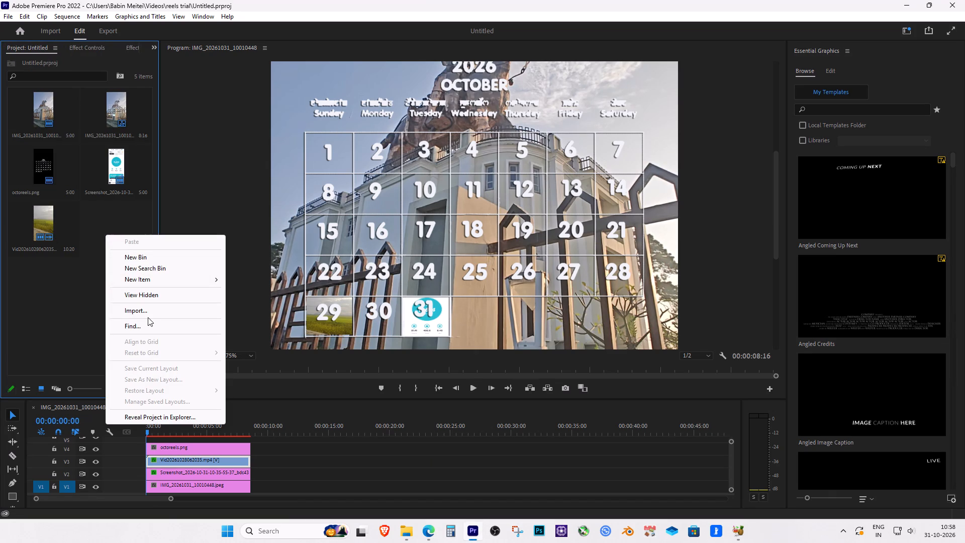
left_click(148, 313)
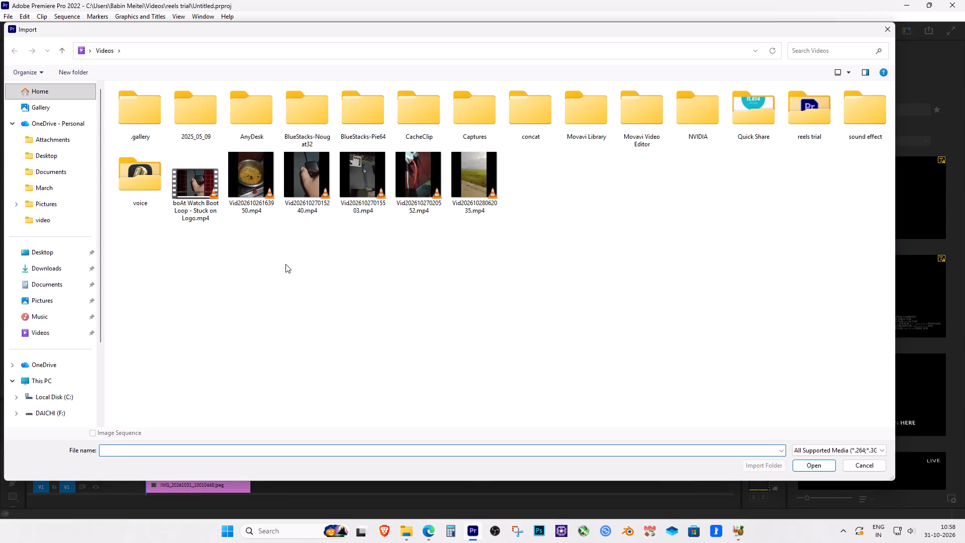
double_click(255, 174)
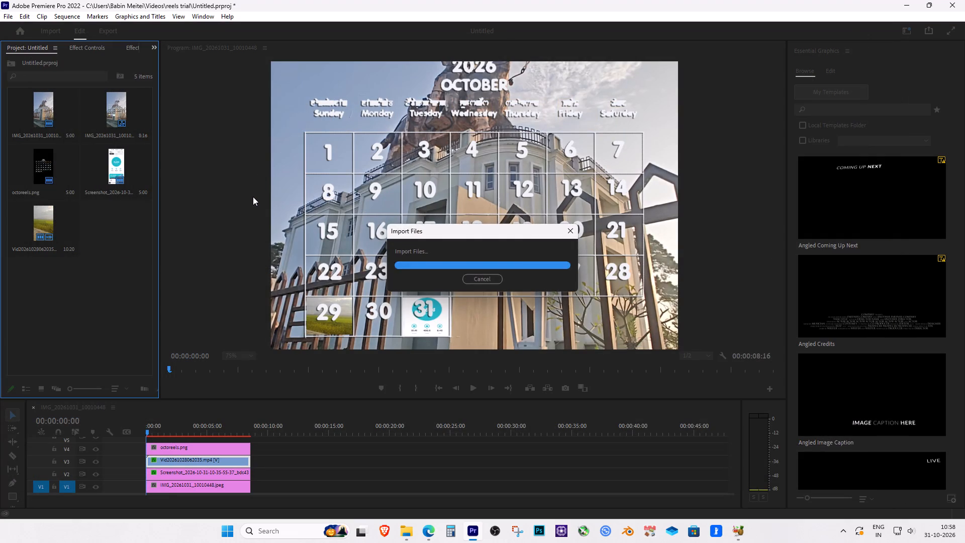
Move the octoreels.png calendar up to track V5 and place Vid20261026163950.mp4 on V4 at the sequence start.
left_click_drag(213, 448, 213, 442)
left_click_drag(109, 232, 125, 247)
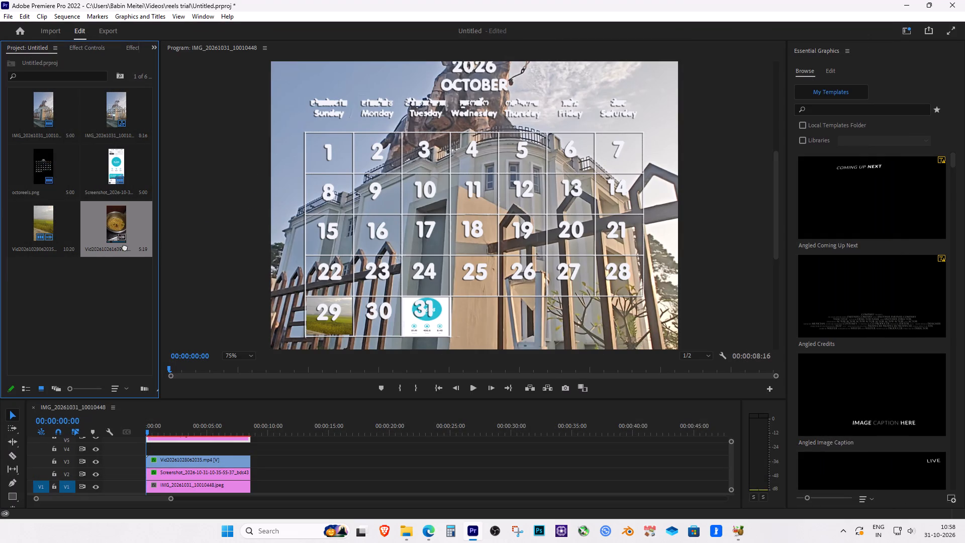
left_click_drag(125, 247, 133, 447)
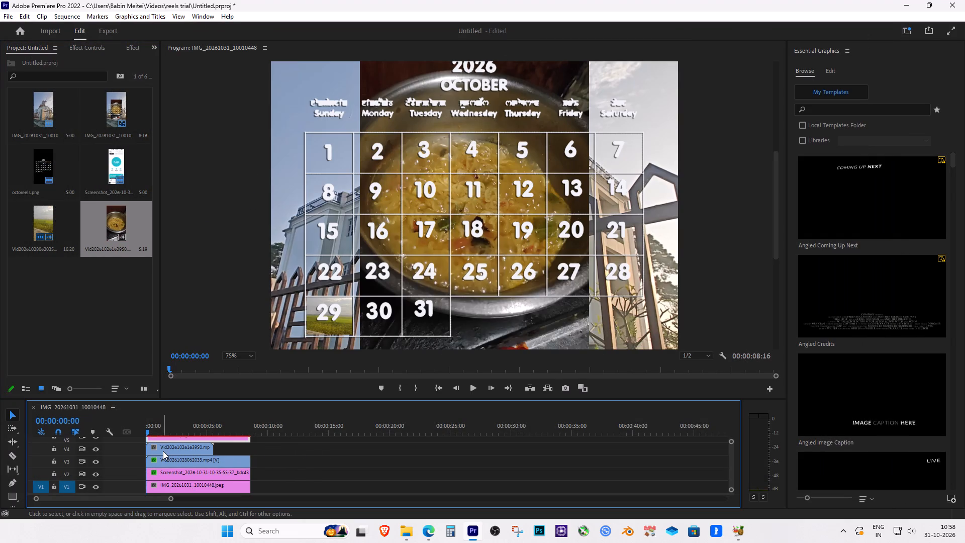
Scale the cooking-pot clip on V4 to 35 and apply a Crop effect with Top 13% and Bottom 19%.
left_click(169, 450)
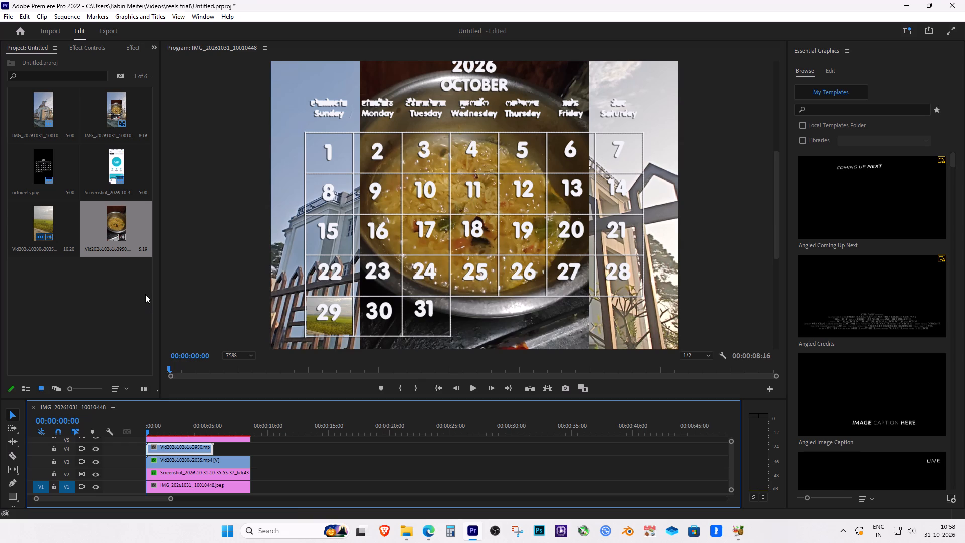
left_click(79, 45)
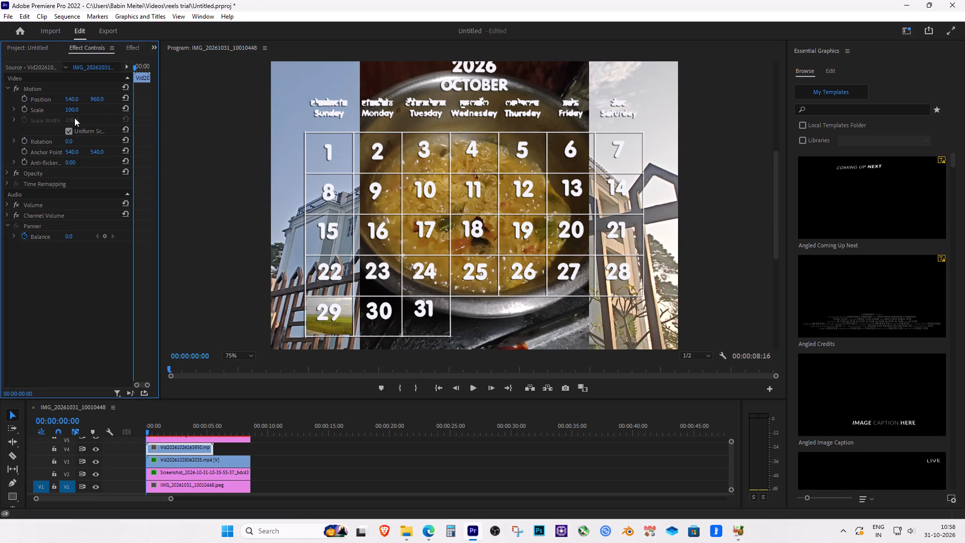
left_click_drag(74, 109, 39, 119)
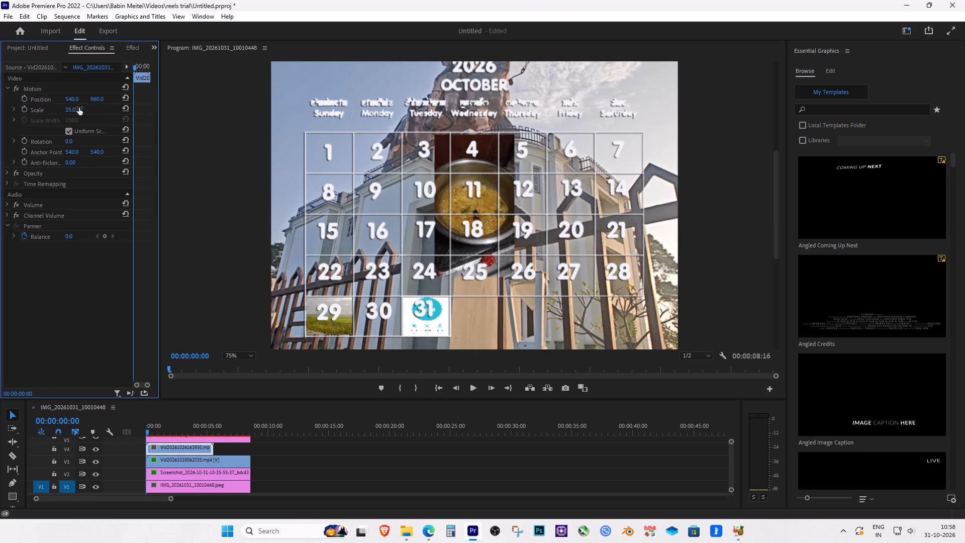
left_click(126, 47)
left_click_drag(49, 138, 63, 155)
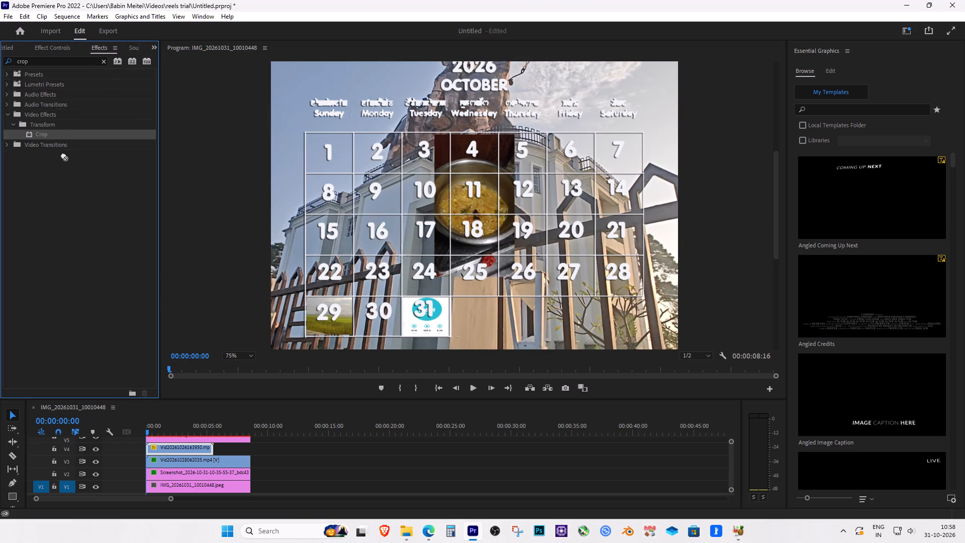
left_click_drag(63, 155, 195, 448)
left_click(70, 46)
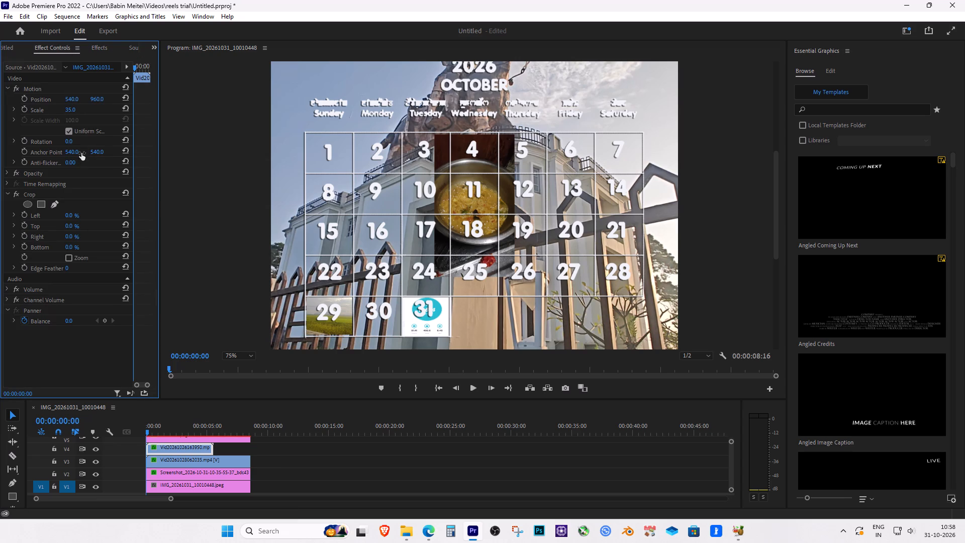
left_click(75, 245)
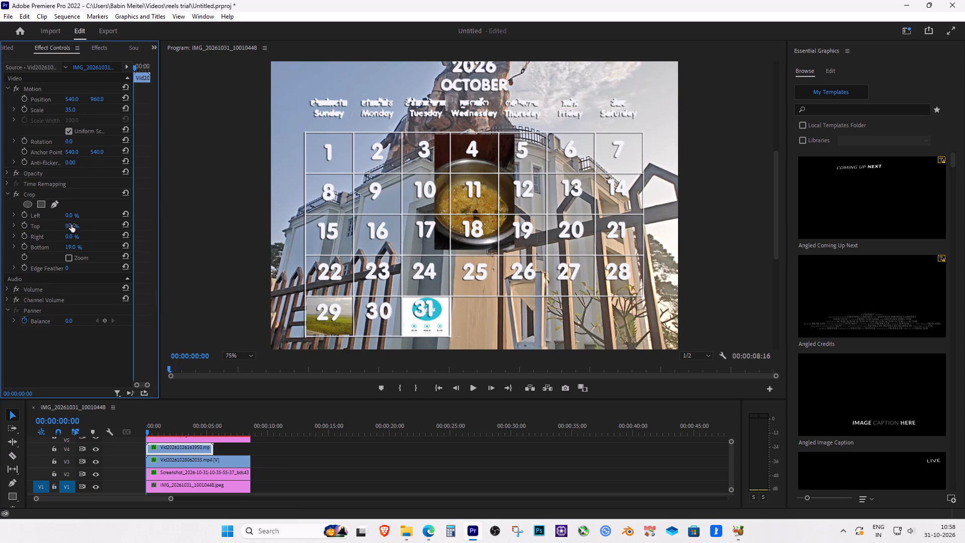
left_click_drag(71, 225, 87, 227)
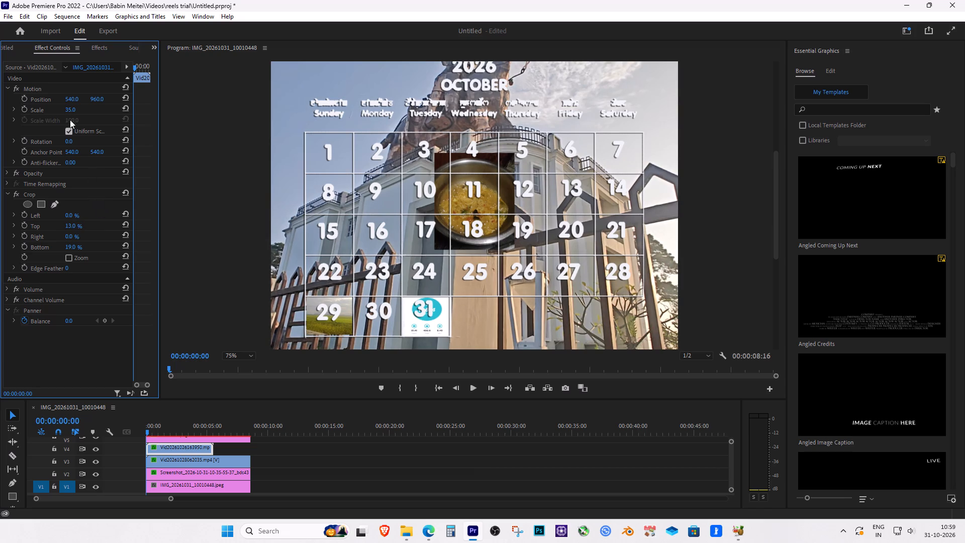
Shrink the cooking-pot clip to scale 18 and position it at 923, 1141 over the calendar's 28 cell.
left_click_drag(94, 99, 143, 107)
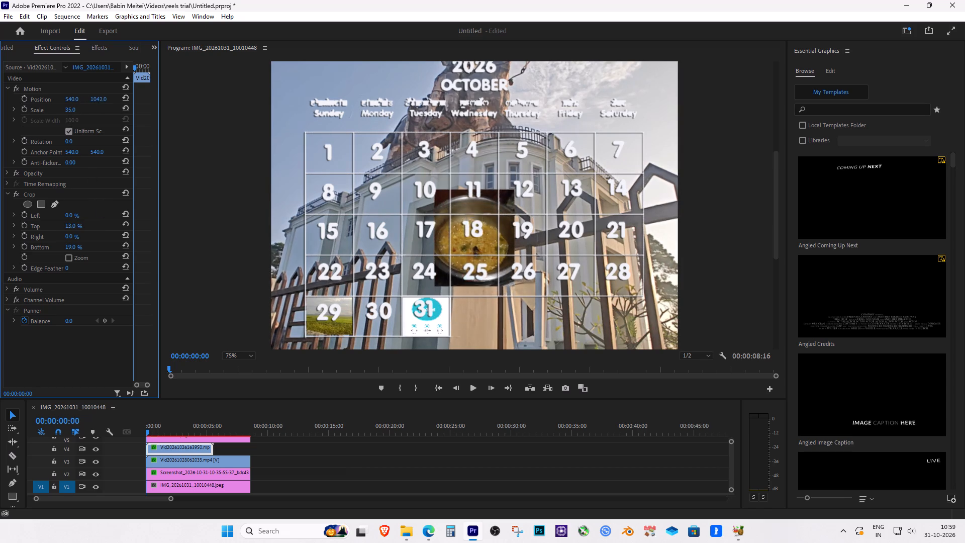
left_click_drag(143, 107, 179, 99)
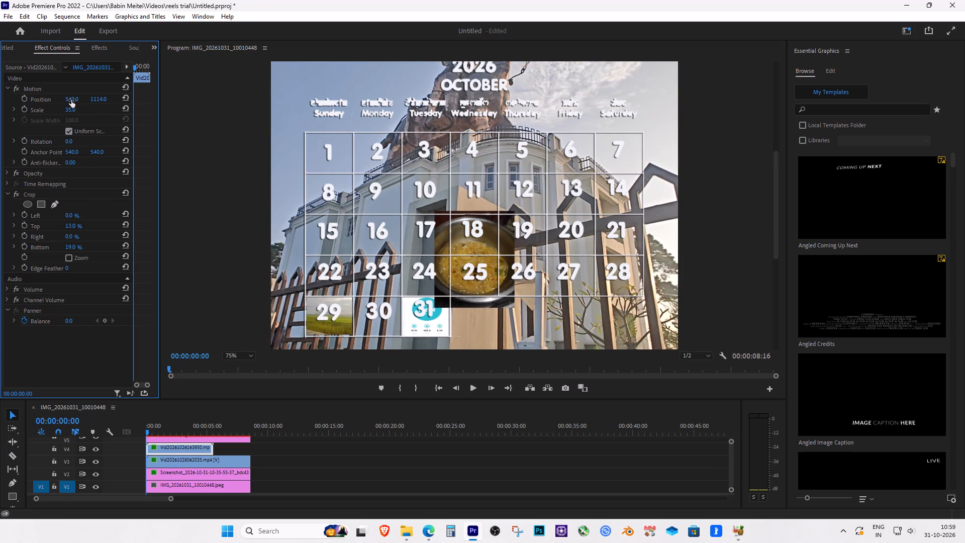
left_click_drag(71, 100, 207, 124)
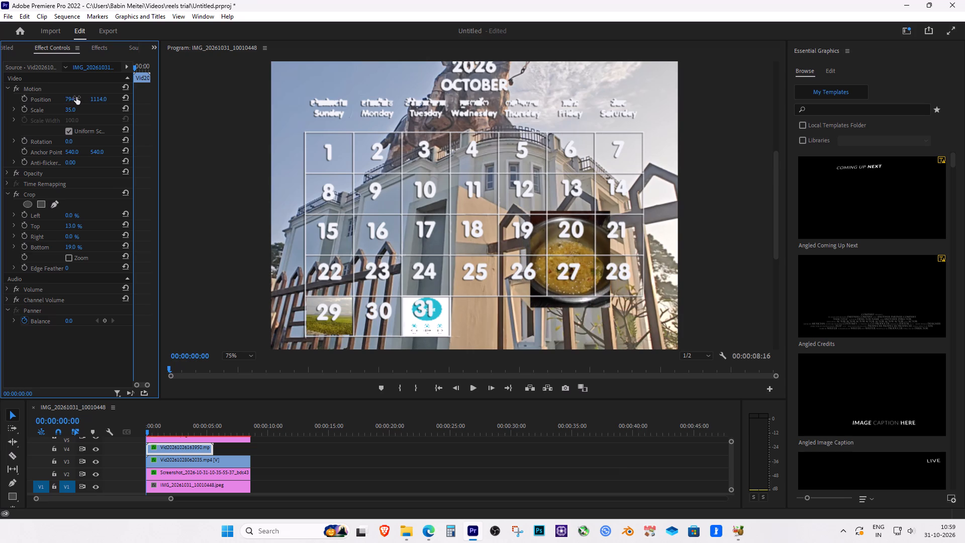
left_click_drag(72, 111, 6, 118)
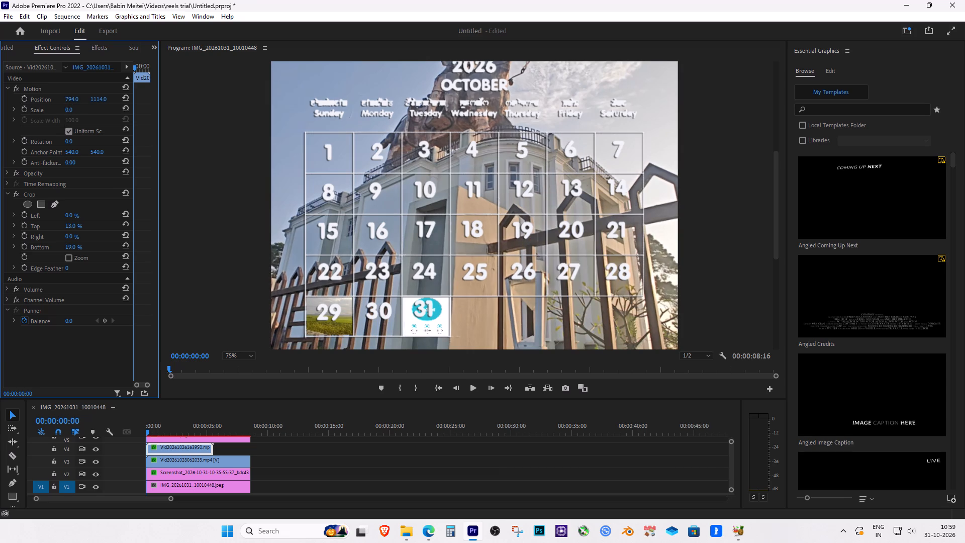
left_click_drag(6, 118, 19, 118)
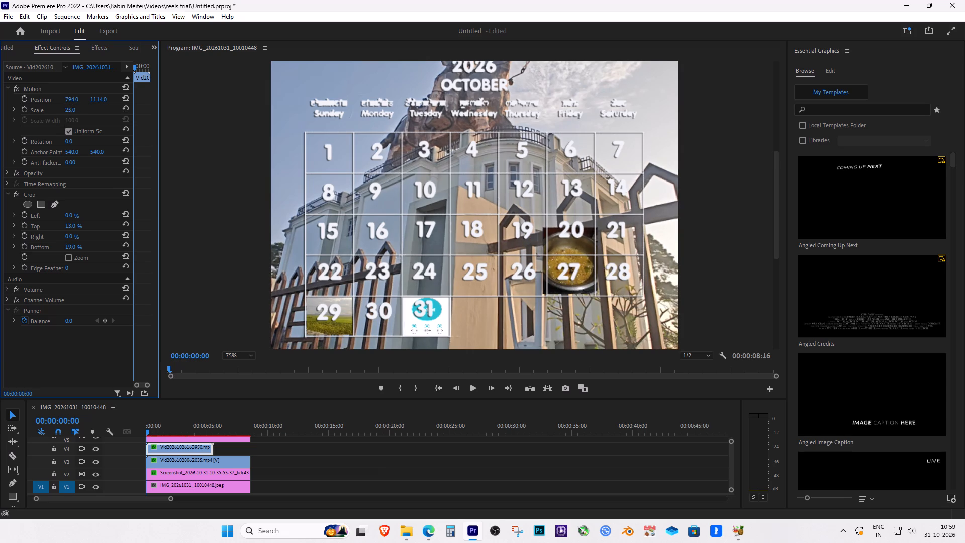
left_click_drag(19, 118, 18, 118)
left_click_drag(100, 99, 112, 80)
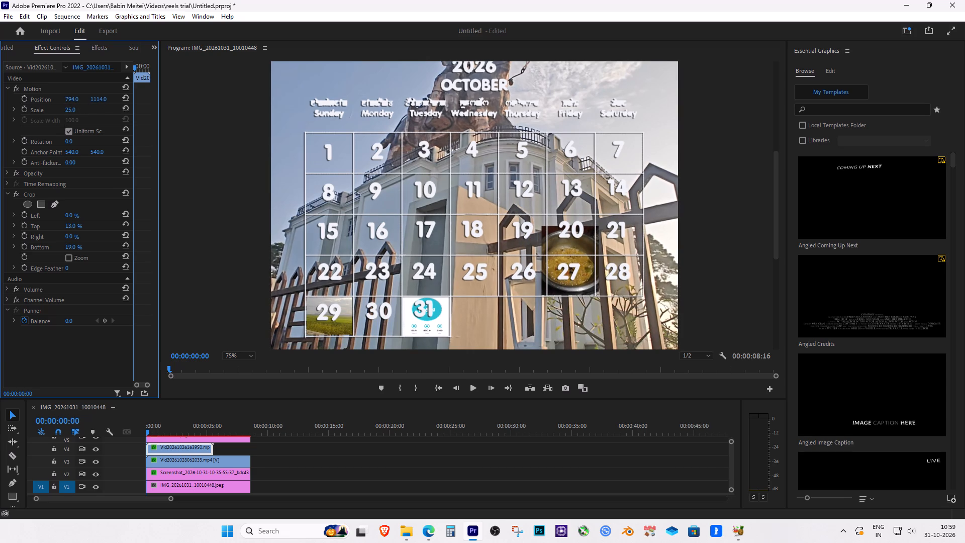
left_click_drag(112, 80, 144, 96)
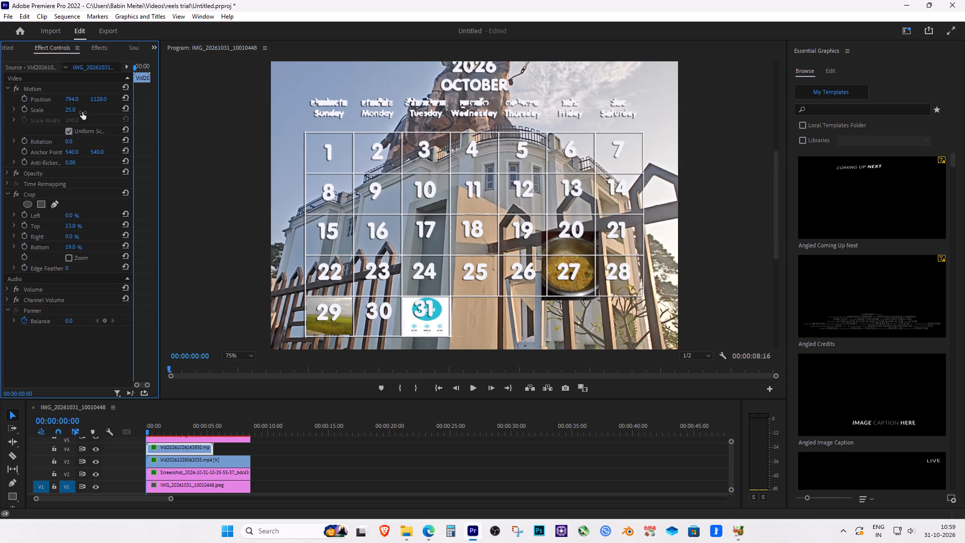
left_click_drag(76, 110, 66, 112)
left_click_drag(76, 99, 84, 74)
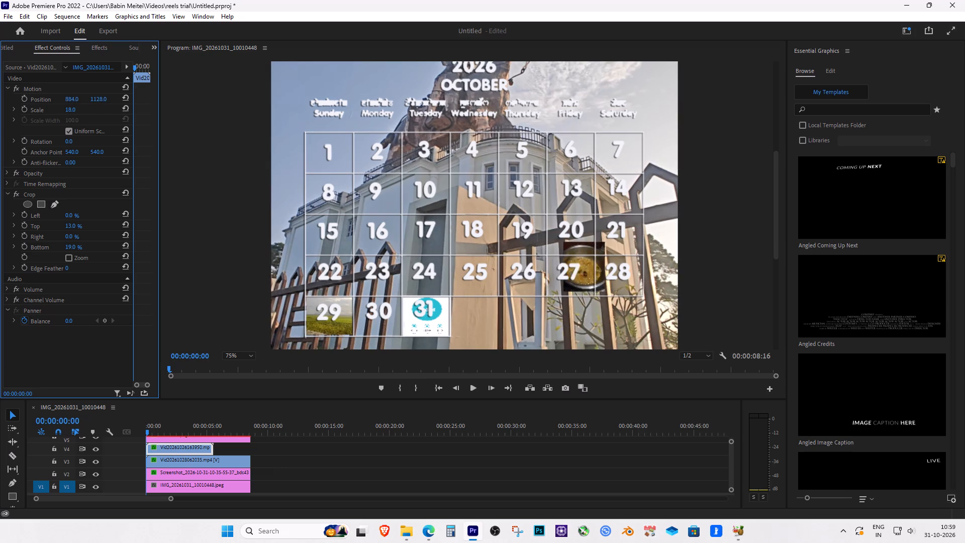
left_click_drag(84, 74, 150, 82)
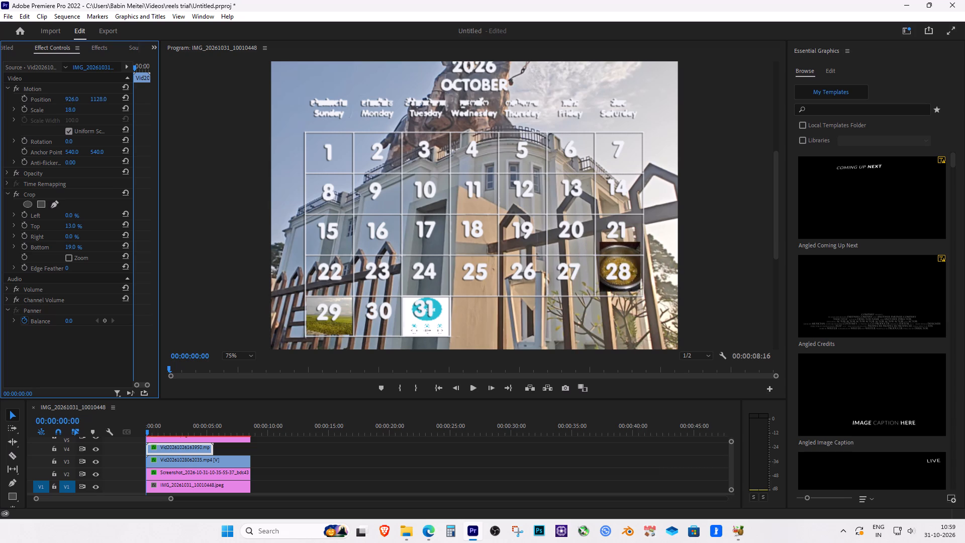
left_click_drag(150, 82, 146, 83)
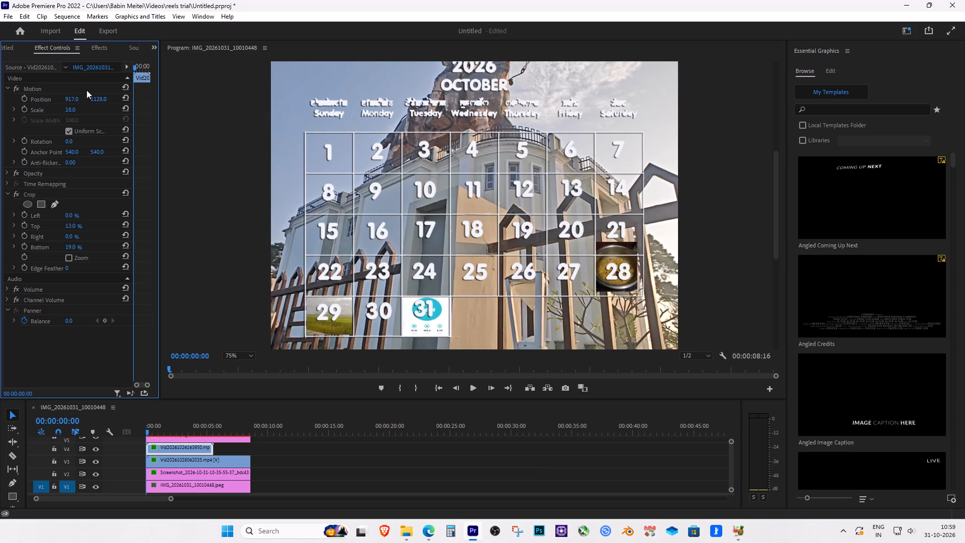
left_click_drag(99, 99, 127, 42)
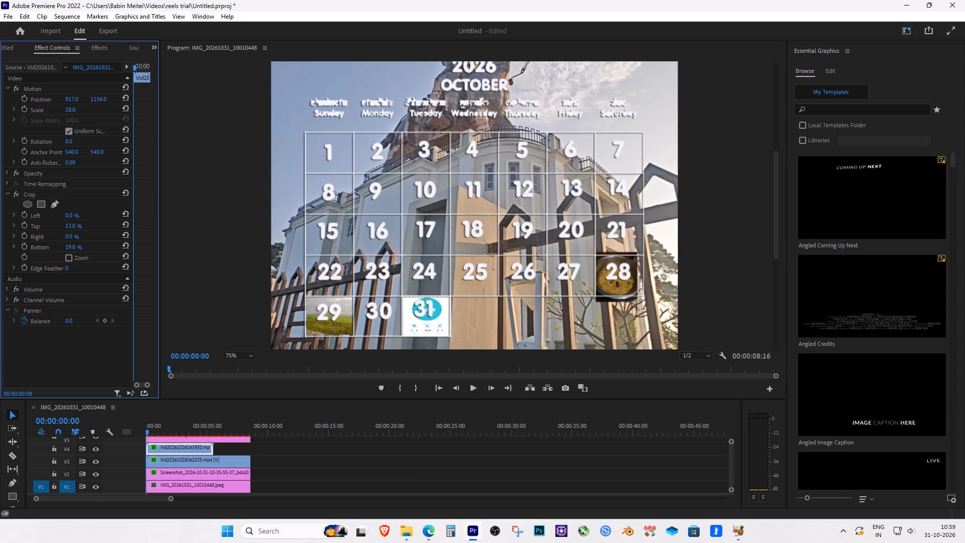
left_click_drag(127, 42, 125, 48)
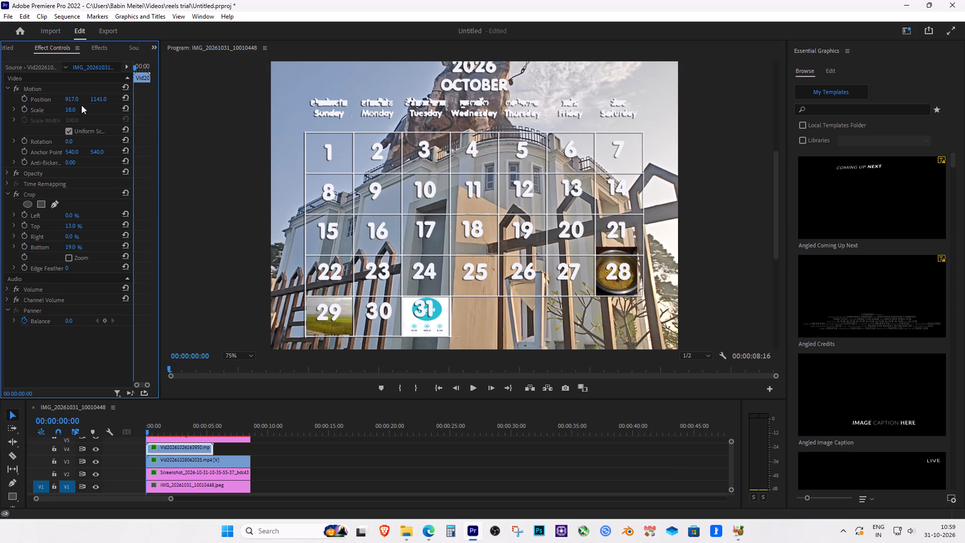
left_click_drag(72, 99, 106, 102)
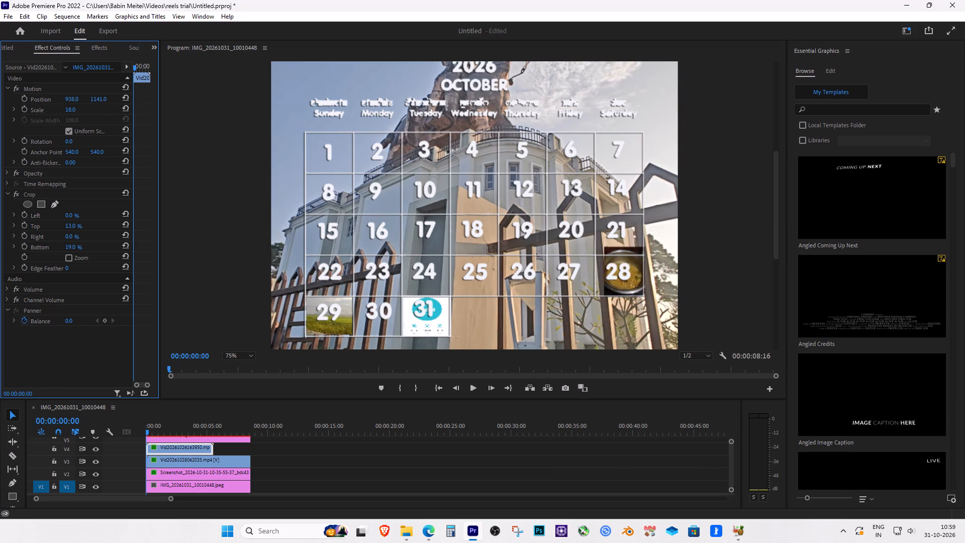
left_click_drag(106, 102, 100, 102)
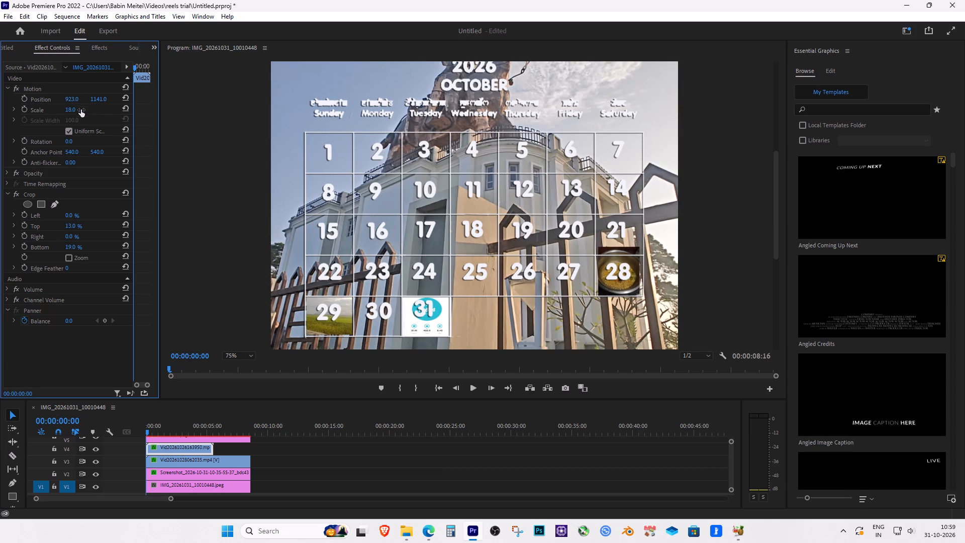
Turn off uniform scaling on the cooking-pot clip, set Scale Height 15 and Scale Width 20, and move it to 923, 1151.
left_click(68, 131)
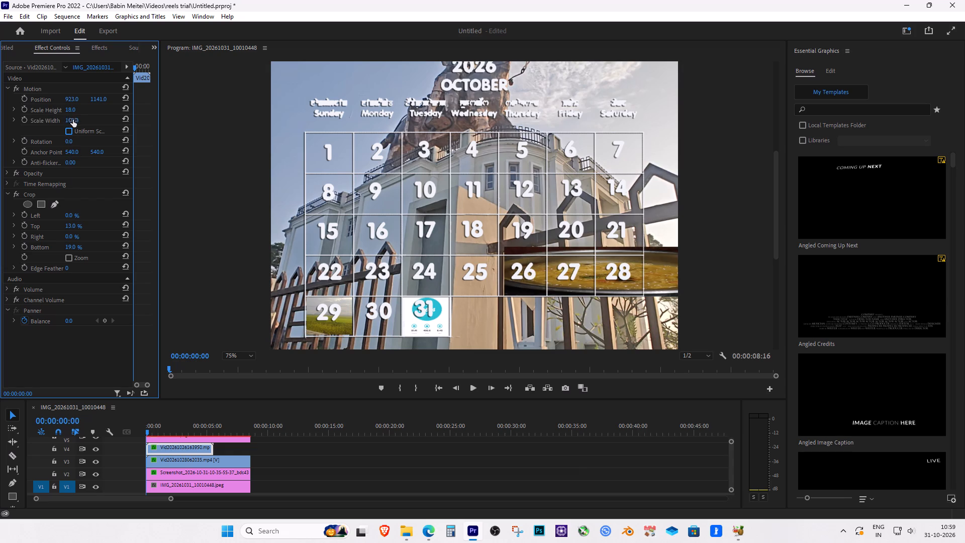
left_click_drag(73, 120, 7, 127)
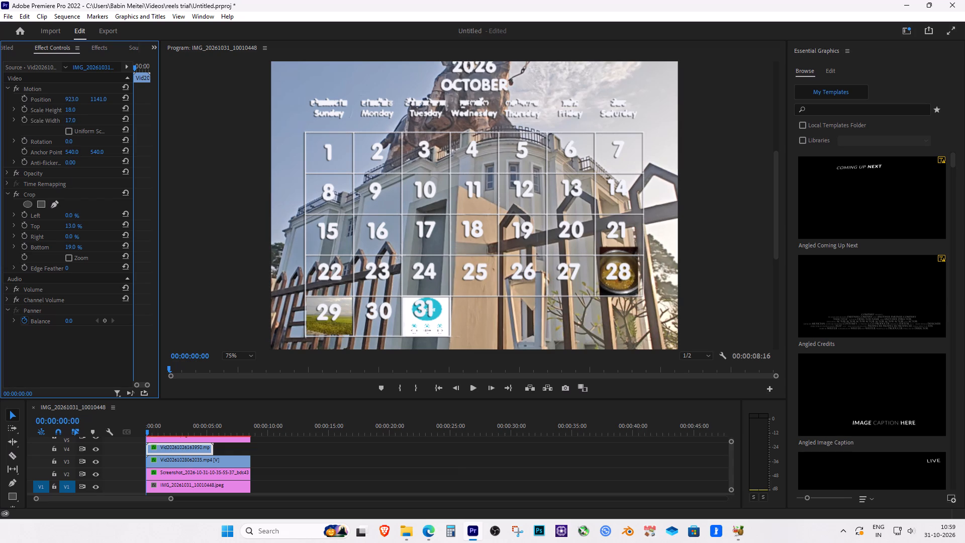
left_click_drag(7, 127, 9, 127)
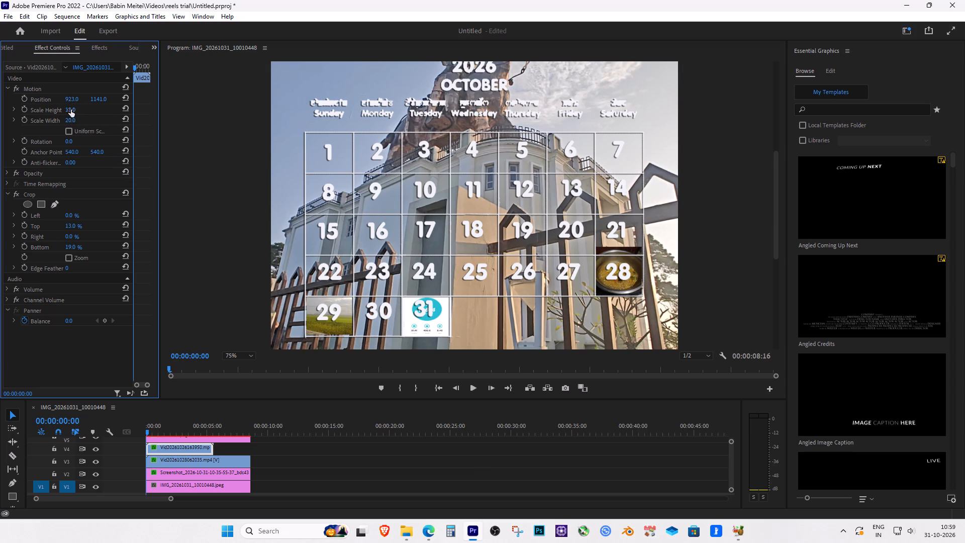
left_click_drag(71, 110, 81, 113)
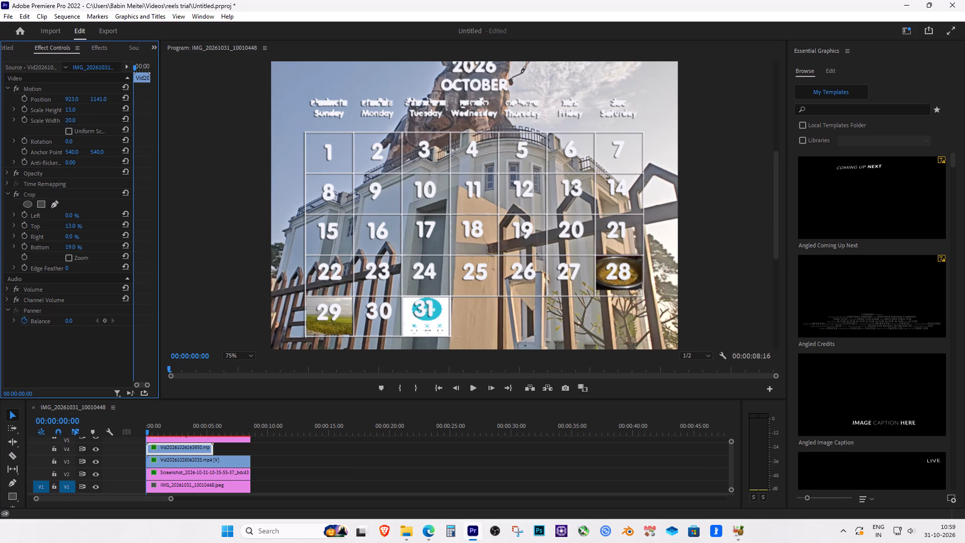
left_click_drag(81, 113, 81, 113)
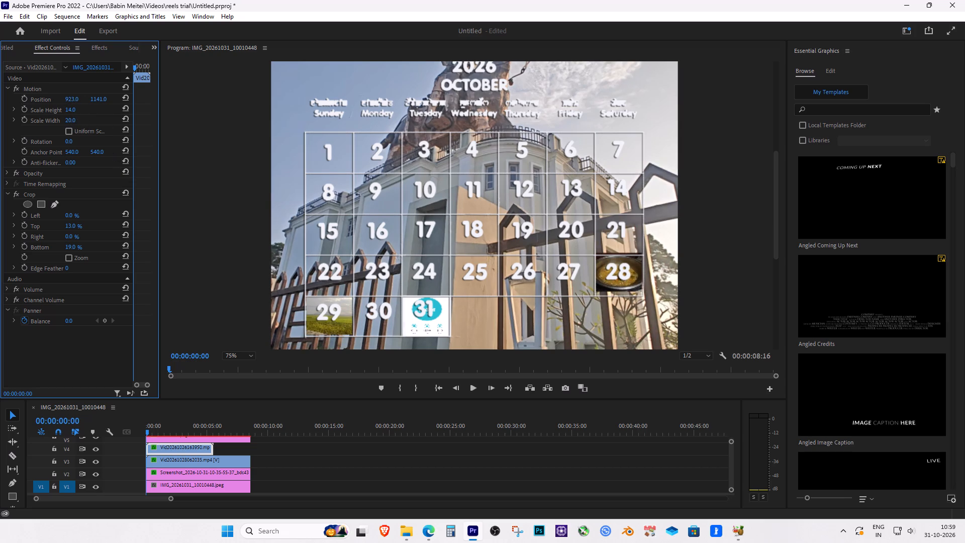
left_click_drag(81, 113, 82, 112)
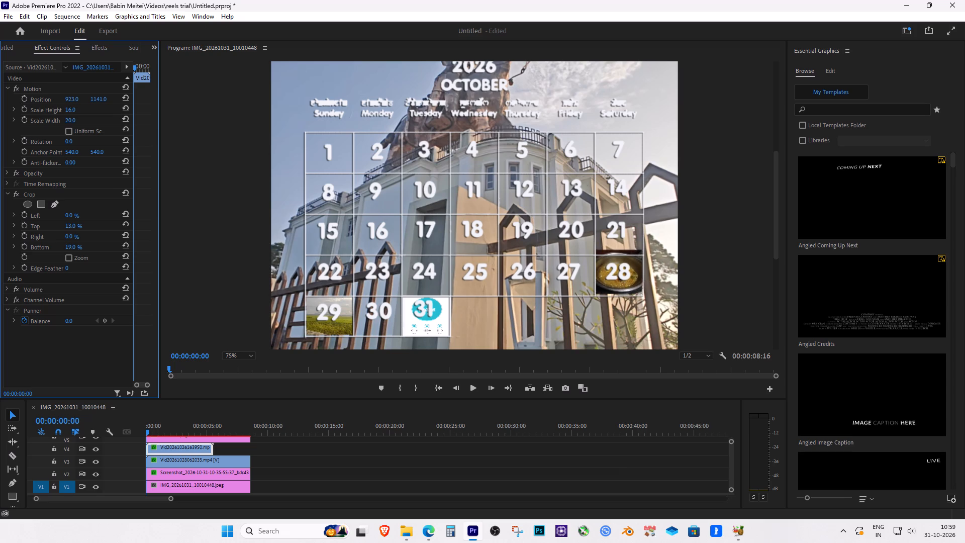
left_click_drag(82, 112, 81, 112)
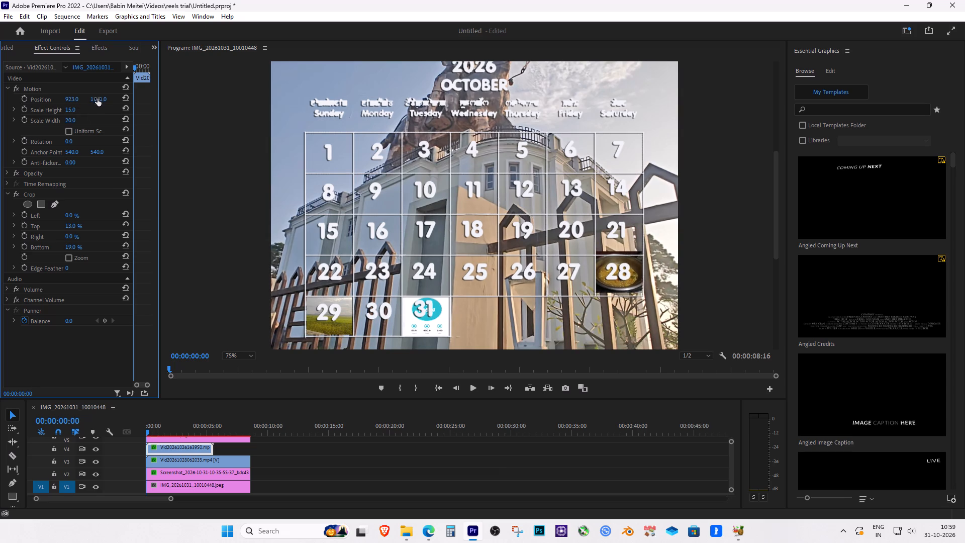
left_click_drag(98, 99, 121, 92)
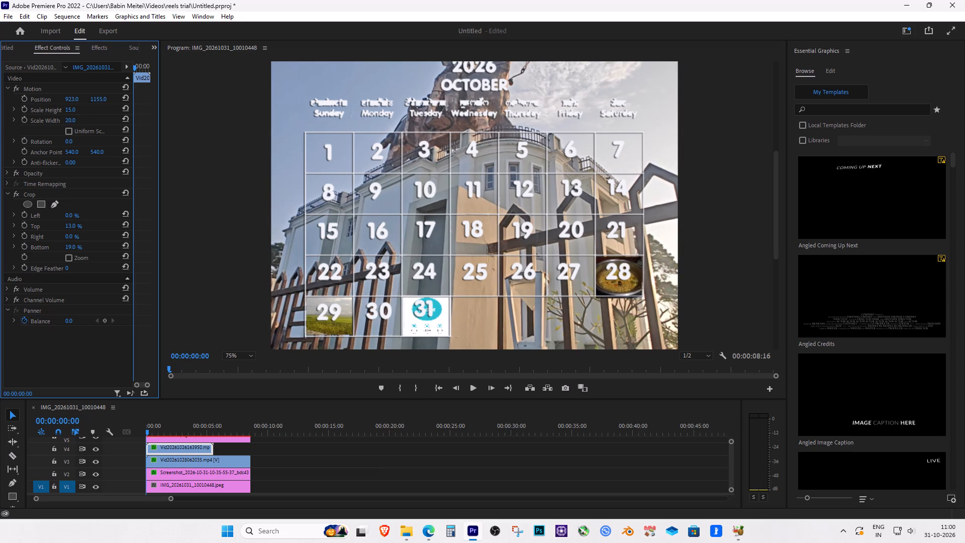
left_click_drag(121, 92, 120, 93)
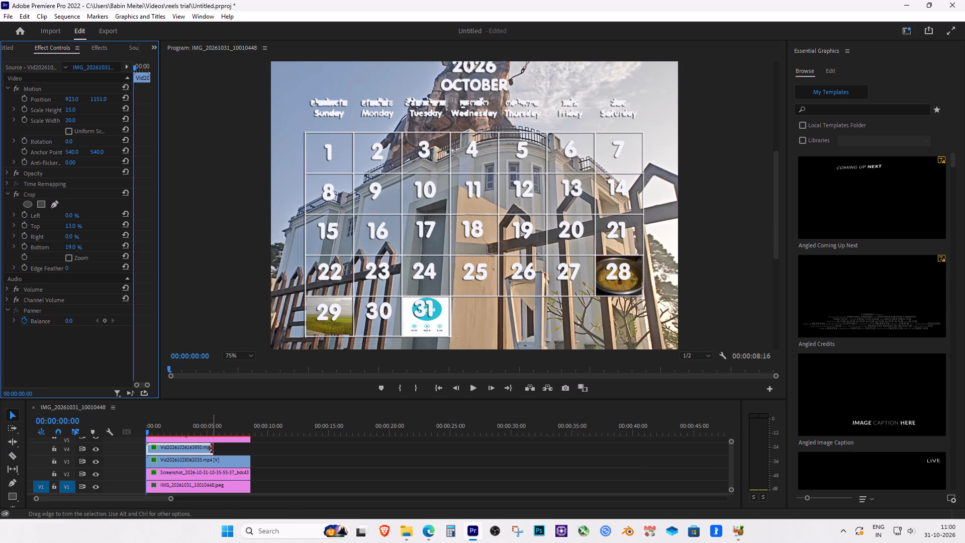
Play back the cooking-pot clip and place a duplicate of it directly after the original on V4.
key("space")
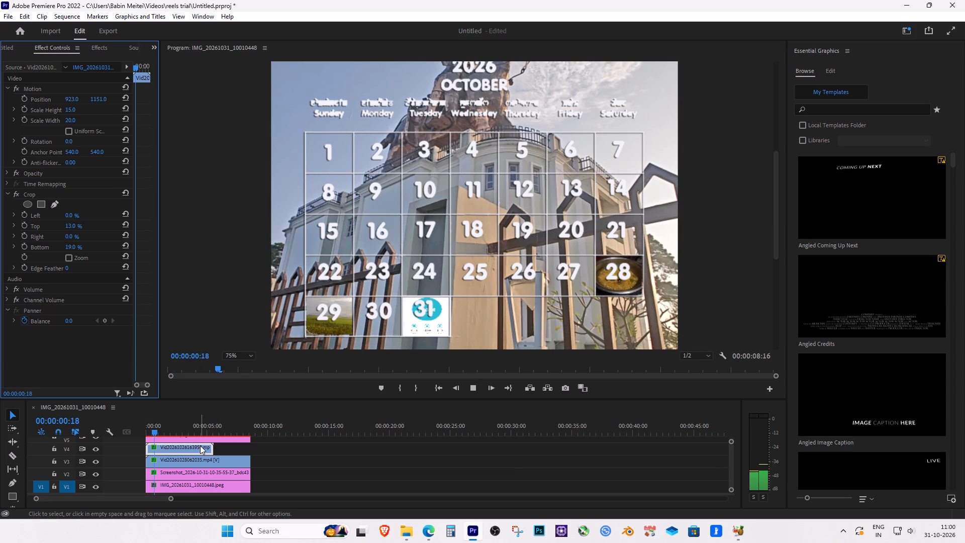
key("space")
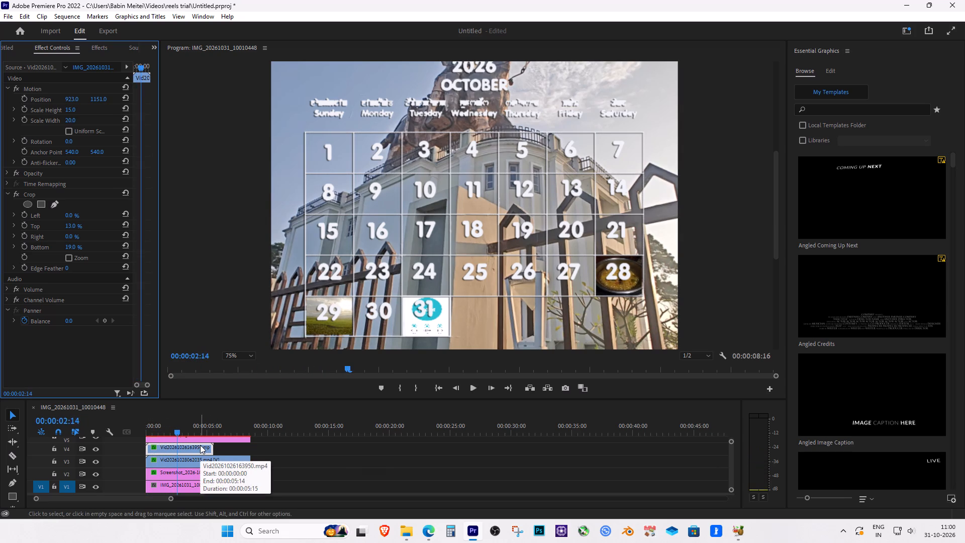
key("space")
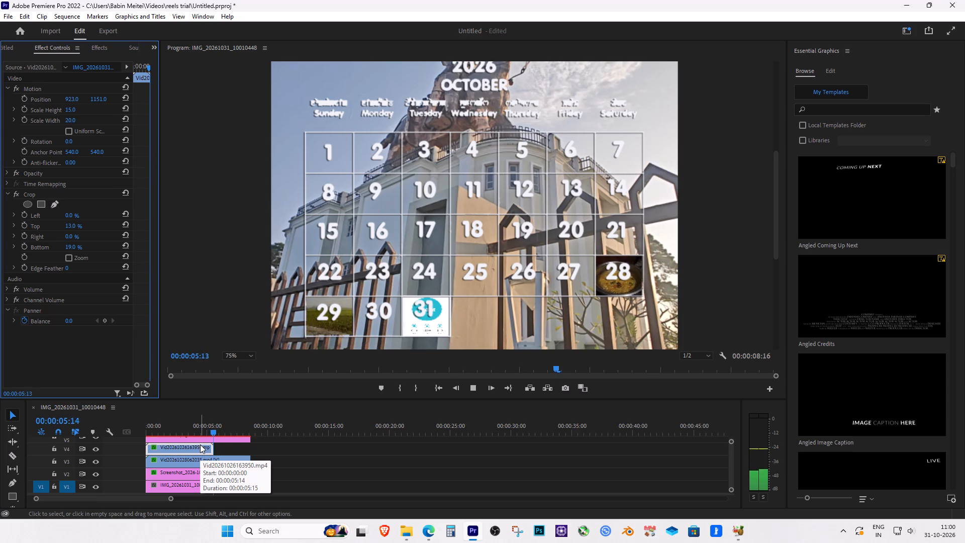
key("space")
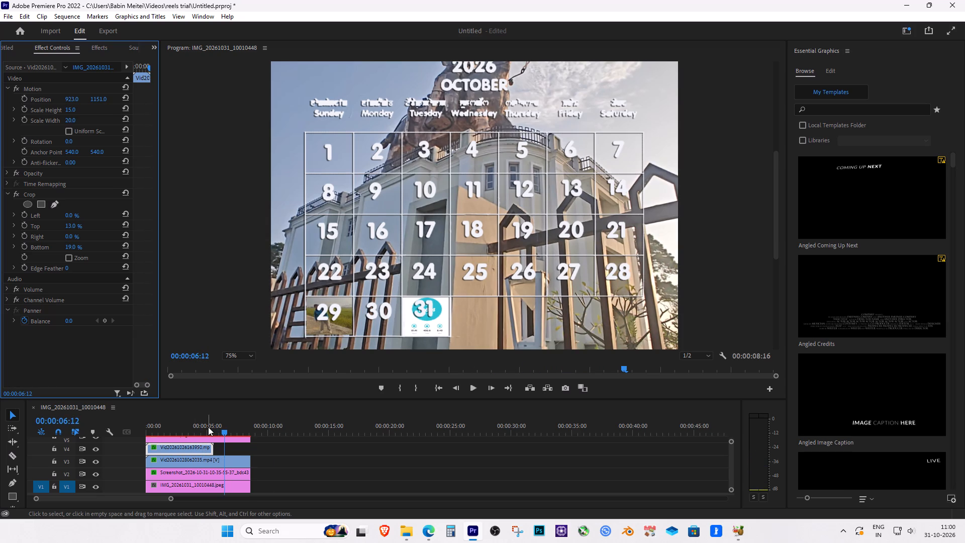
left_click_drag(208, 427, 196, 428)
left_click_drag(194, 447, 210, 447, "alt")
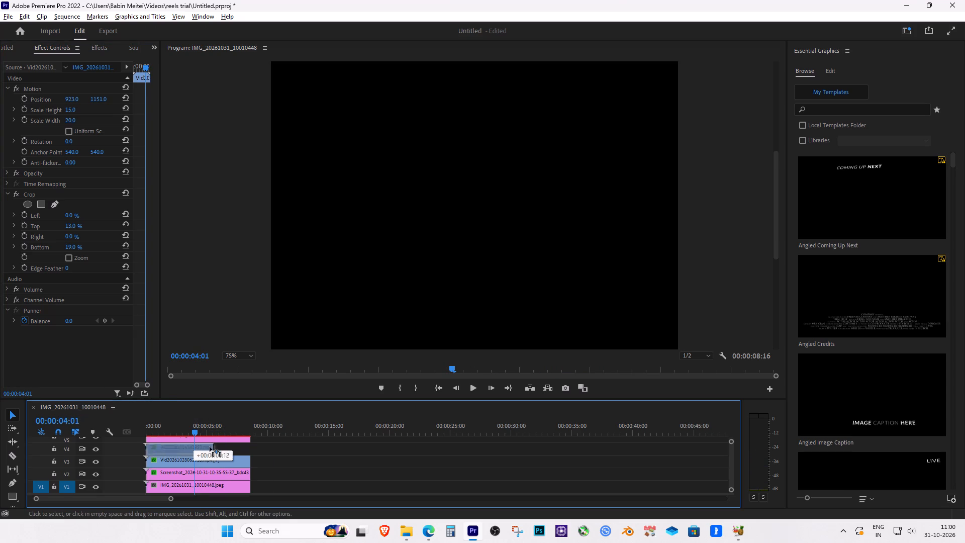
left_click_drag(210, 447, 261, 446, "alt")
left_click(255, 447)
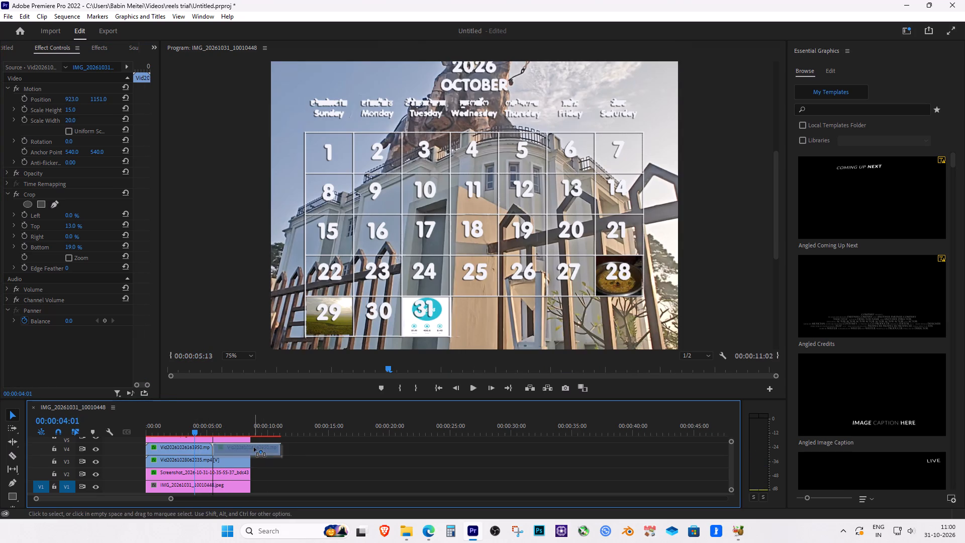
Split the duplicated cooking-pot clip where the other tracks end and delete the excess part.
key("c")
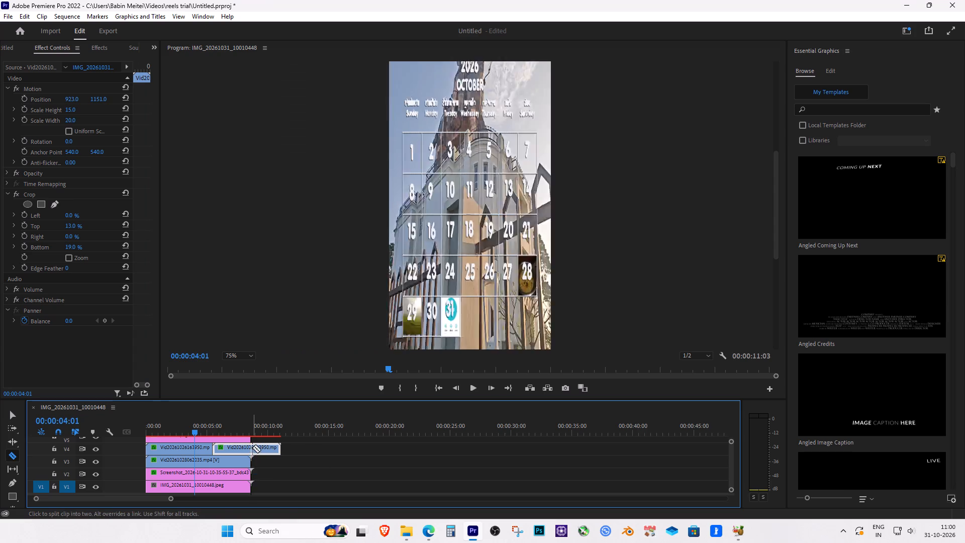
left_click(252, 447)
key("v")
left_click(266, 448)
key("Delete")
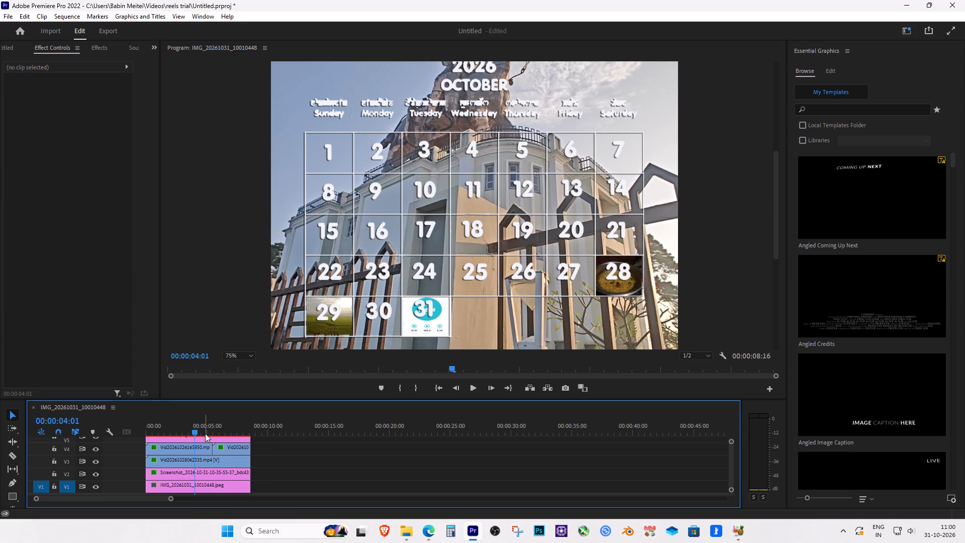
Nest the two cooking-pot clips on V4 into one sequence, keeping the default name.
left_click_drag(203, 433, 128, 431)
left_click(287, 454)
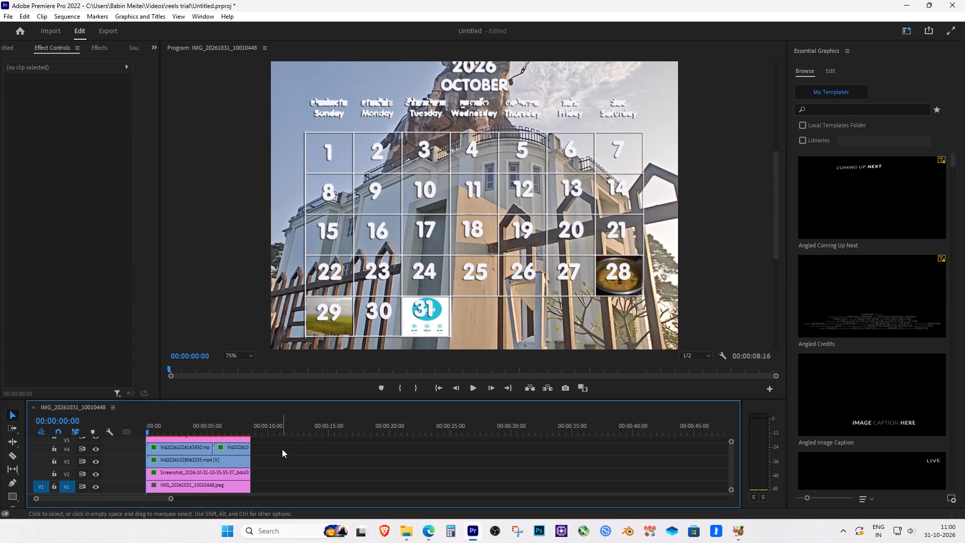
left_click_drag(265, 447, 197, 449)
key("shift+n")
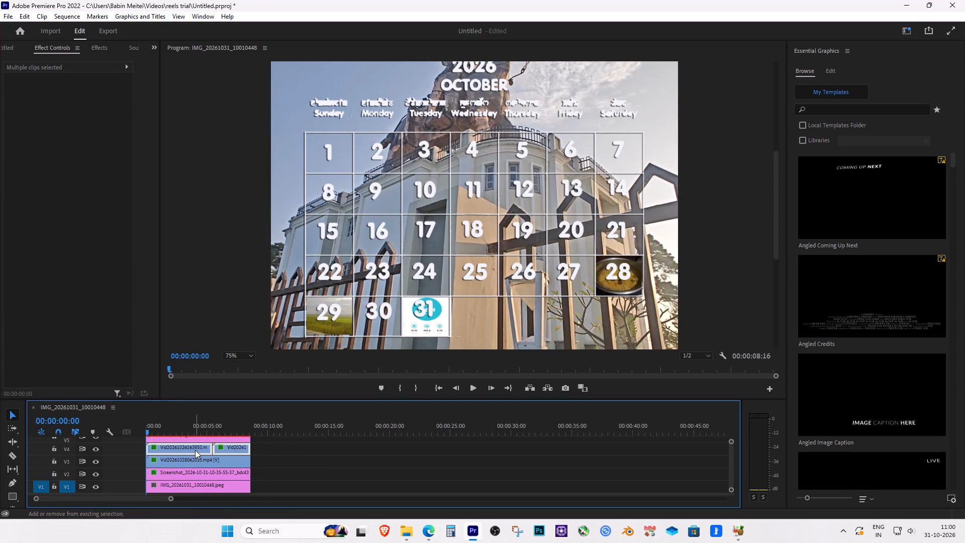
key("shift+n")
left_click(277, 449)
left_click(227, 450)
left_click(201, 450, "shift")
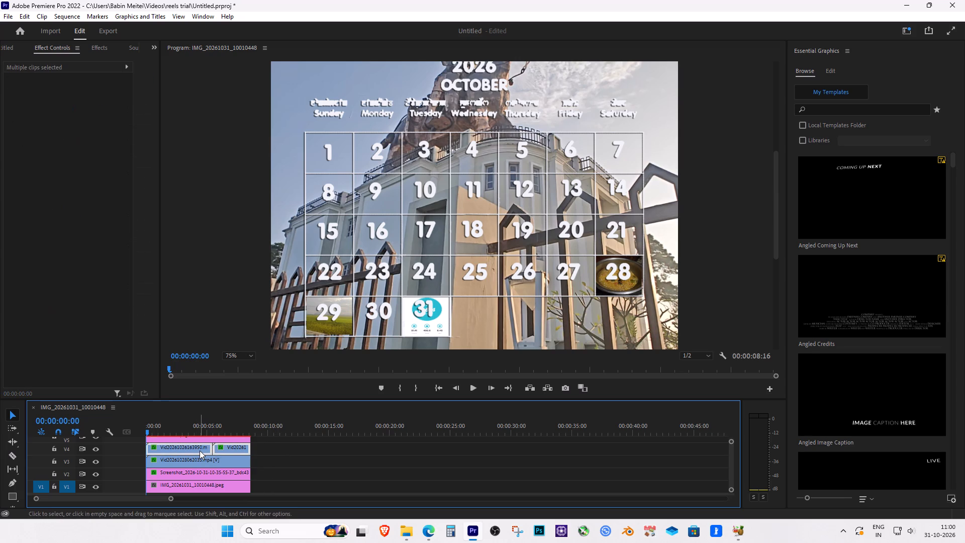
key("shift+n")
right_click(200, 450)
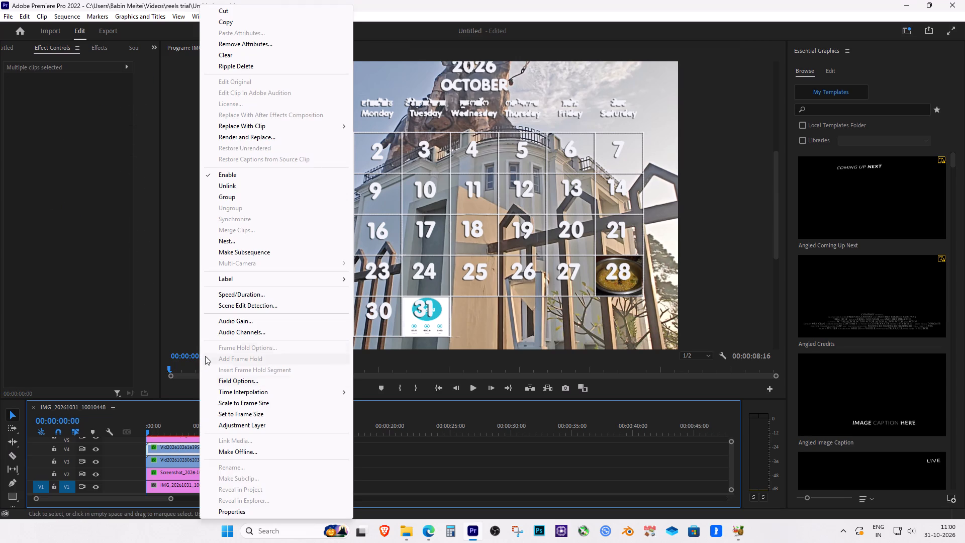
left_click(239, 239)
left_click(464, 268)
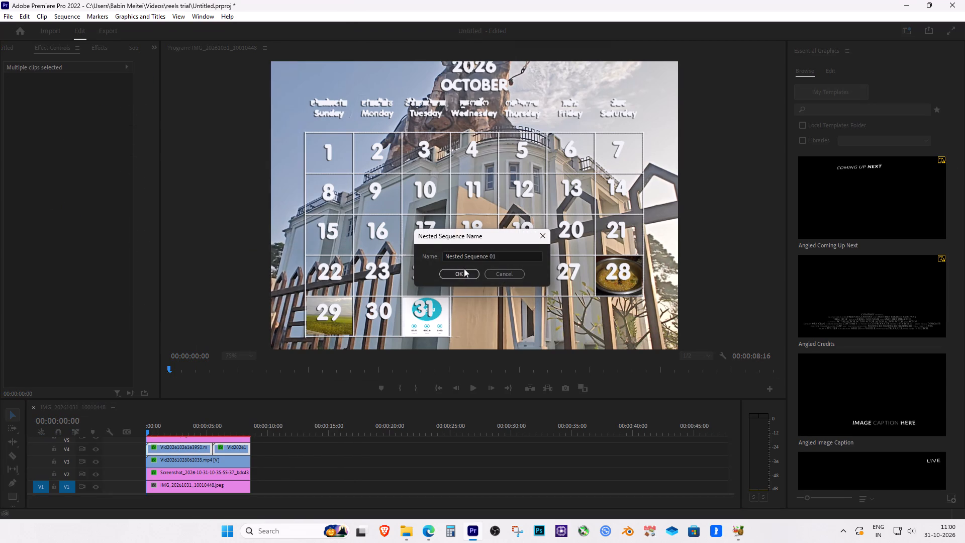
left_click(468, 273)
left_click(273, 448)
Play the sequence from the start to check the nested cooking-pot video in the calendar's 28 cell.
left_click_drag(153, 428, 127, 433)
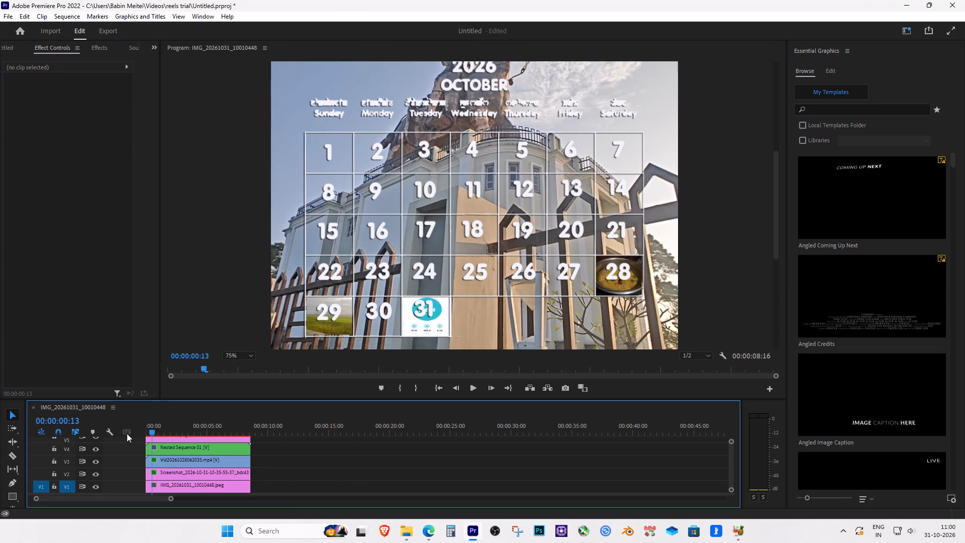
left_click_drag(127, 433, 123, 434)
key("space")
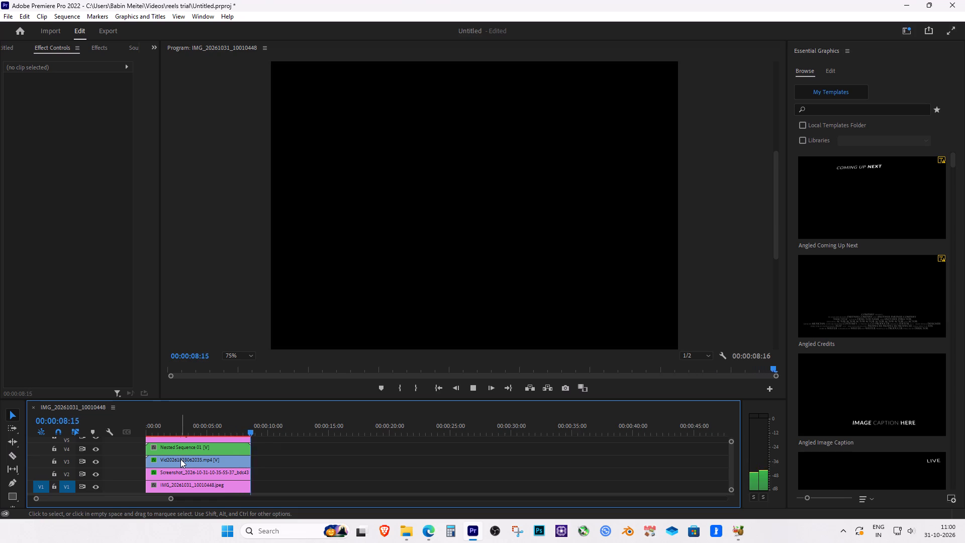
left_click_drag(197, 432, 137, 435)
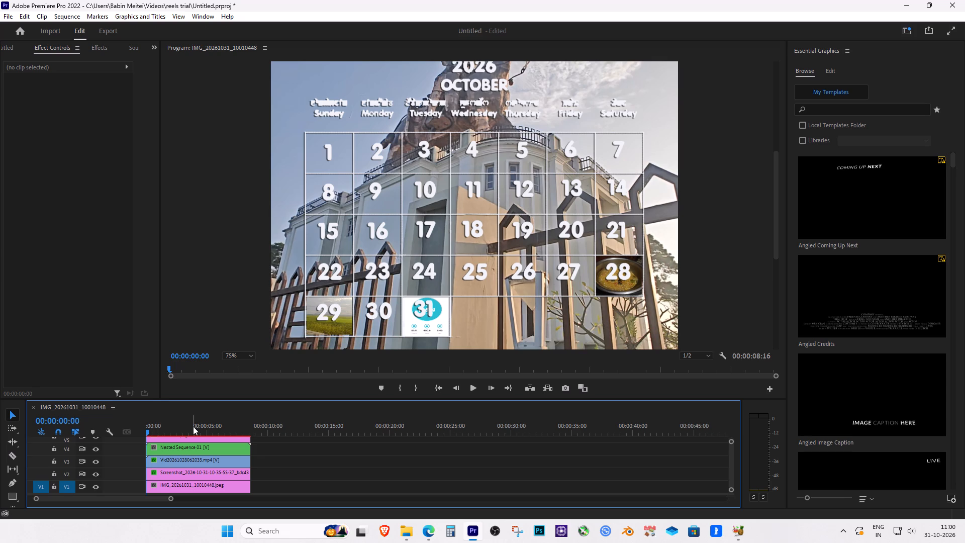
key("space")
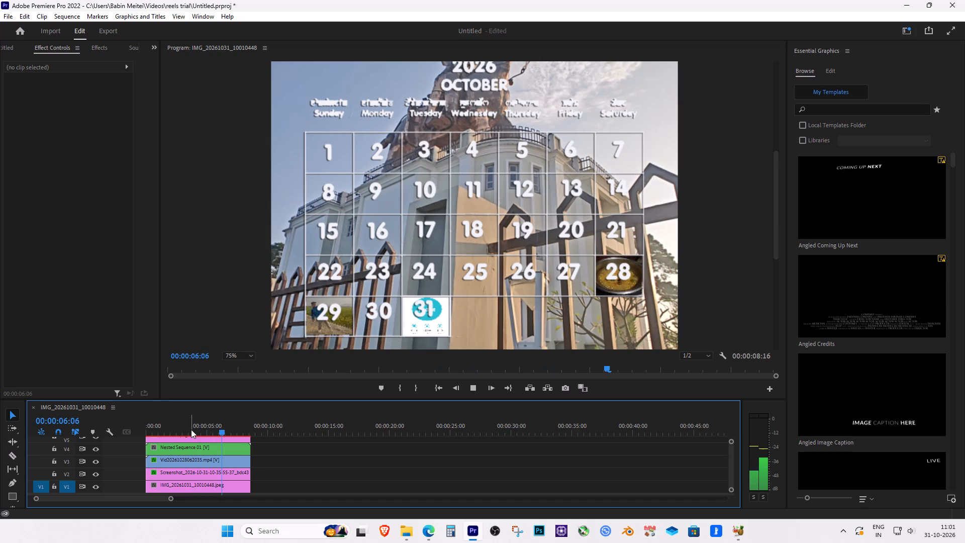
key("space")
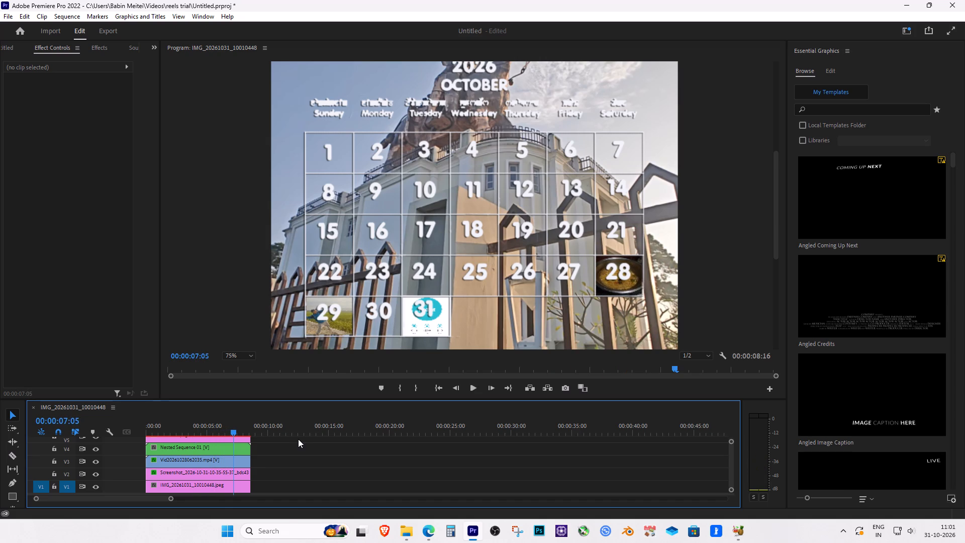
Add a new video track above the octoreels.png calendar on V5.
scroll(269, 450, "up", 2)
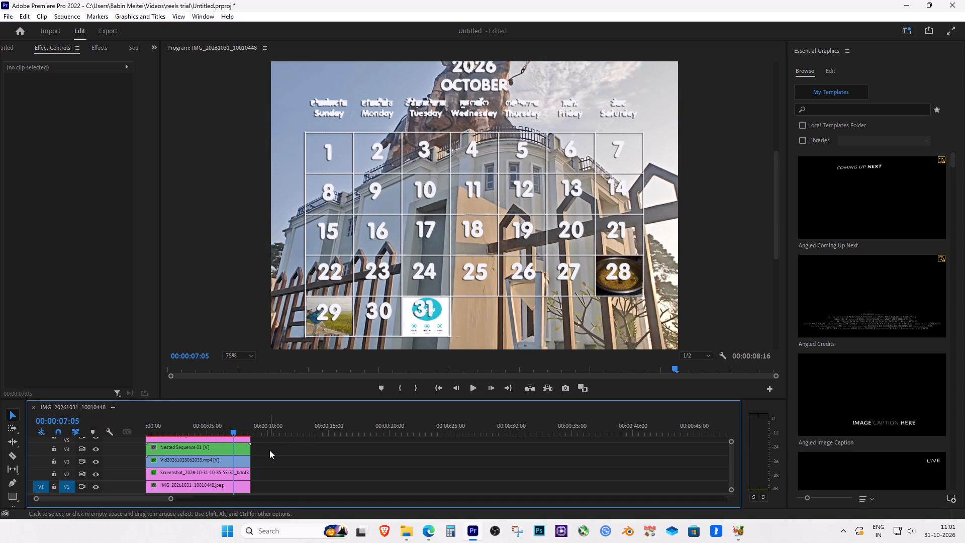
left_click(240, 439)
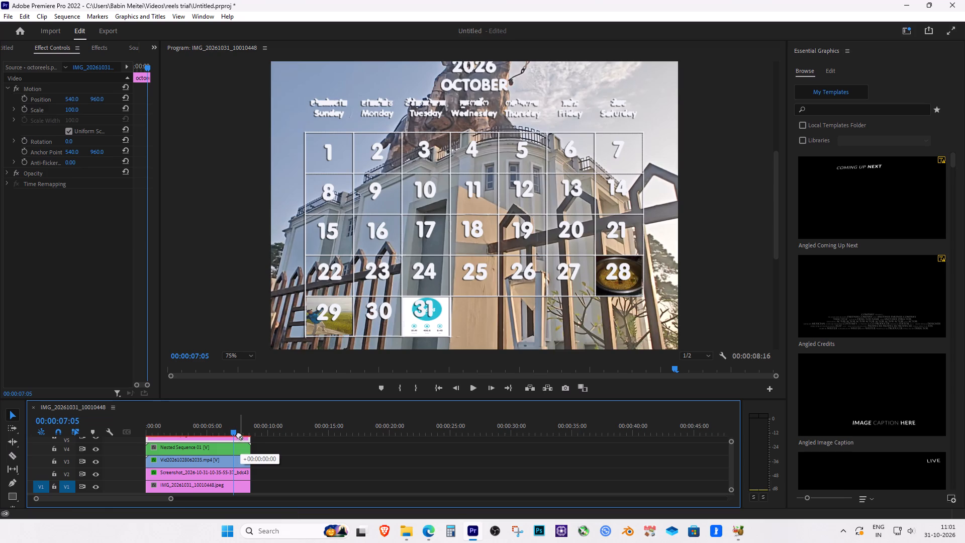
left_click(237, 437)
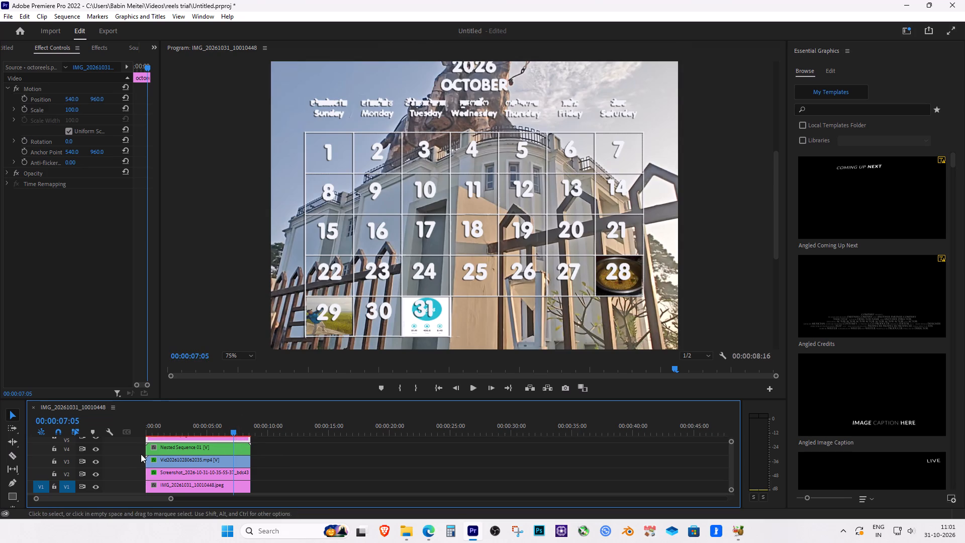
left_click(141, 442)
right_click(141, 441)
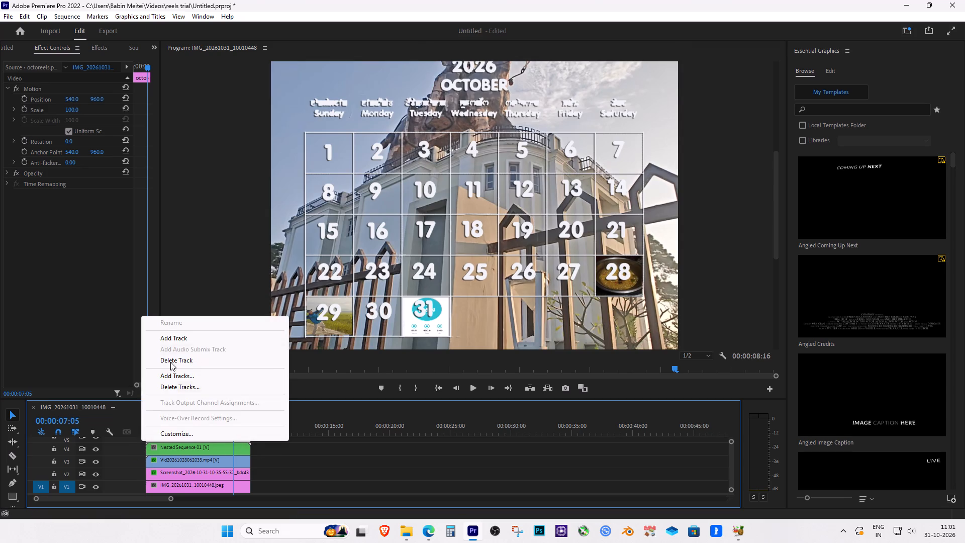
left_click(184, 339)
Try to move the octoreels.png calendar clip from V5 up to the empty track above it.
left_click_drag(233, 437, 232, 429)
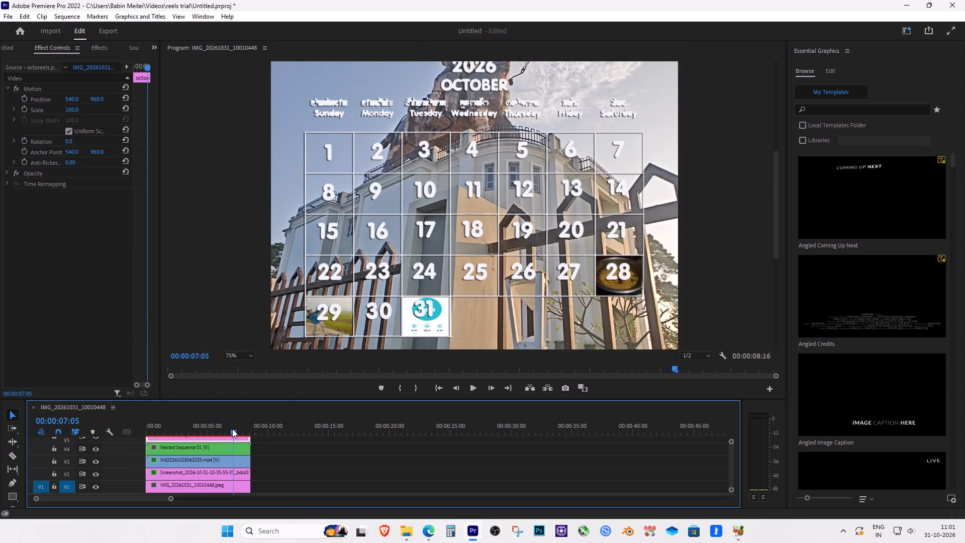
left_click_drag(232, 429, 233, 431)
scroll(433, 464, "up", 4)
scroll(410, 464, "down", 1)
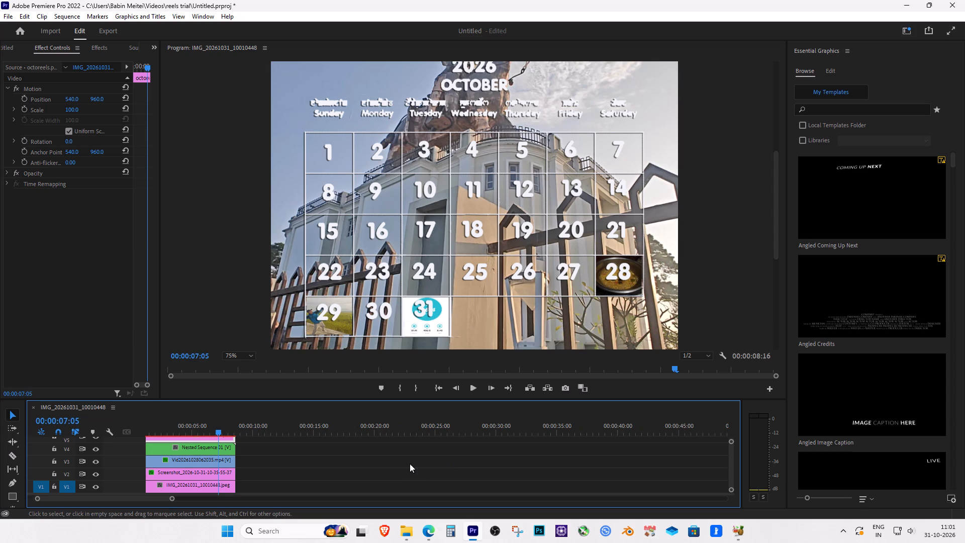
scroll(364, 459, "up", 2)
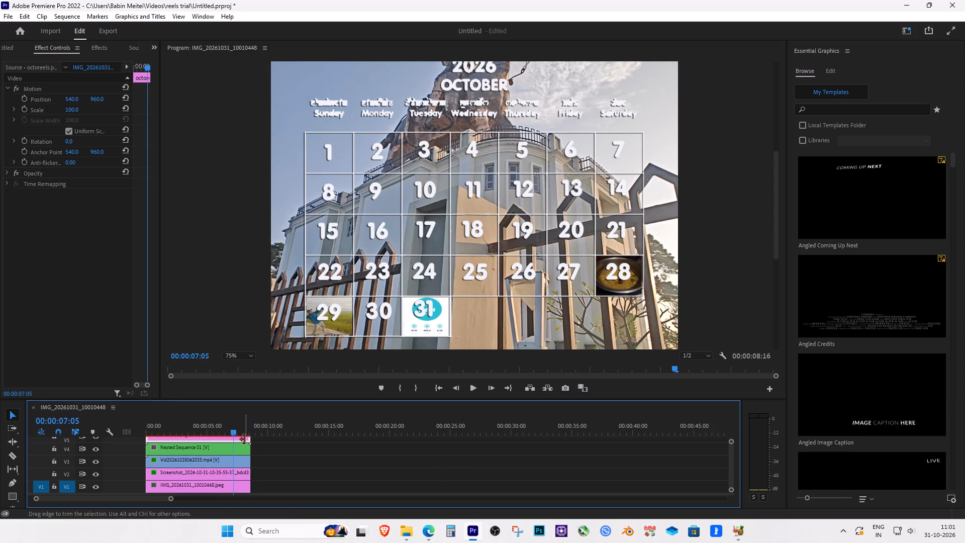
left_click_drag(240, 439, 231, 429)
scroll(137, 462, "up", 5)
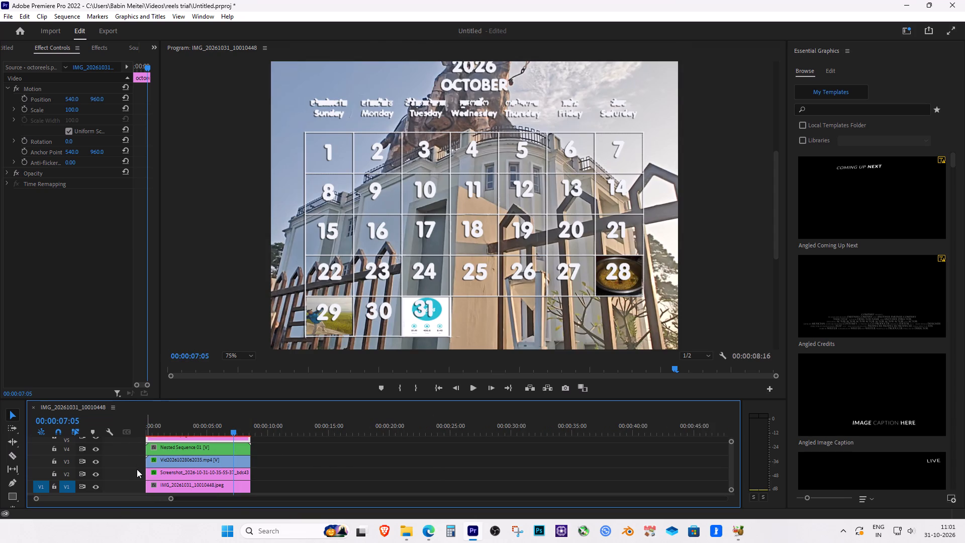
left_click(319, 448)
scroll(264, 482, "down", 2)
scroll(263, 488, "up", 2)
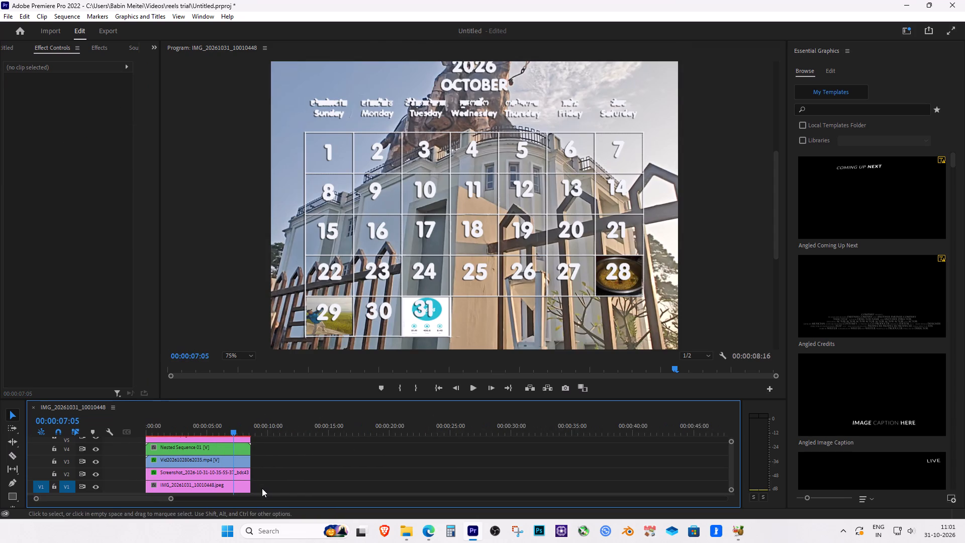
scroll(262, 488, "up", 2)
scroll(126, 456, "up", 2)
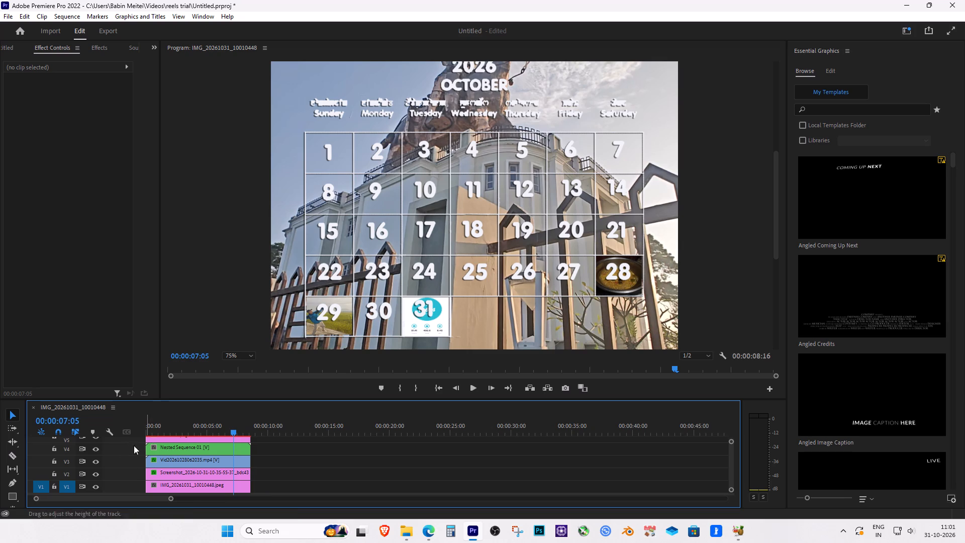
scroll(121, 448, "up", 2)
Enlarge the timeline area vertically until all video tracks from V1 to V6 fit in it.
left_click_drag(223, 400, 220, 331)
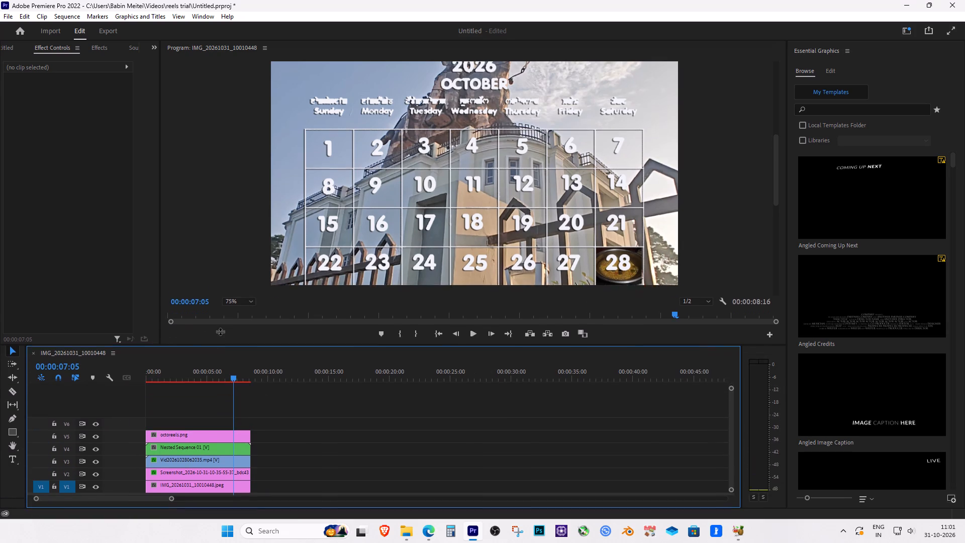
left_click_drag(220, 331, 222, 366)
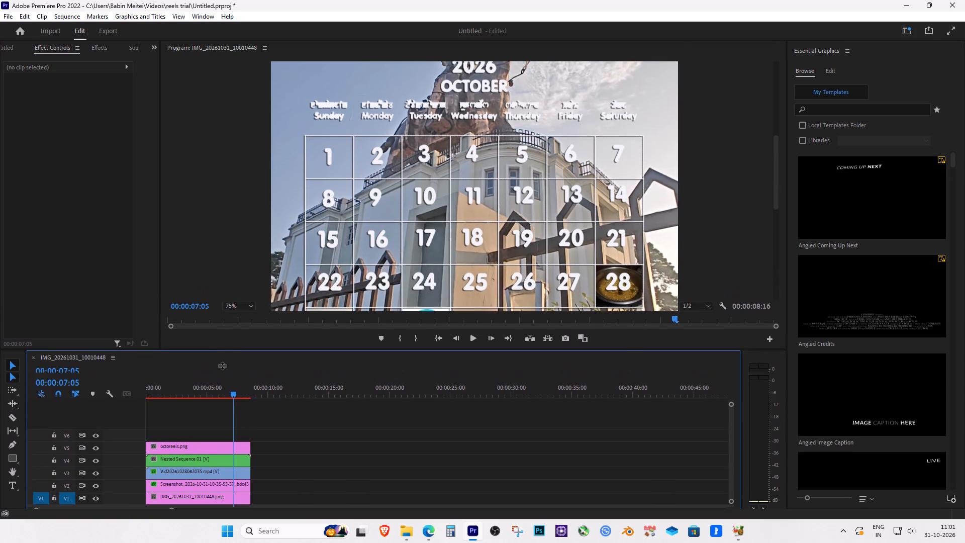
left_click_drag(222, 366, 235, 365)
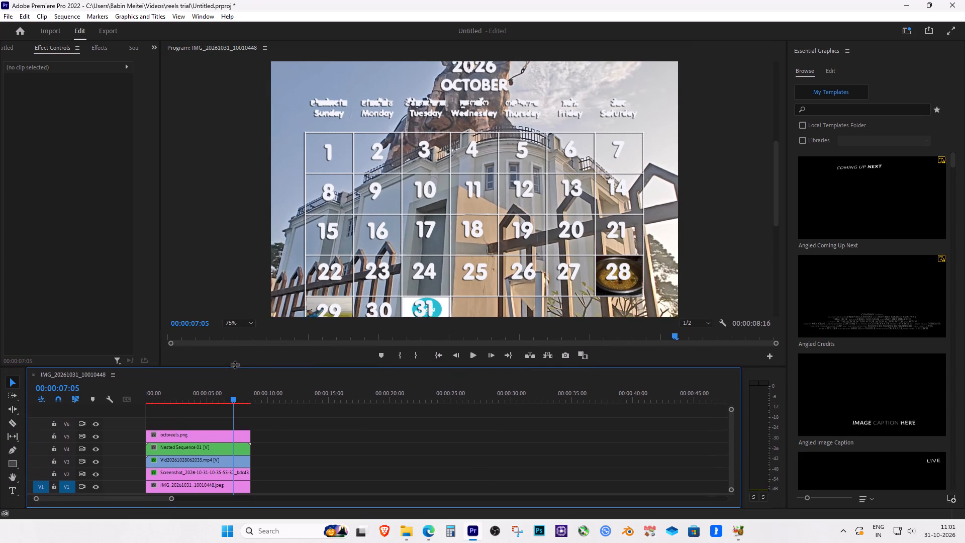
left_click_drag(235, 365, 240, 410)
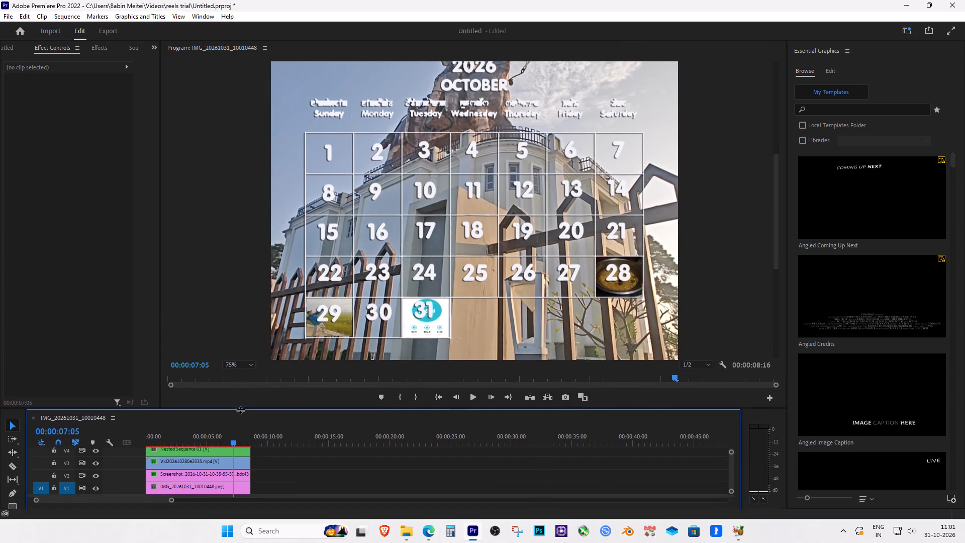
left_click_drag(240, 410, 243, 377)
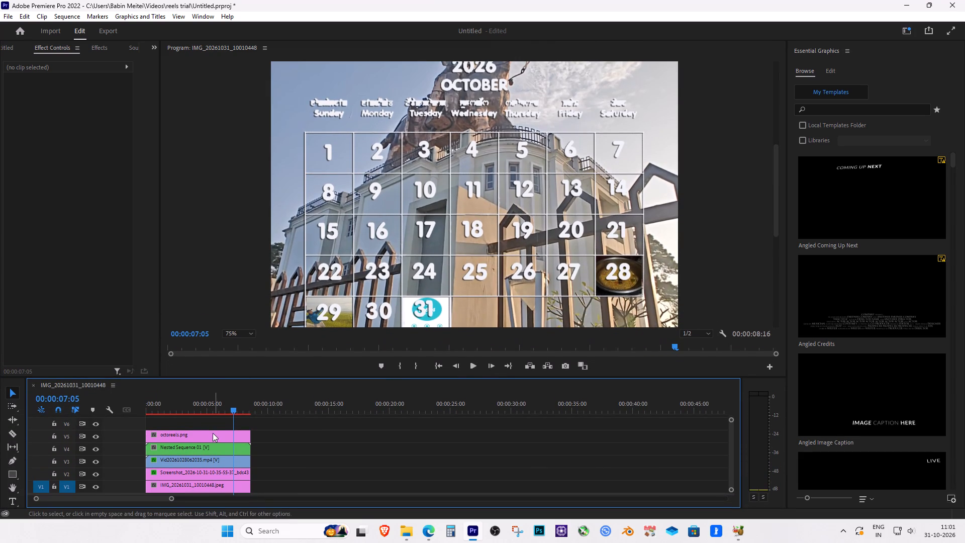
Move the octoreels.png calendar clip from V5 up to V6, keeping its start at the beginning of the sequence.
left_click_drag(211, 433, 212, 424)
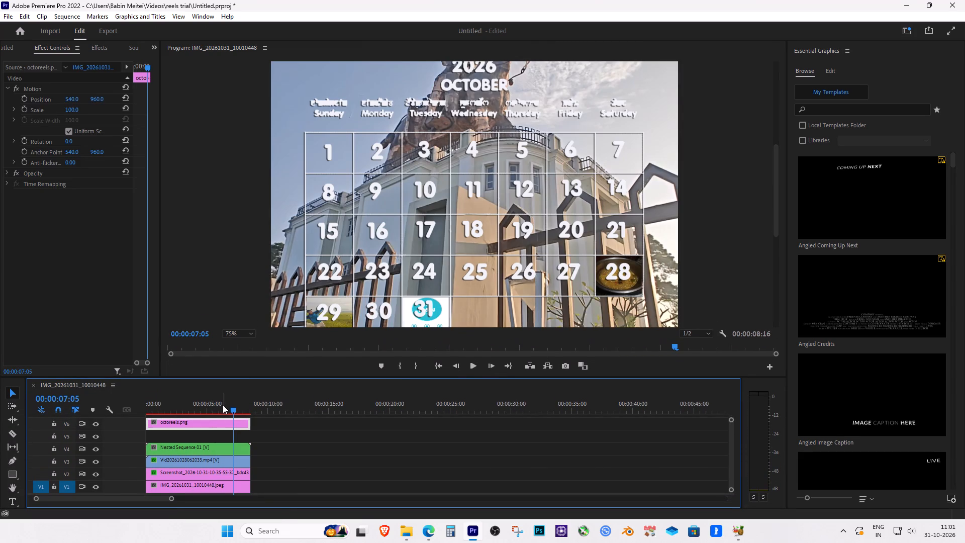
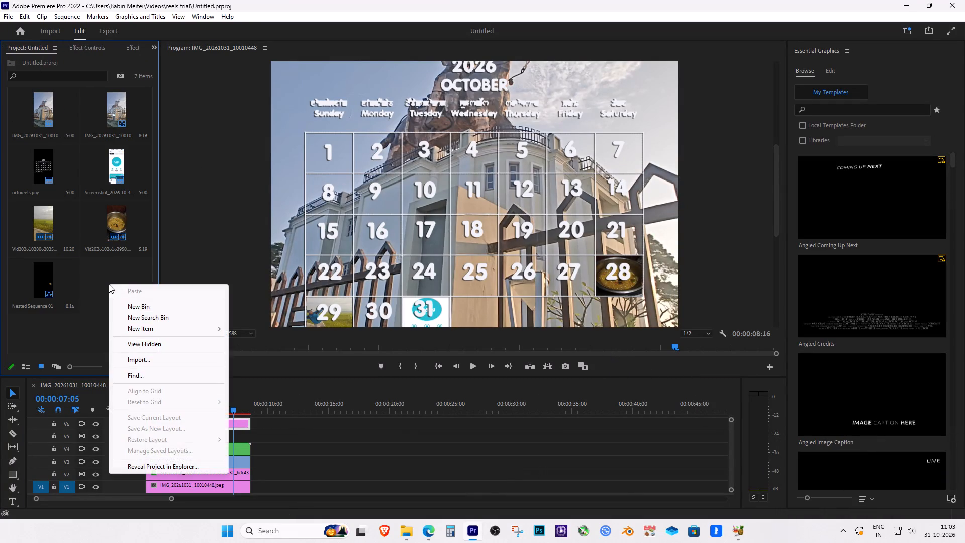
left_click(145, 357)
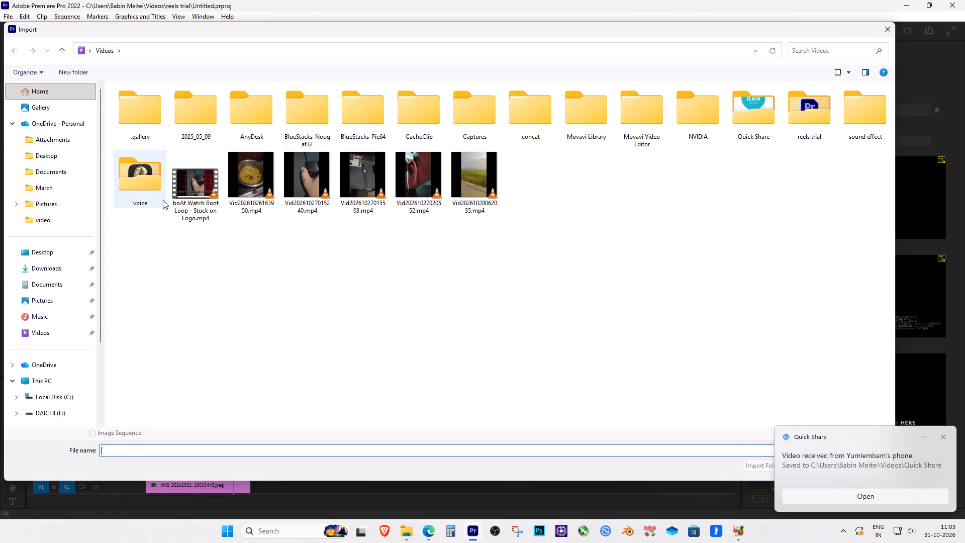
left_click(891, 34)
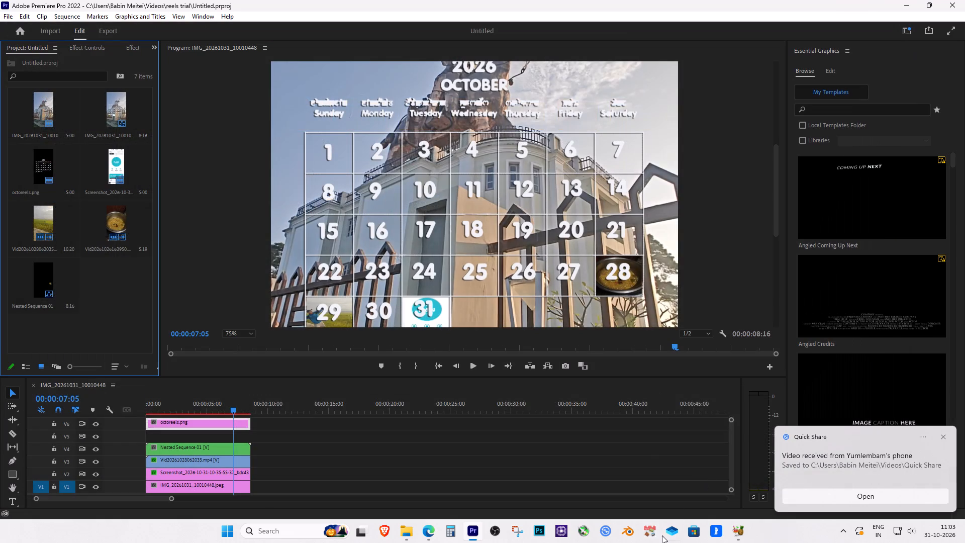
Load the received VID20261026052310.mp4 from the Quick Share folder into HandBrake and start encoding it to MP4.
left_click(404, 532)
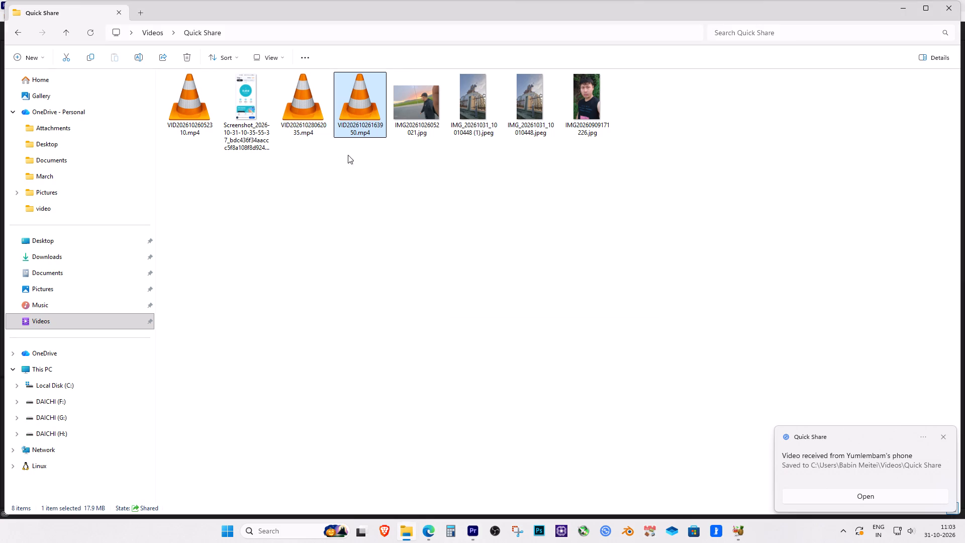
double_click(187, 101)
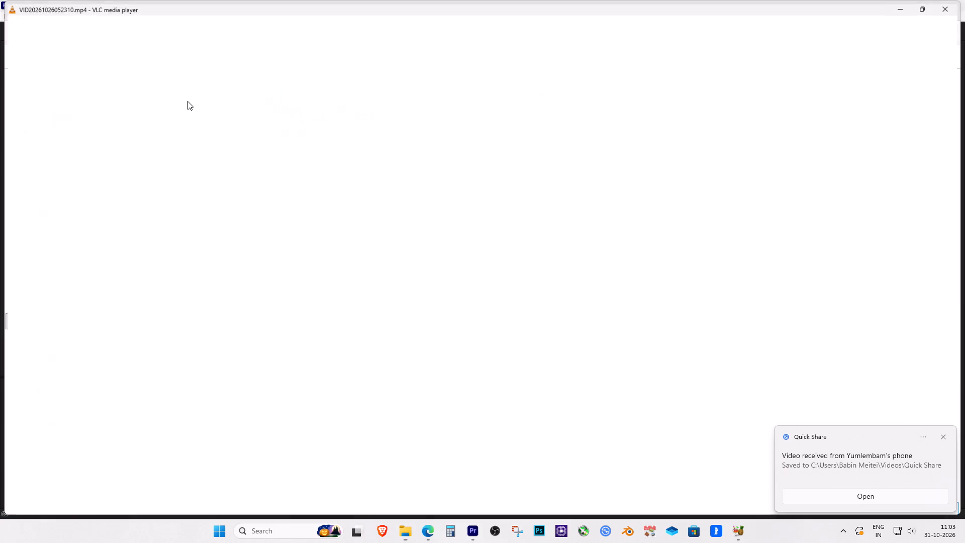
left_click(964, 0)
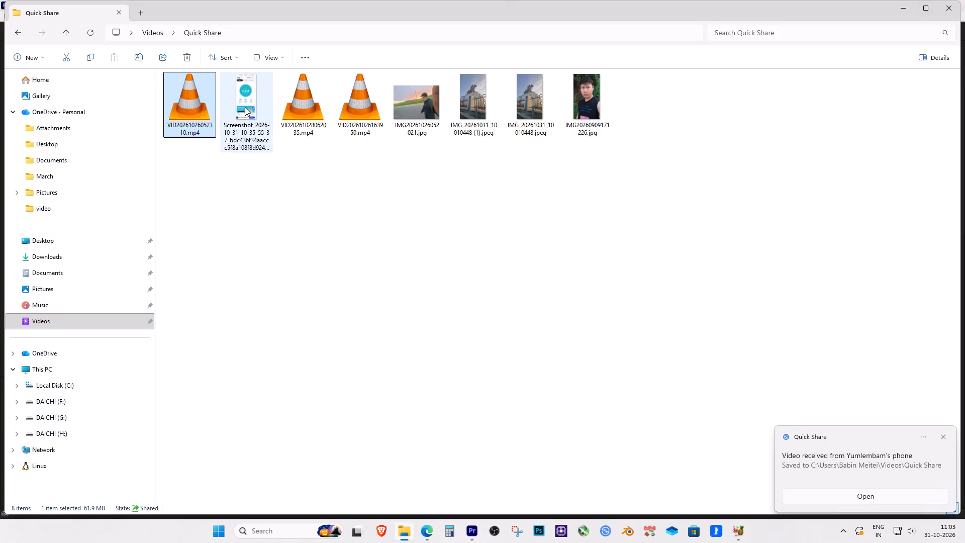
left_click_drag(188, 109, 425, 338)
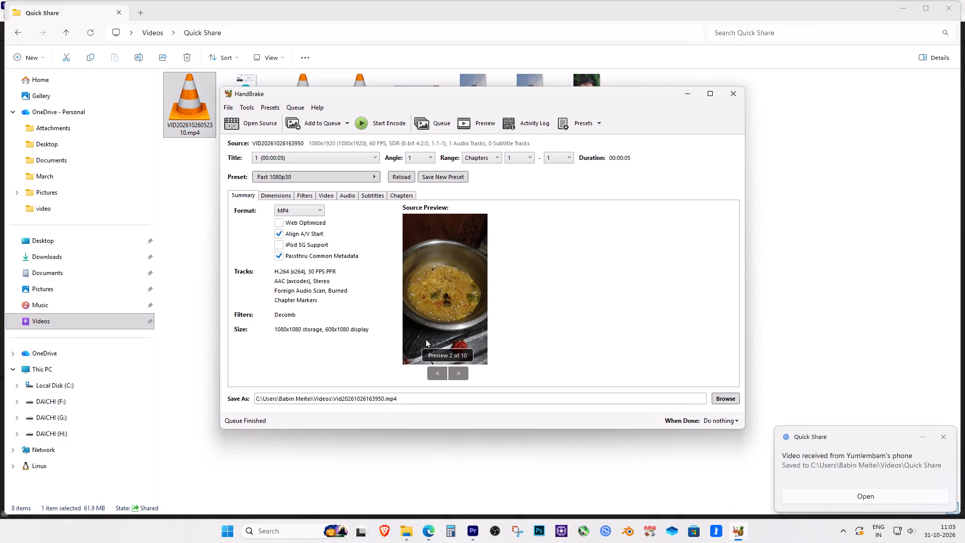
left_click_drag(425, 338, 521, 309)
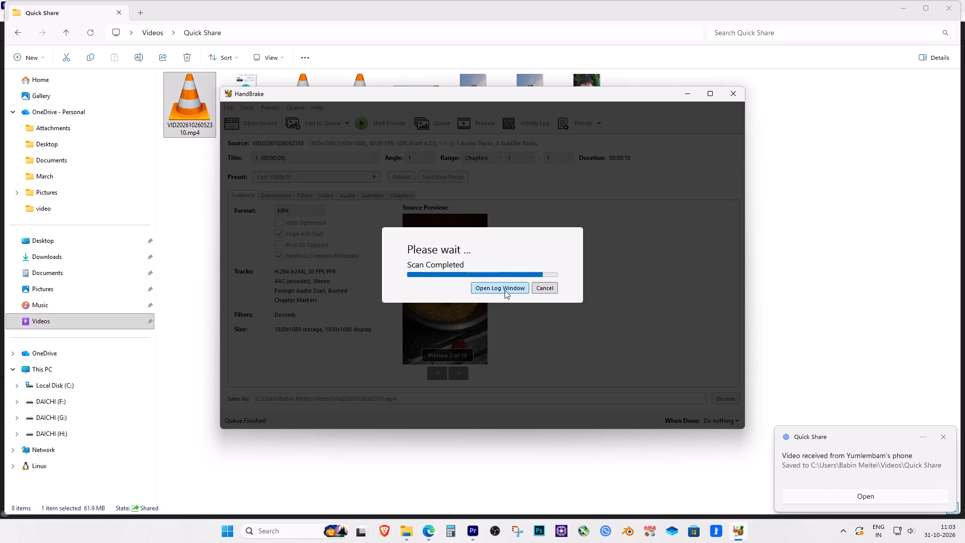
left_click(375, 131)
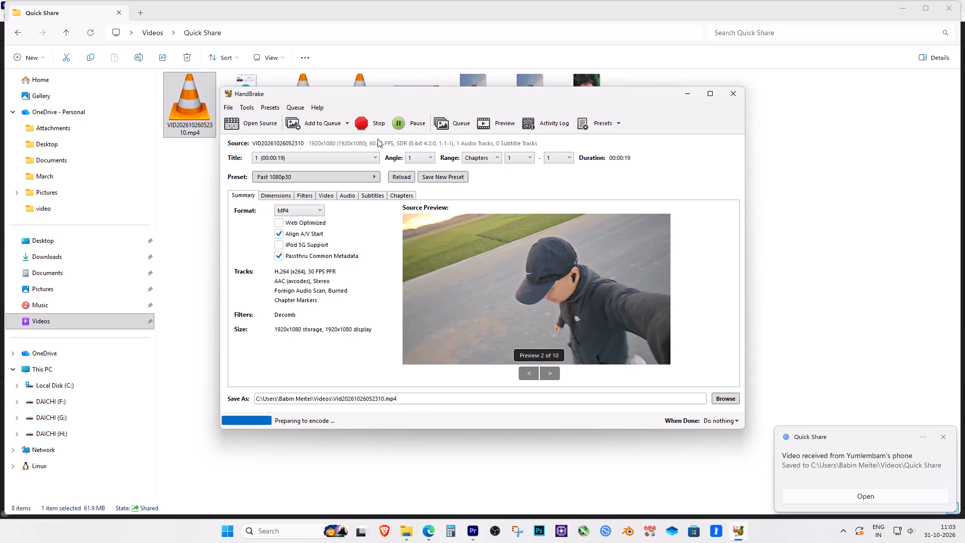
left_click(945, 437)
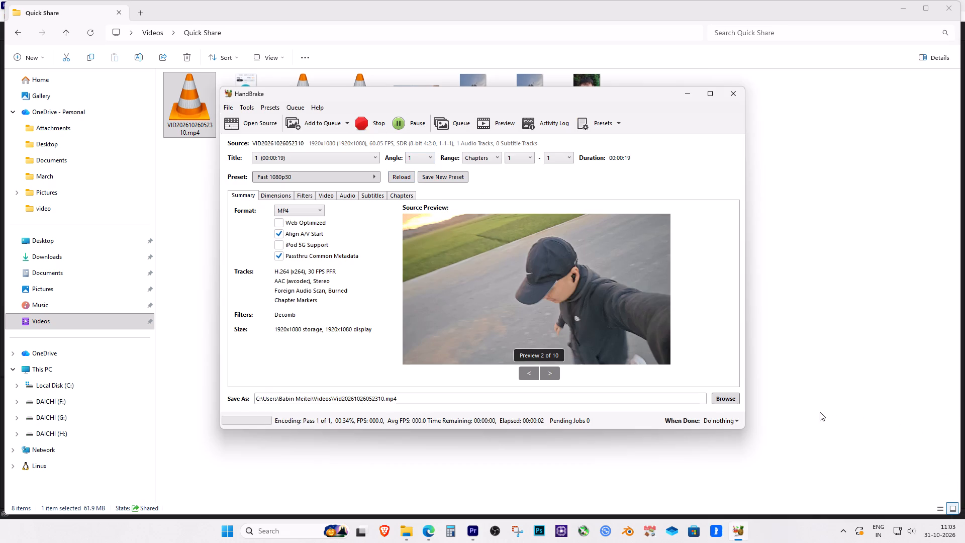
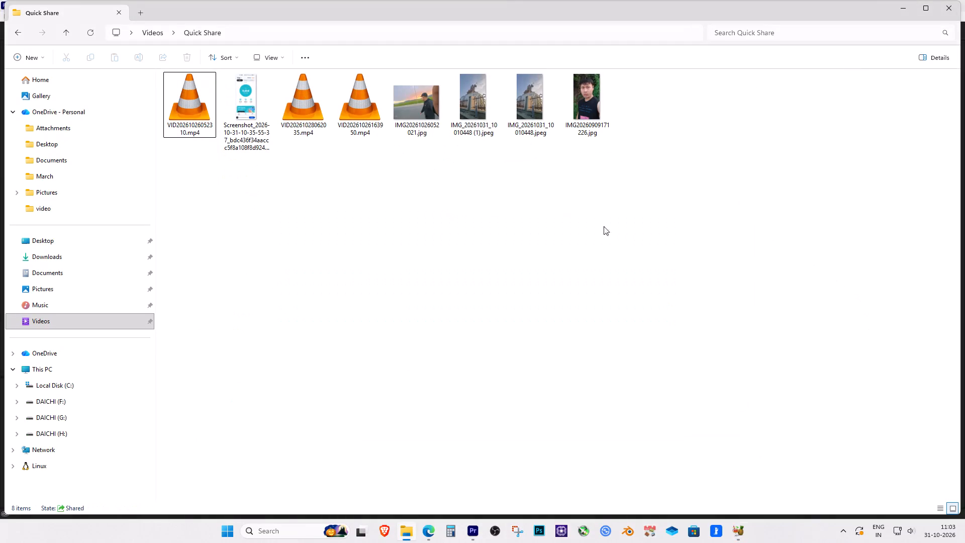
Switch to Premiere Pro, import the converted Vid20261026052310.mp4 from Videos, and place it at the start of track V5.
left_click(477, 527)
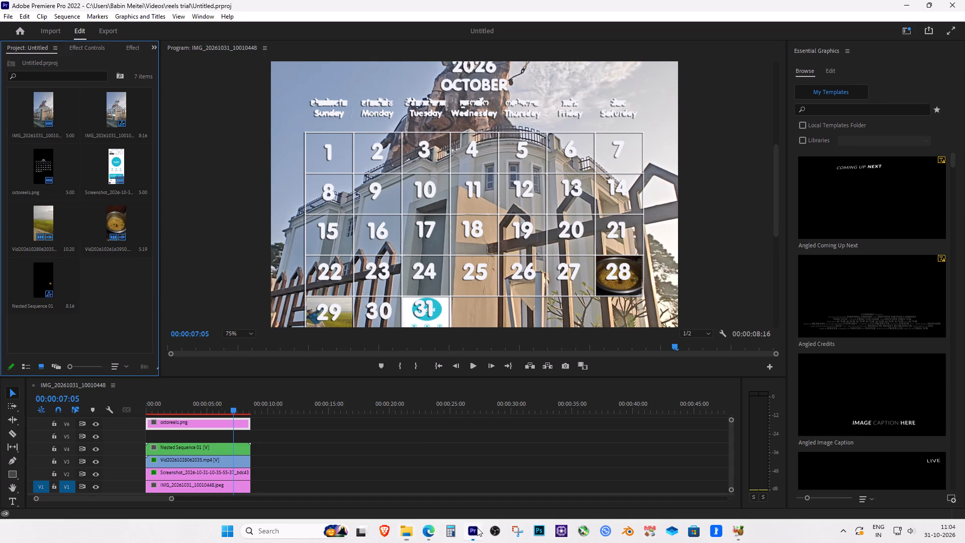
right_click(141, 285)
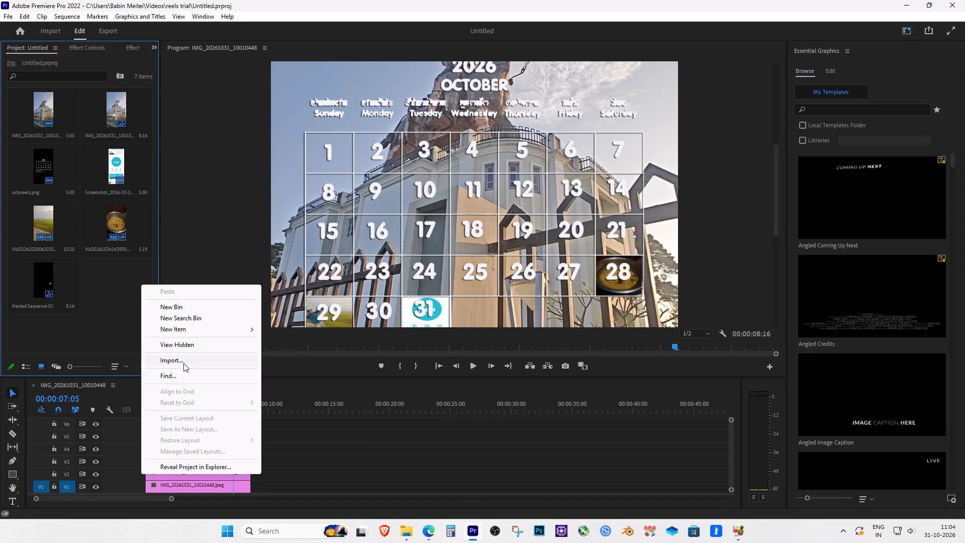
left_click(184, 363)
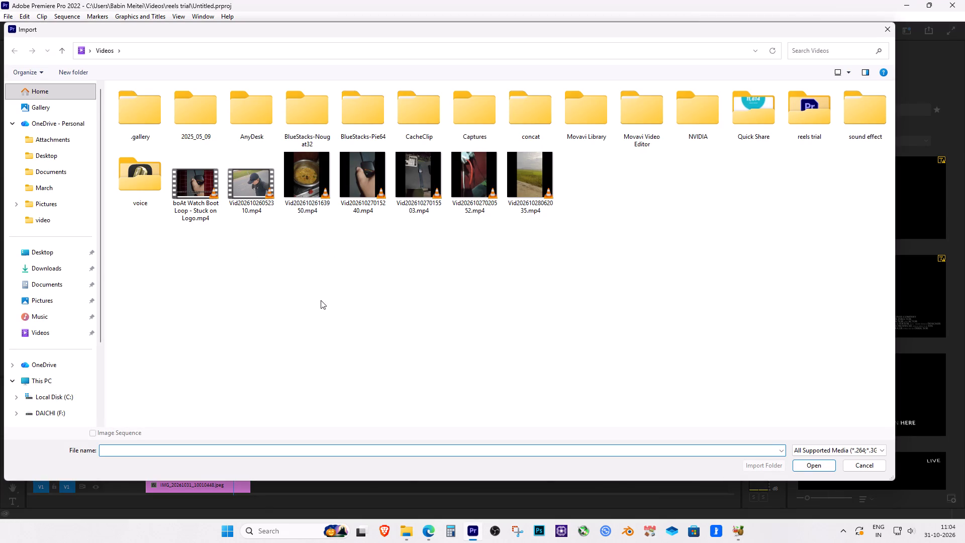
double_click(256, 195)
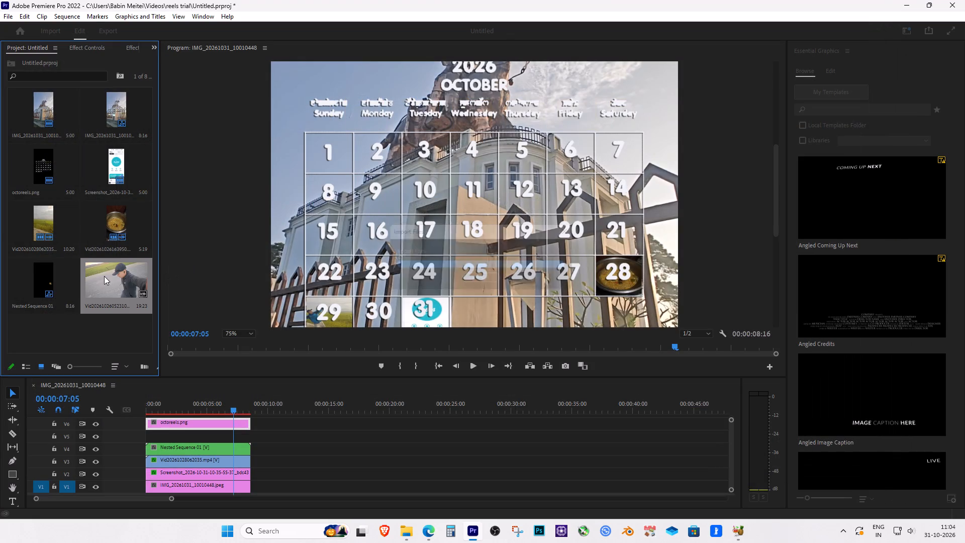
left_click_drag(102, 277, 146, 436)
Apply the Crop effect to the Vid20261026052310.mp4 clip on V5.
left_click(250, 436)
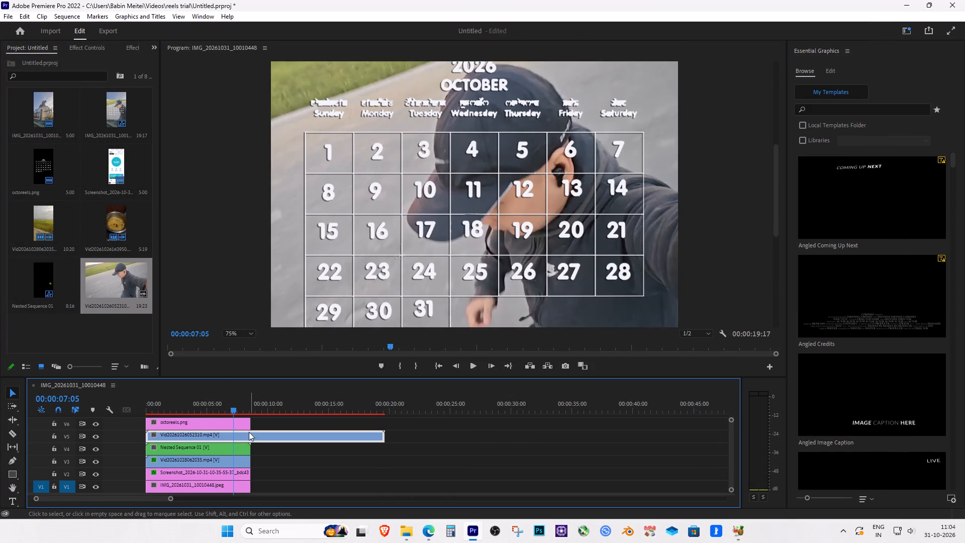
left_click(87, 51)
left_click(129, 48)
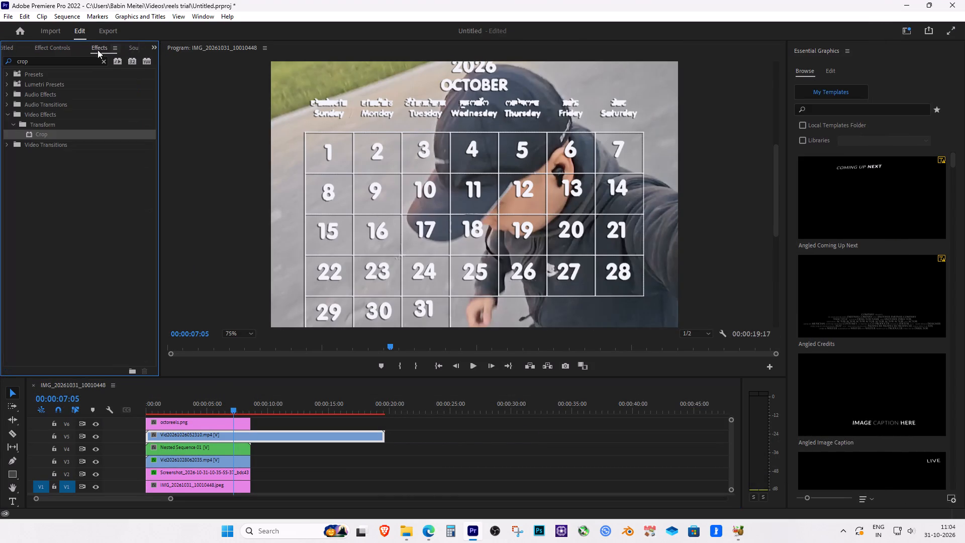
left_click(61, 51)
left_click(98, 50)
left_click_drag(57, 136, 61, 138)
left_click_drag(61, 138, 272, 434)
Shrink the V5 clip to a scale of 11 and position it at 697, 1140, around calendar cells 26 and 27.
left_click(62, 47)
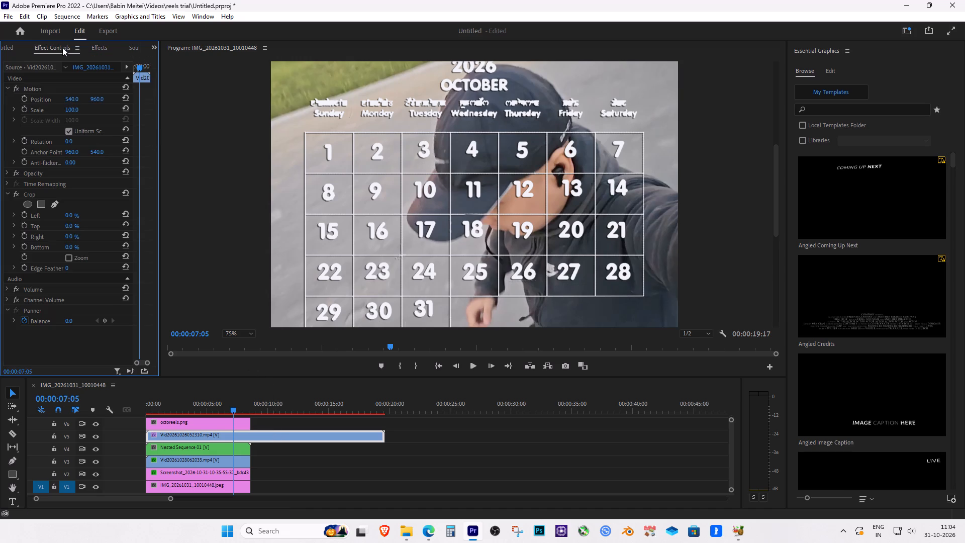
left_click_drag(74, 111, 40, 118)
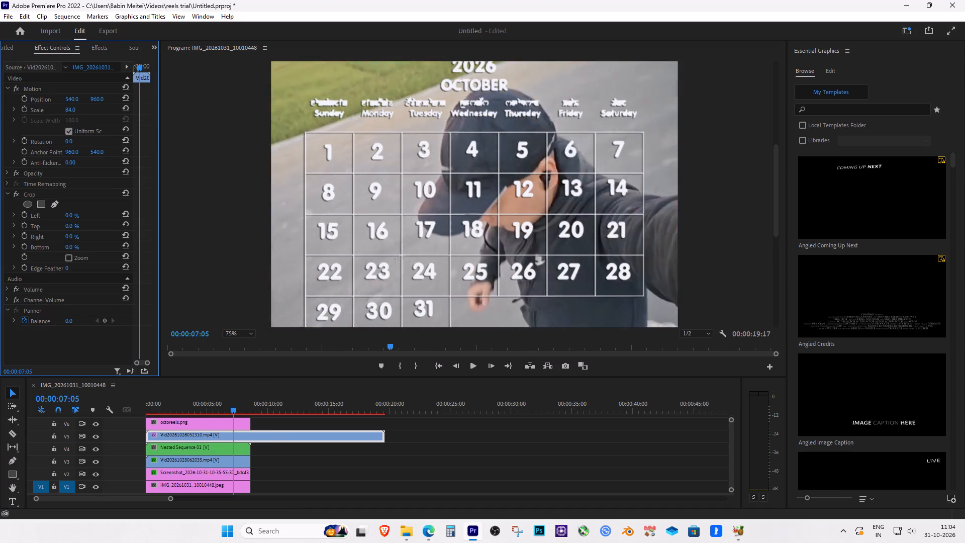
left_click_drag(40, 118, 13, 121)
left_click_drag(71, 101, 269, 110)
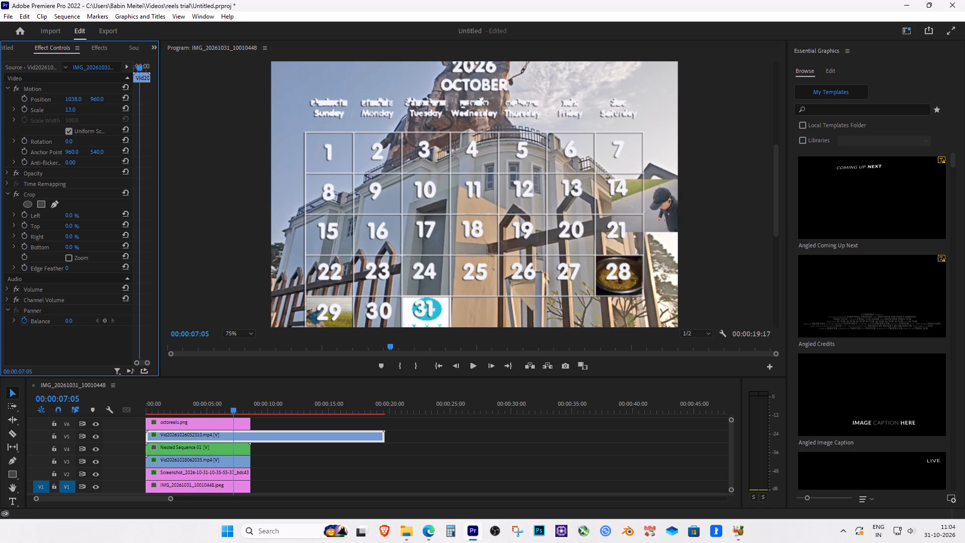
left_click_drag(269, 110, 161, 116)
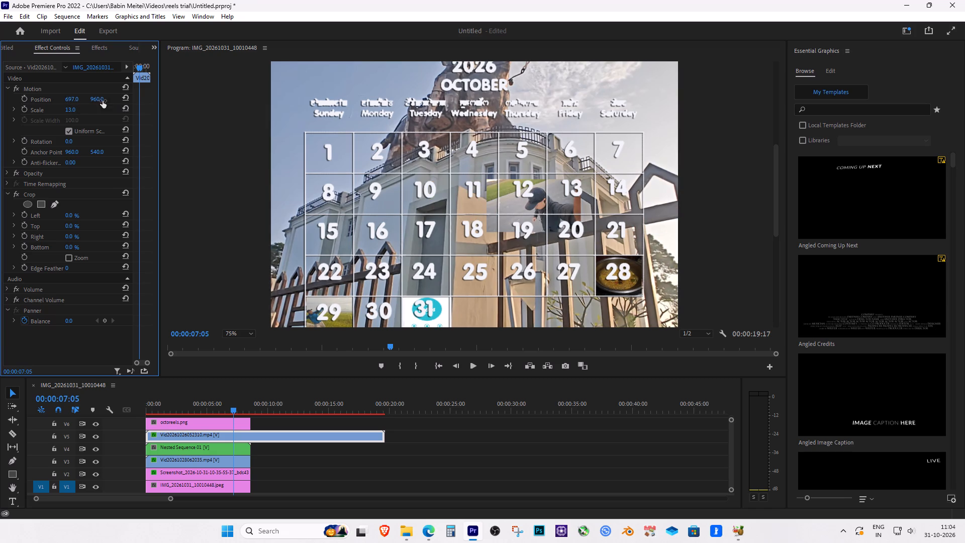
left_click_drag(103, 101, 94, 189)
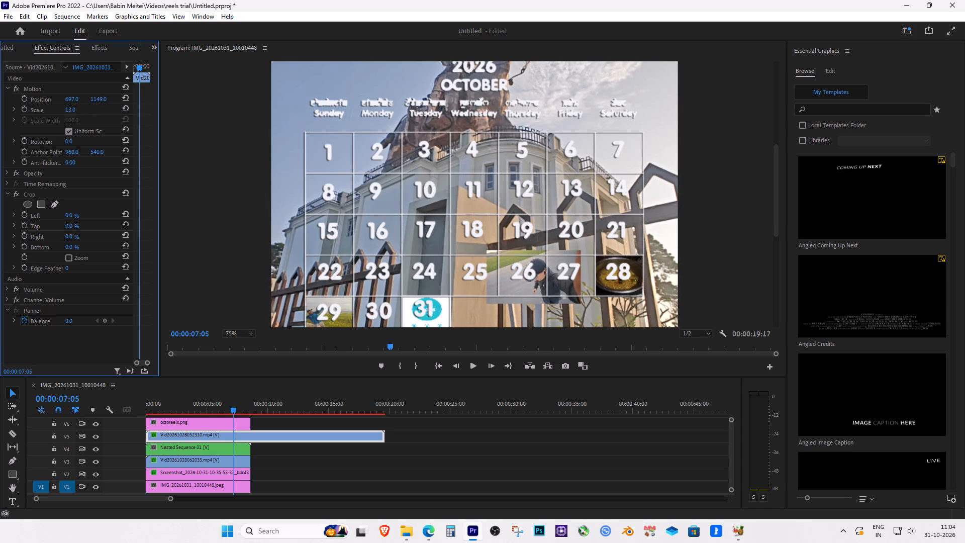
left_click_drag(94, 189, 94, 193)
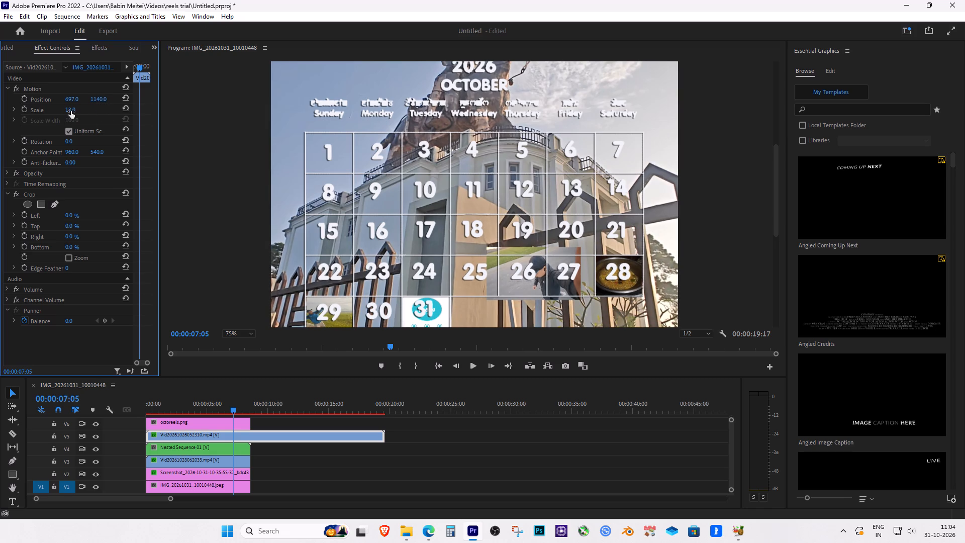
left_click_drag(75, 110, 47, 116)
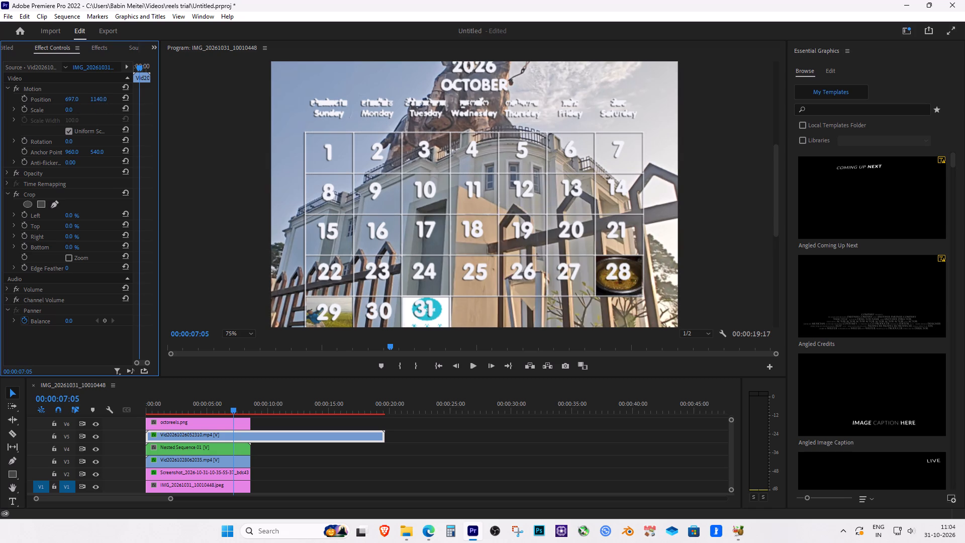
left_click_drag(47, 116, 52, 116)
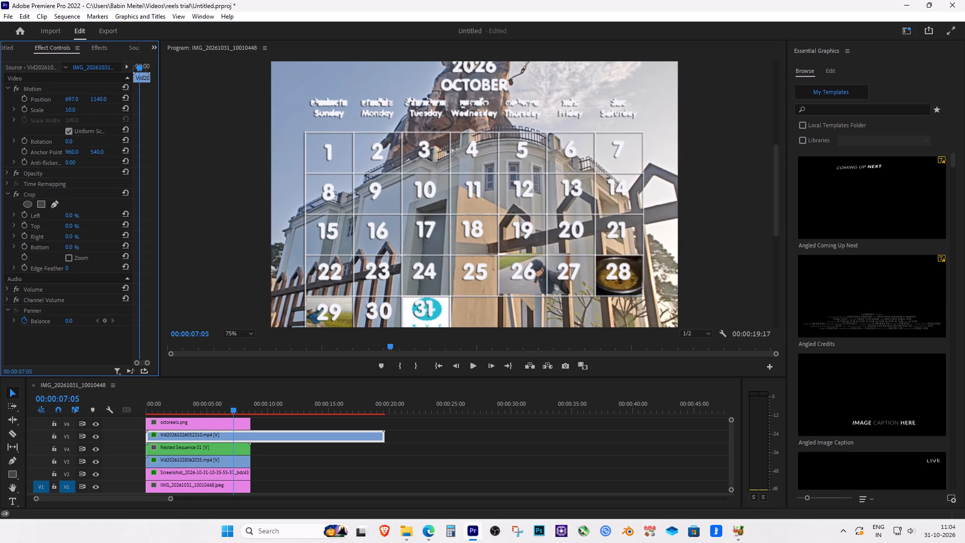
left_click_drag(52, 116, 53, 116)
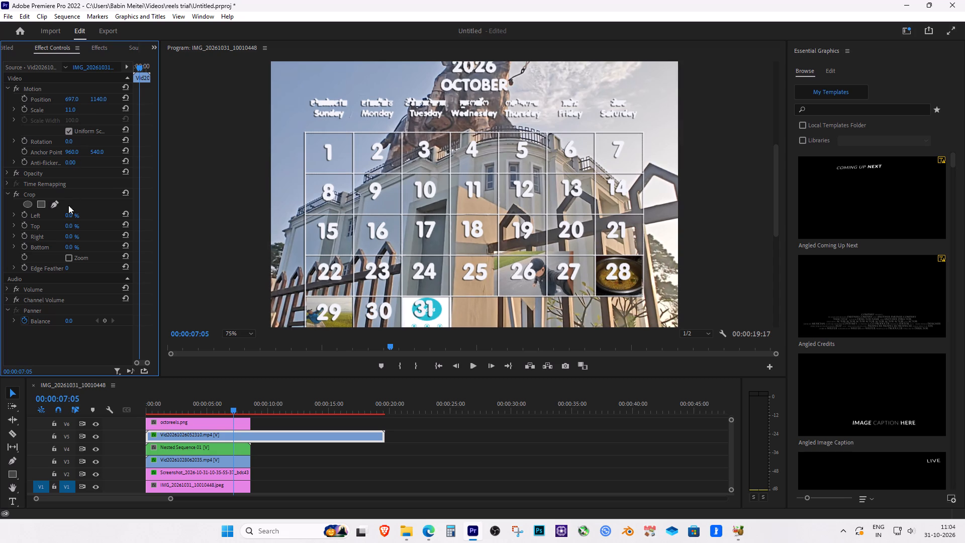
Crop the V5 clip by 5% on its right side and 28% on its left side.
left_click_drag(69, 237, 76, 235)
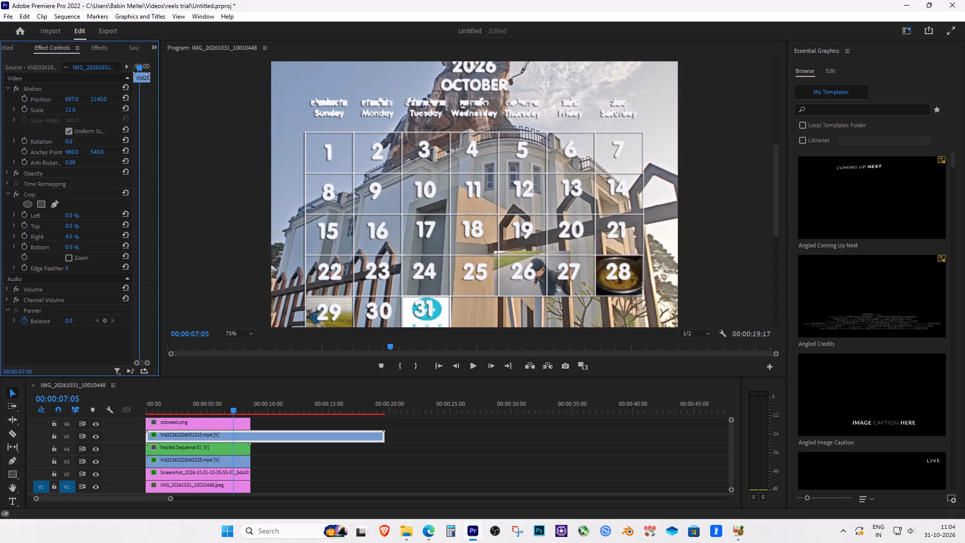
left_click_drag(76, 235, 76, 235)
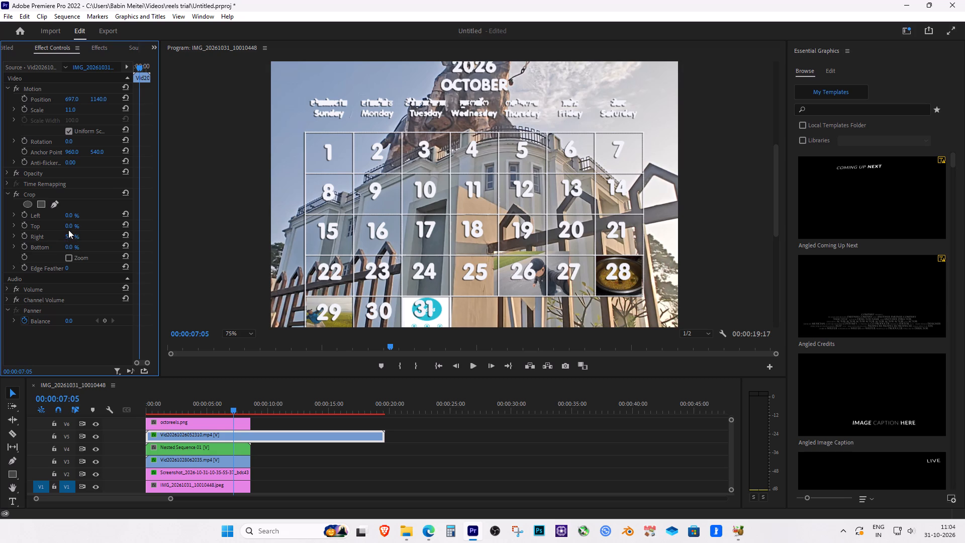
left_click_drag(69, 215, 82, 215)
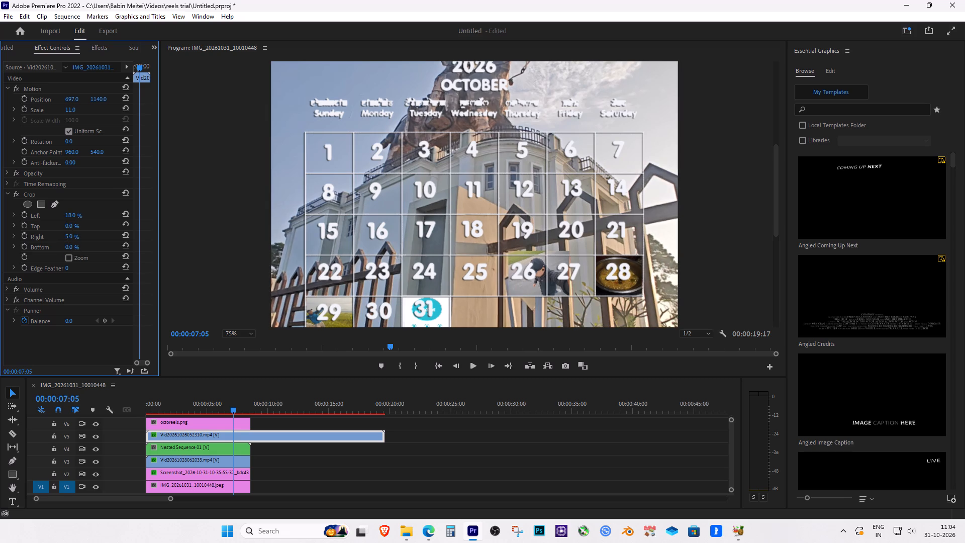
left_click_drag(82, 215, 90, 218)
Fit the V5 clip into the calendar's 26 cell with position 646, 1148 and scale 10.
left_click_drag(75, 96, 90, 102)
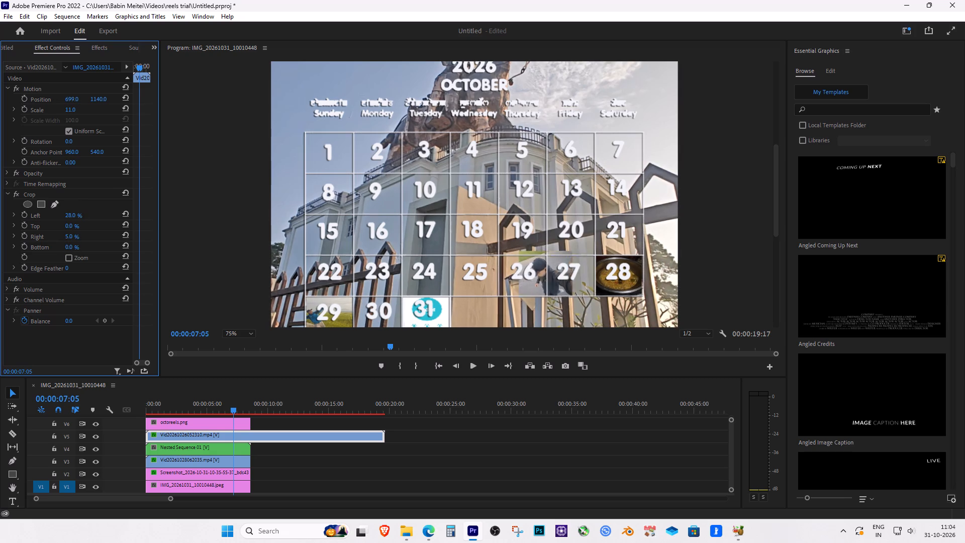
left_click_drag(90, 102, 109, 102)
left_click_drag(75, 108, 74, 112)
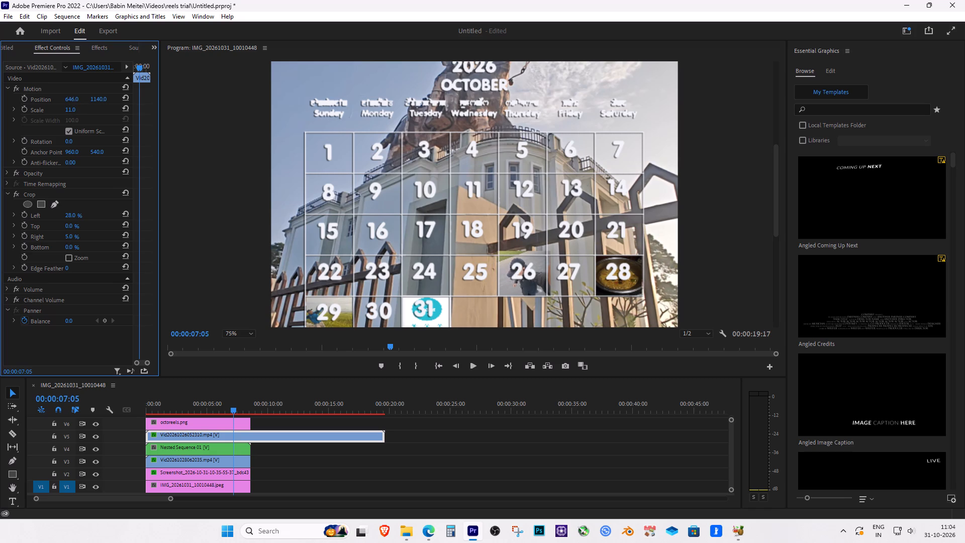
left_click_drag(74, 112, 39, 119)
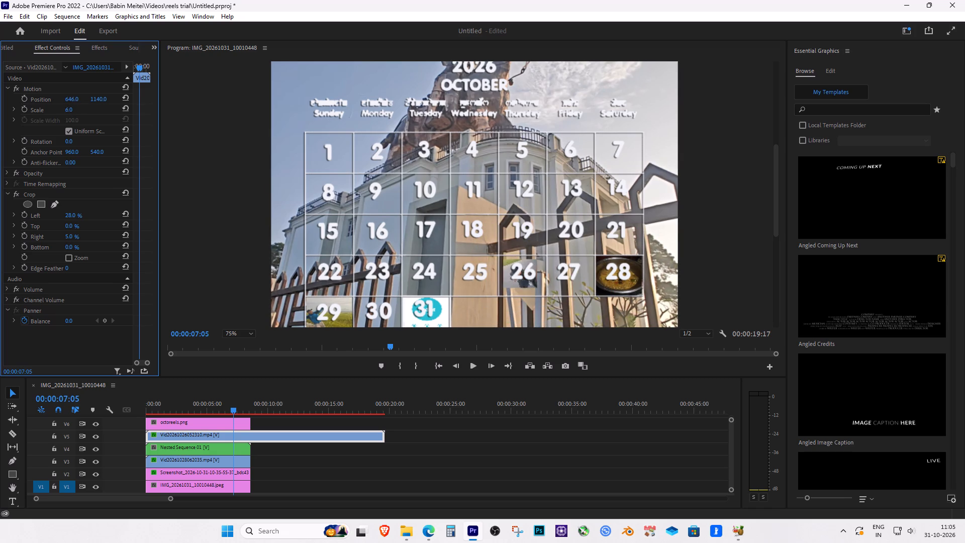
left_click_drag(39, 119, 40, 118)
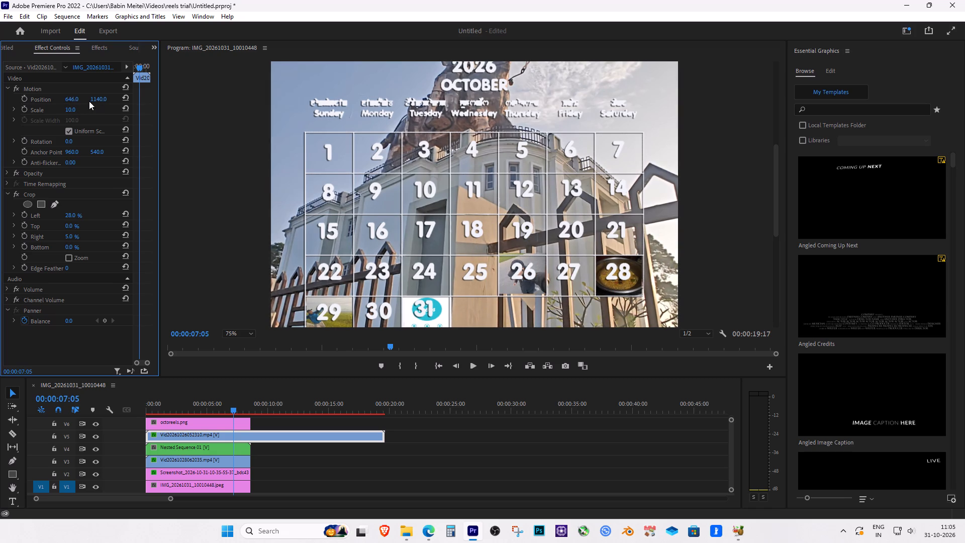
left_click_drag(95, 98, 114, 81)
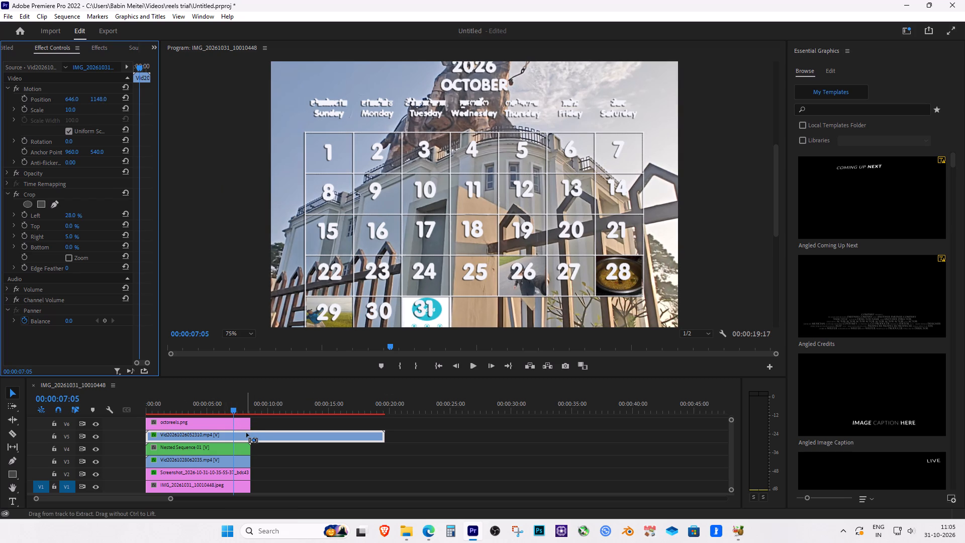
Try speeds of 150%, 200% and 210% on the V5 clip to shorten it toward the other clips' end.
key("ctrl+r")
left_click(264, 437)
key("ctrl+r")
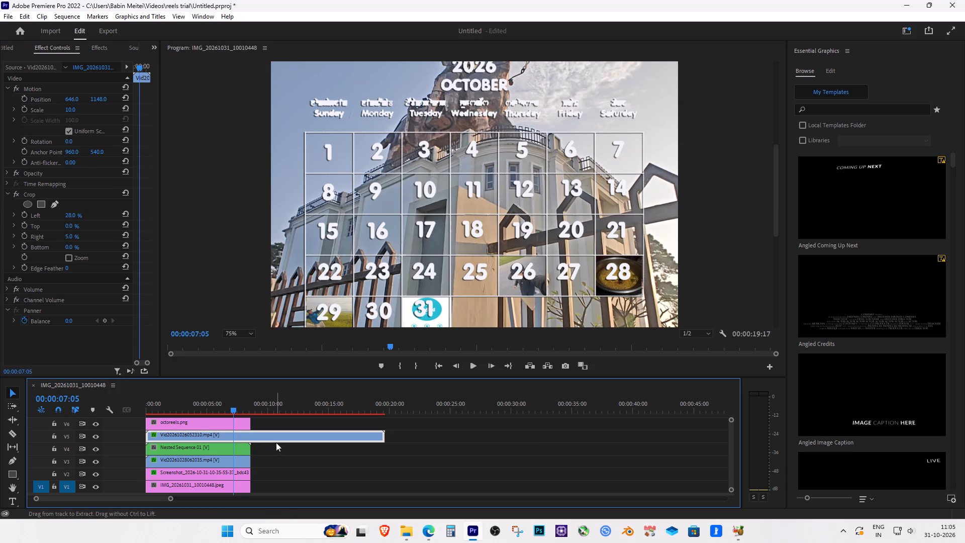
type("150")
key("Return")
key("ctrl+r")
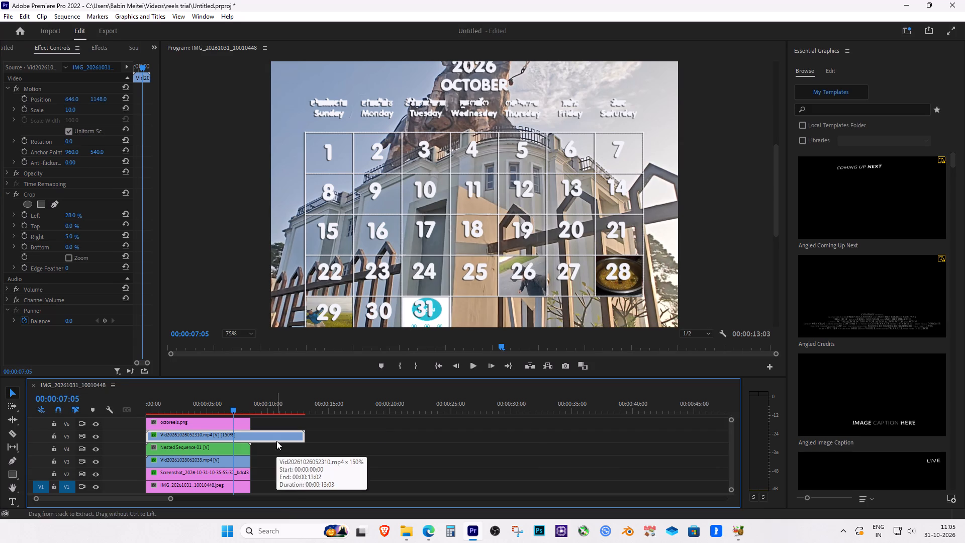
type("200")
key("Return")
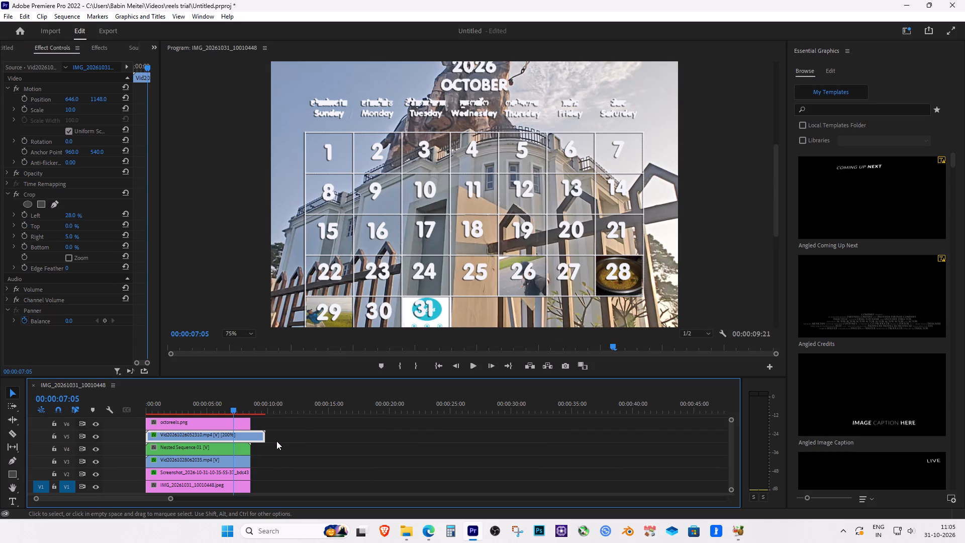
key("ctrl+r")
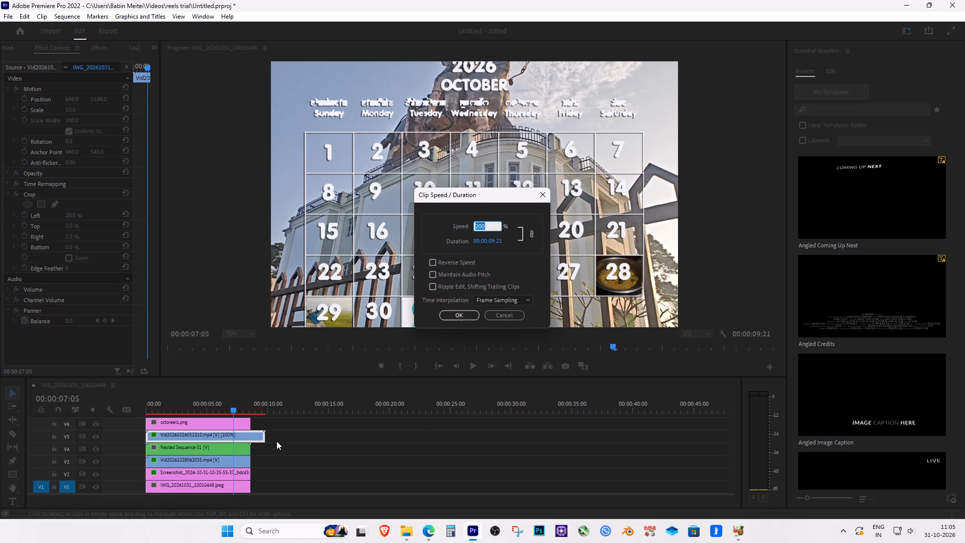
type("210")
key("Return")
Set the V5 clip's speed to 220%.
key("ctrl+r")
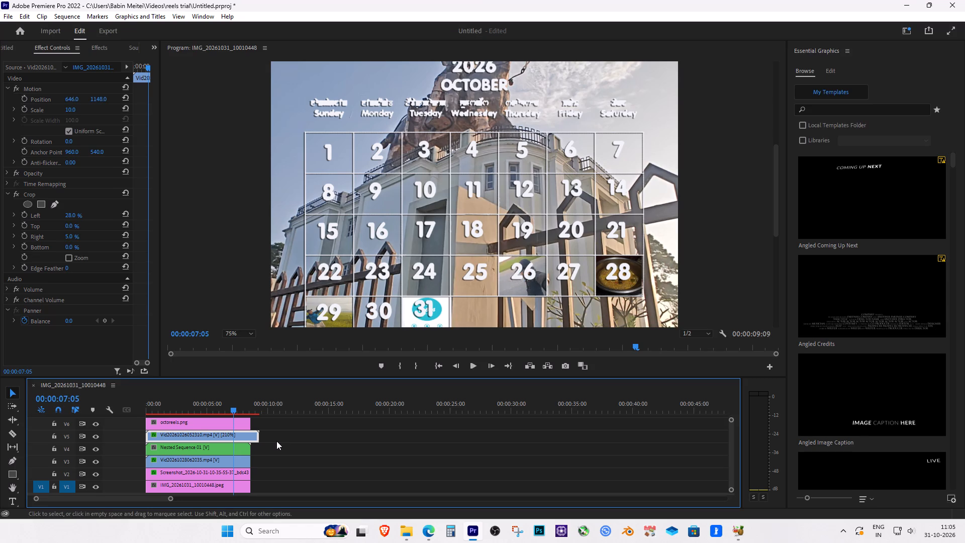
type("220")
key("Return")
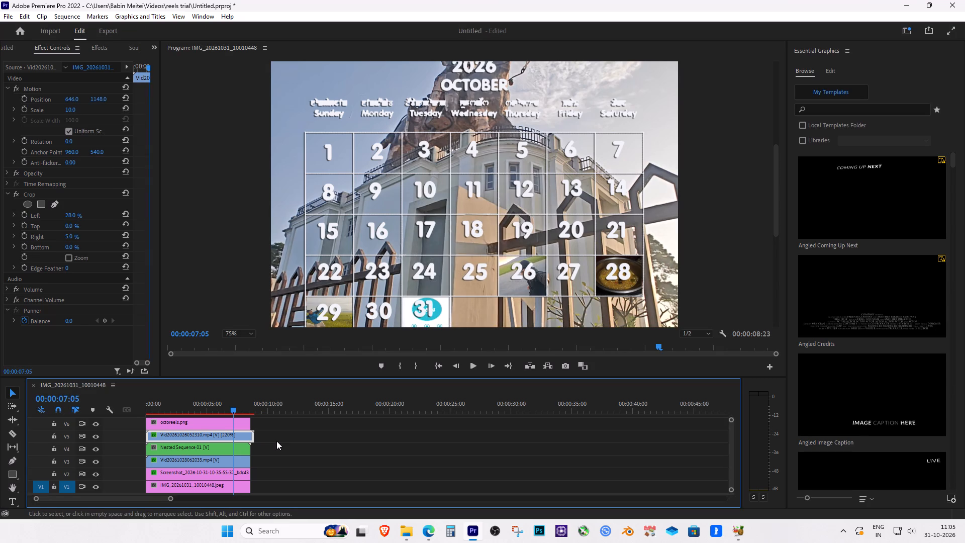
Cut the V5 clip where the other tracks' clips end and delete the leftover piece.
key("c")
left_click(250, 433)
key("v")
left_click(254, 436)
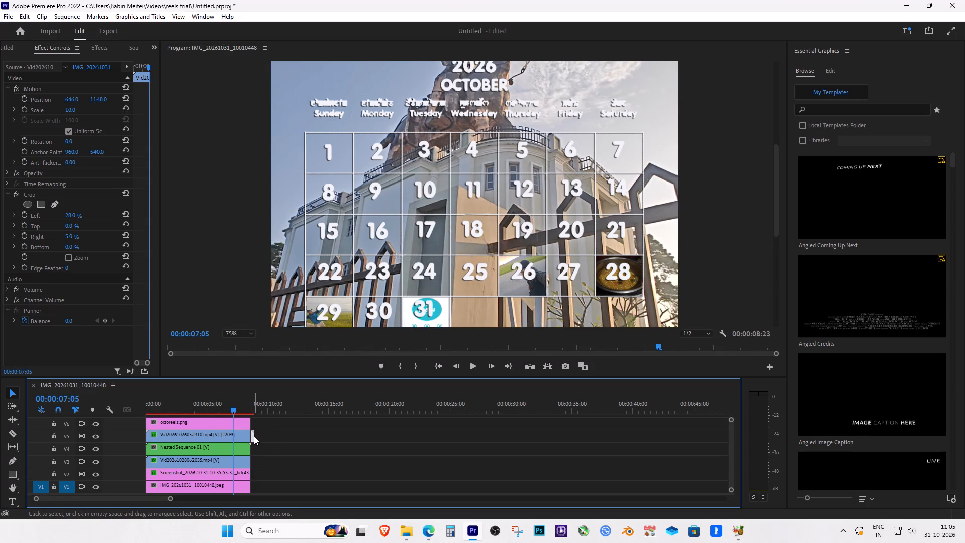
key("Delete")
Return the playhead to the sequence start and adjust the V5 clip's audio gain by 120 dB.
left_click_drag(228, 411, 85, 421)
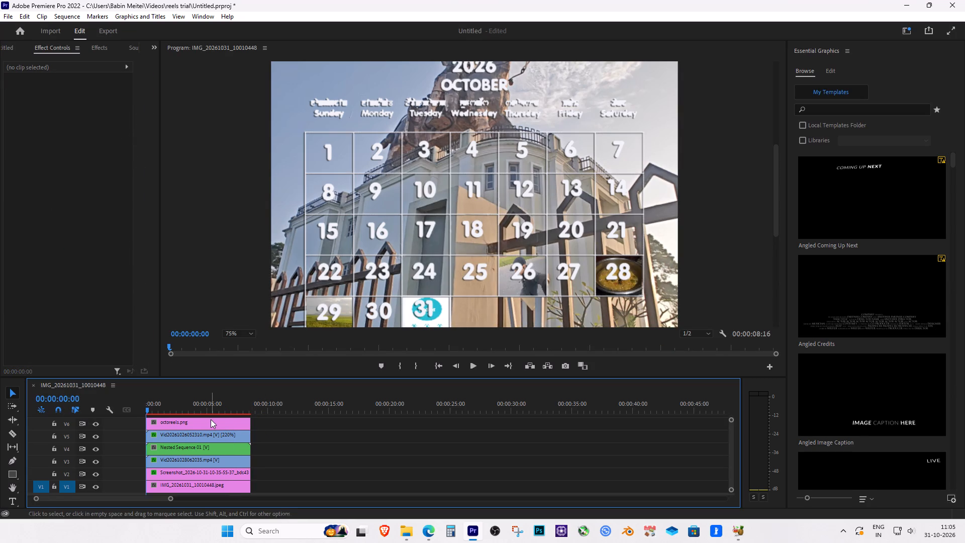
left_click(200, 437)
right_click(200, 437)
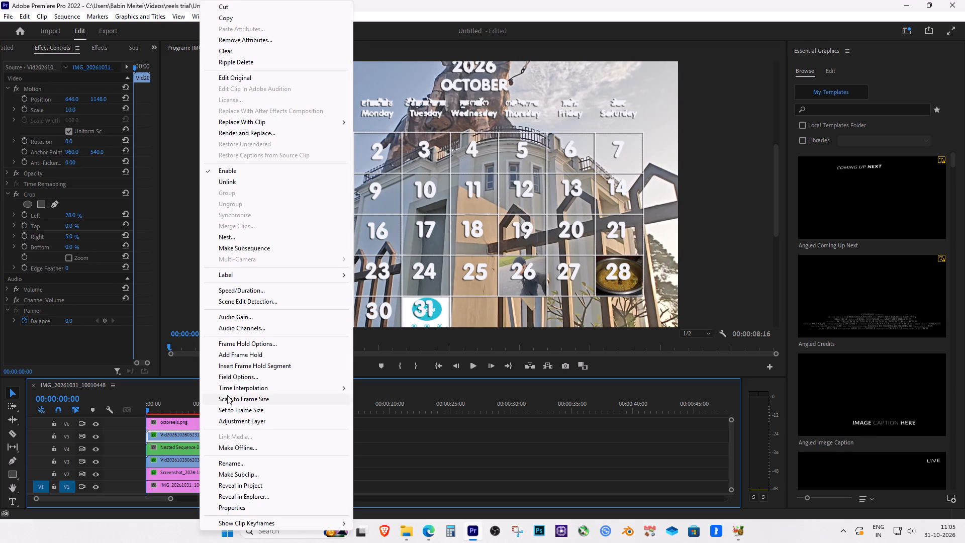
left_click(248, 319)
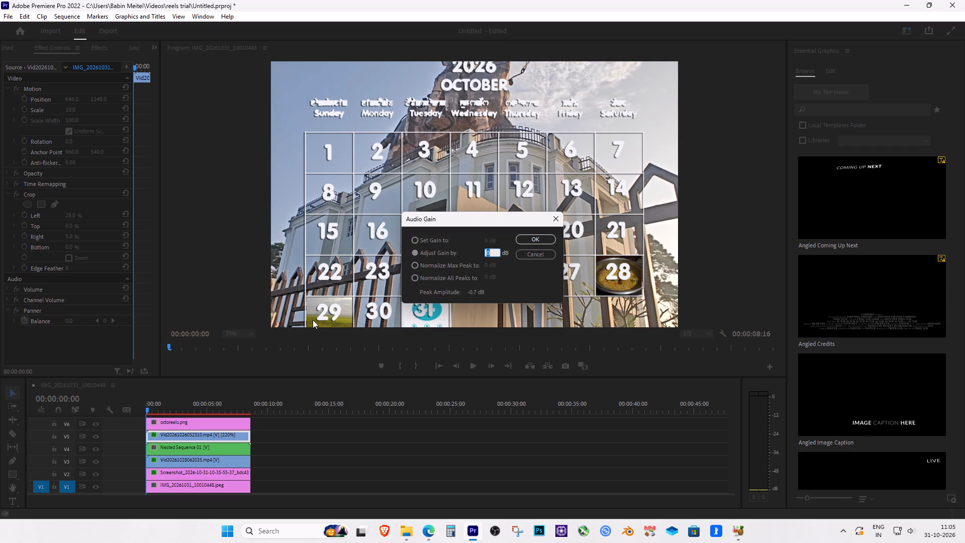
type("120")
key("Return")
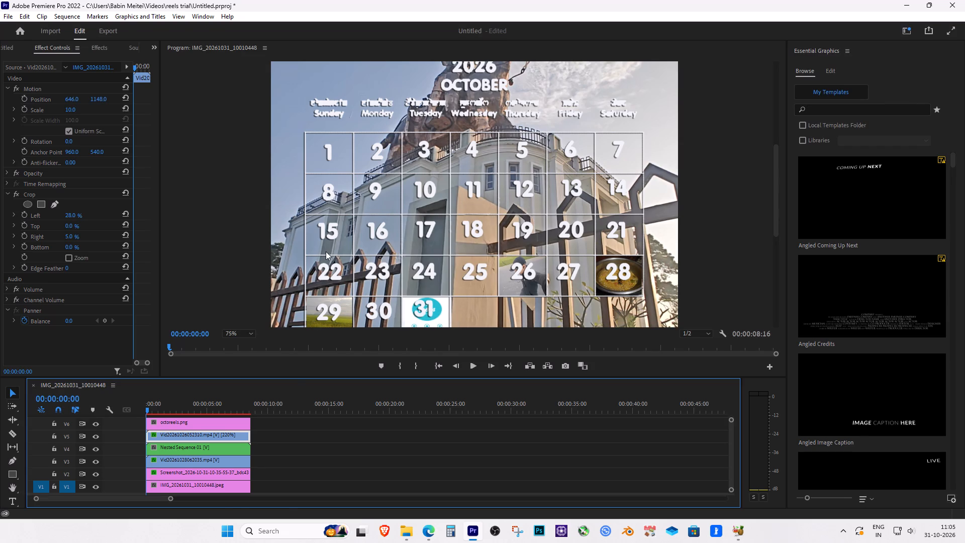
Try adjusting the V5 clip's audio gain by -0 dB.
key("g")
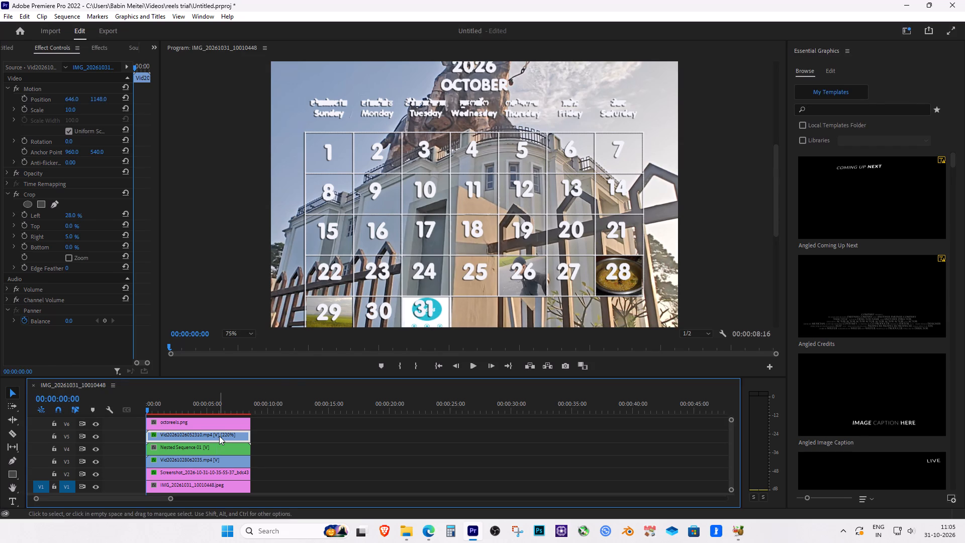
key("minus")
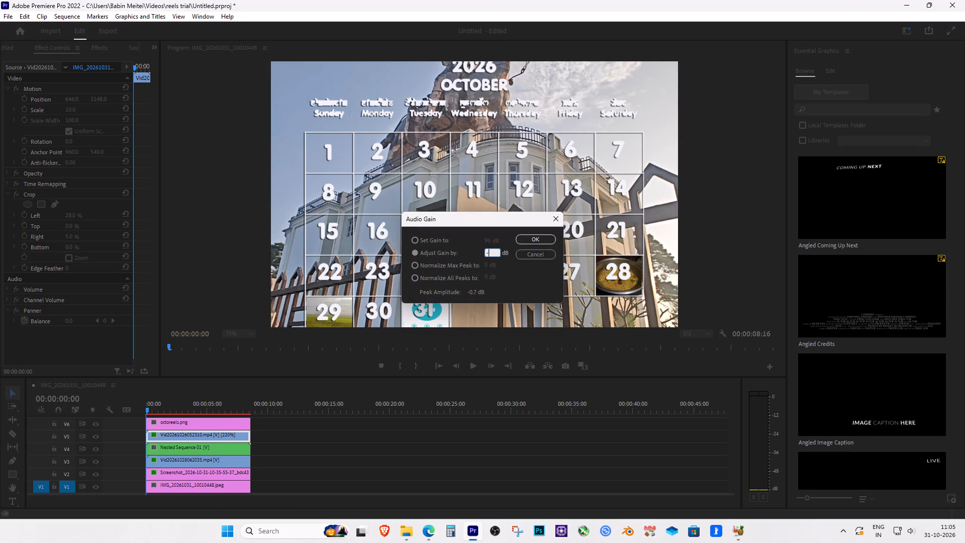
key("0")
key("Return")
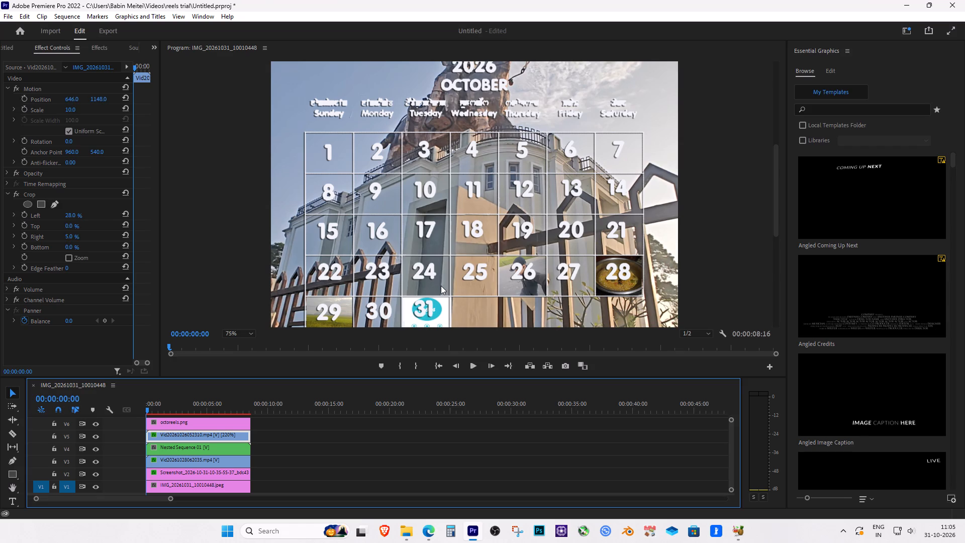
Adjust the V5 clip's audio gain by -955 dB and play the start of the sequence to check the sound.
key("g")
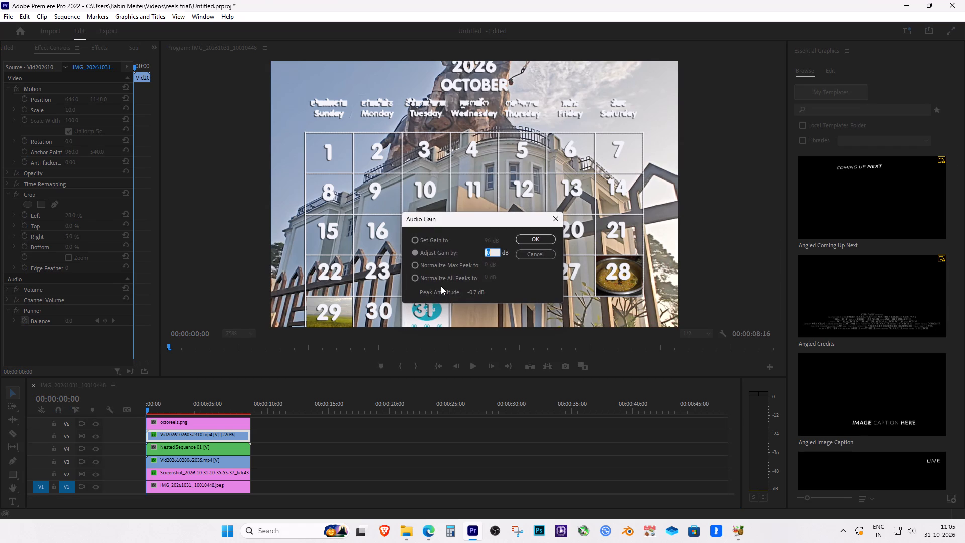
key("minus")
type("95")
key("5")
key("Return")
key("space")
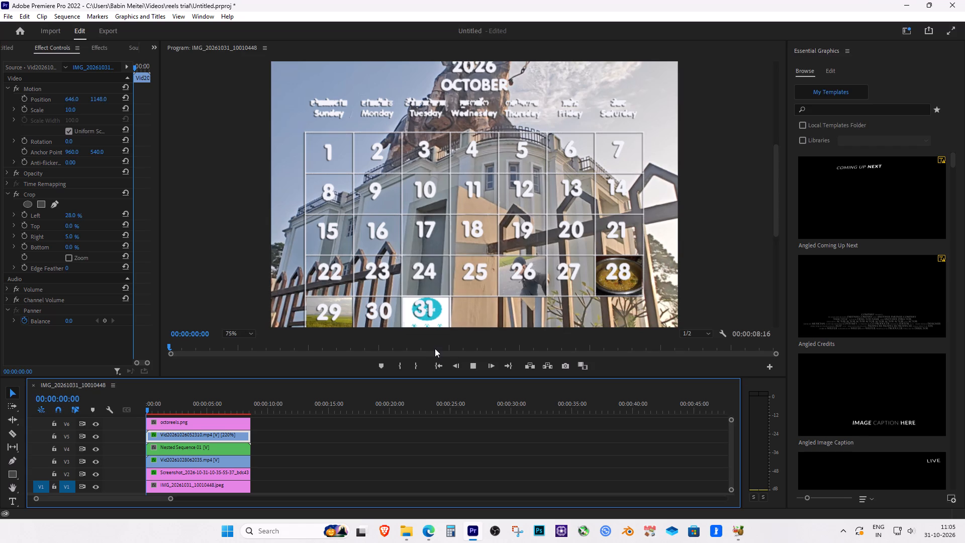
key("space")
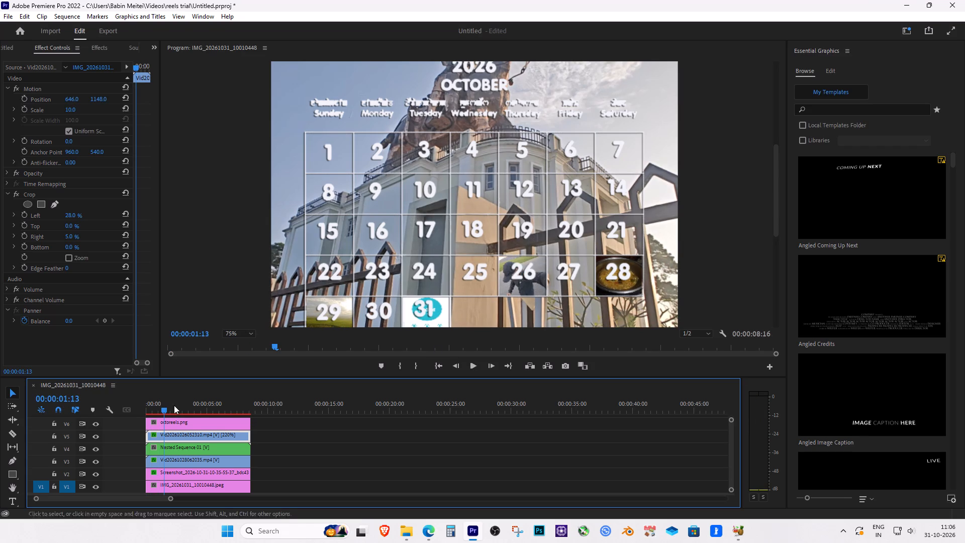
Adjust the V5 clip's audio gain by -15 dB and play a short stretch to check the sound.
left_click(170, 437)
key("g")
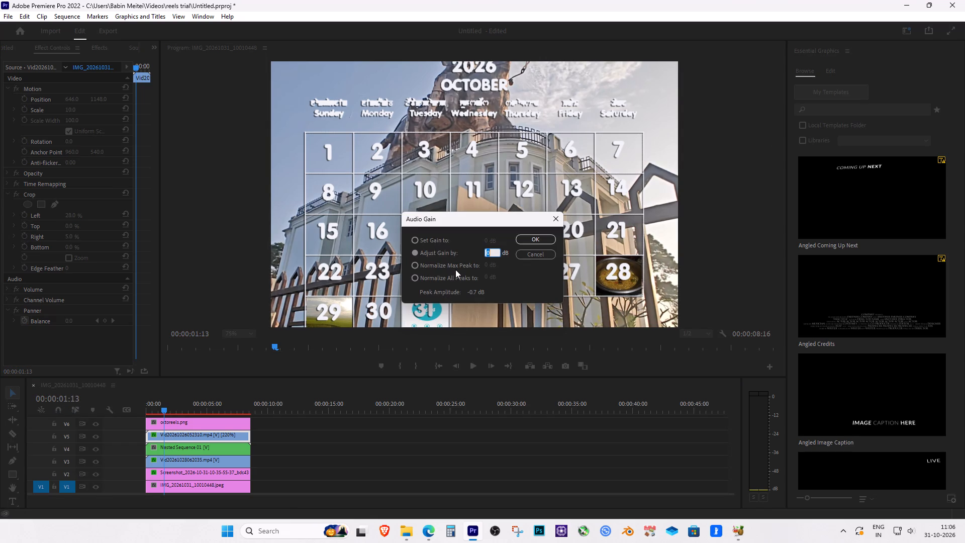
key("minus")
key("1")
key("5")
key("Return")
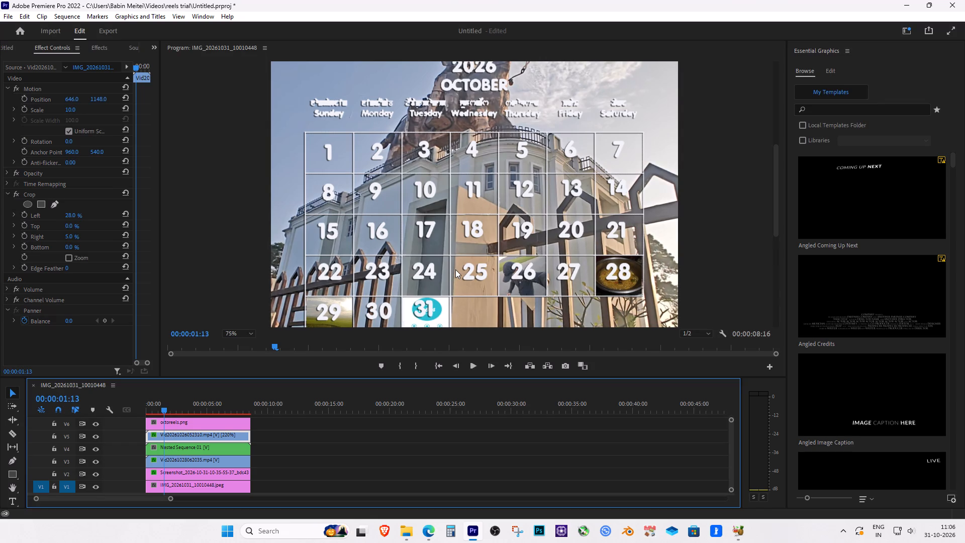
key("g")
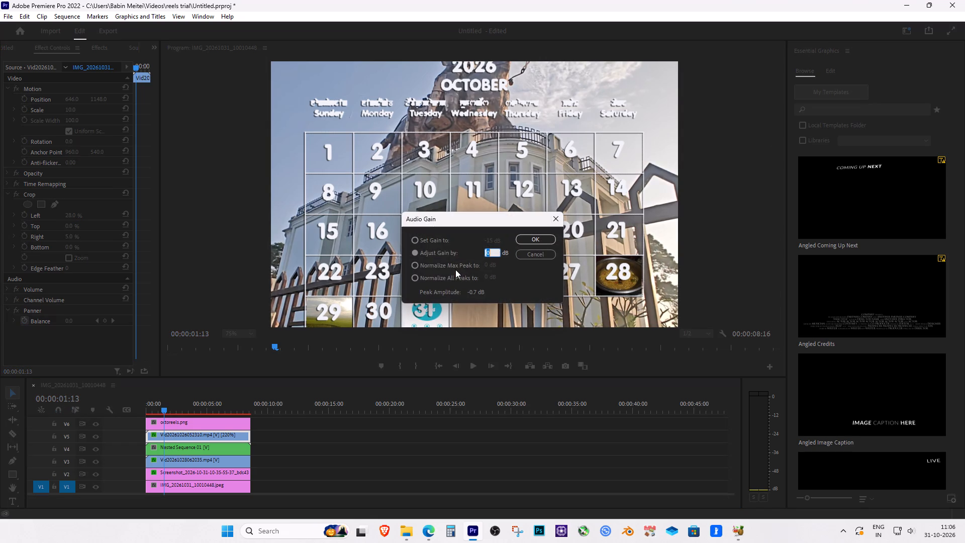
left_click(542, 237)
key("space")
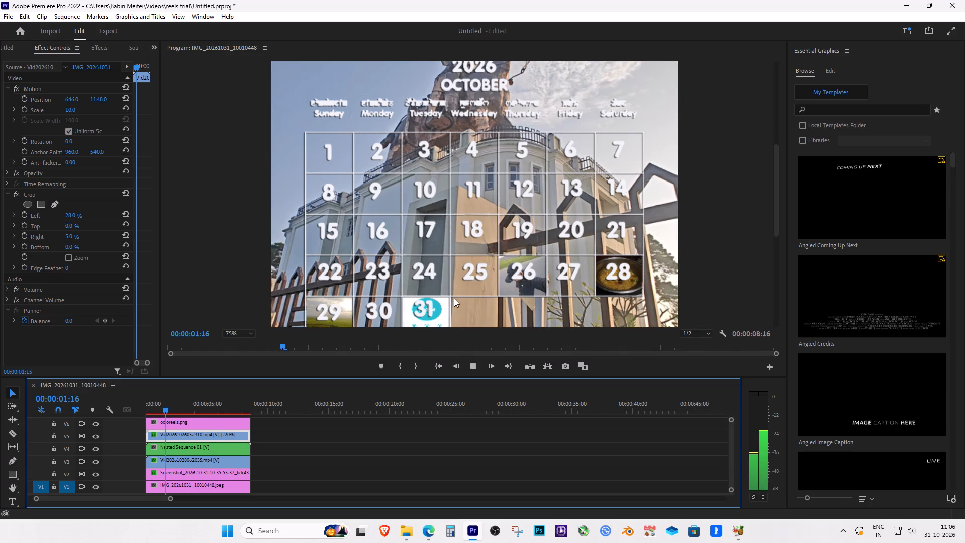
key("space")
Adjust the V5 clip's audio gain by another -20 dB and replay the opening seconds of the sequence to check the sound.
type("g-20")
key("Return")
key("space")
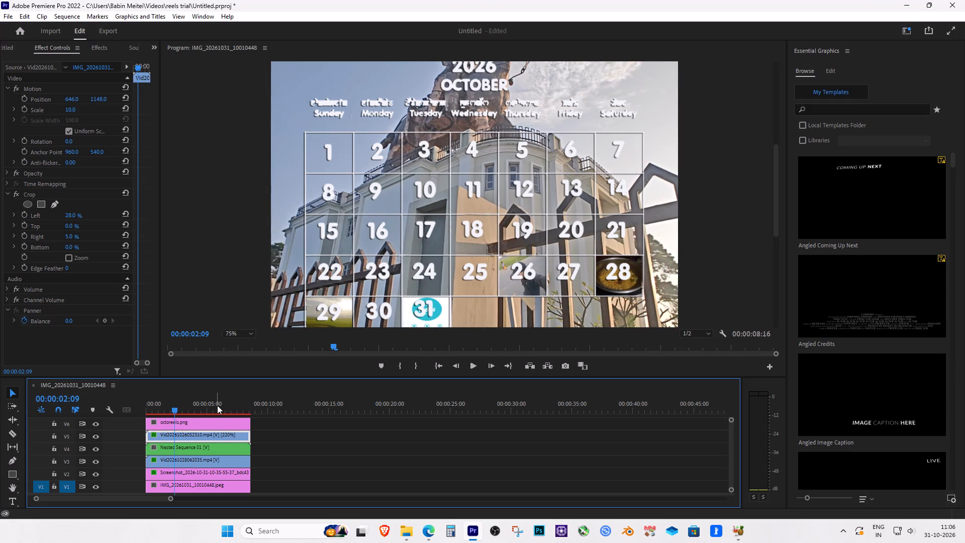
key("space")
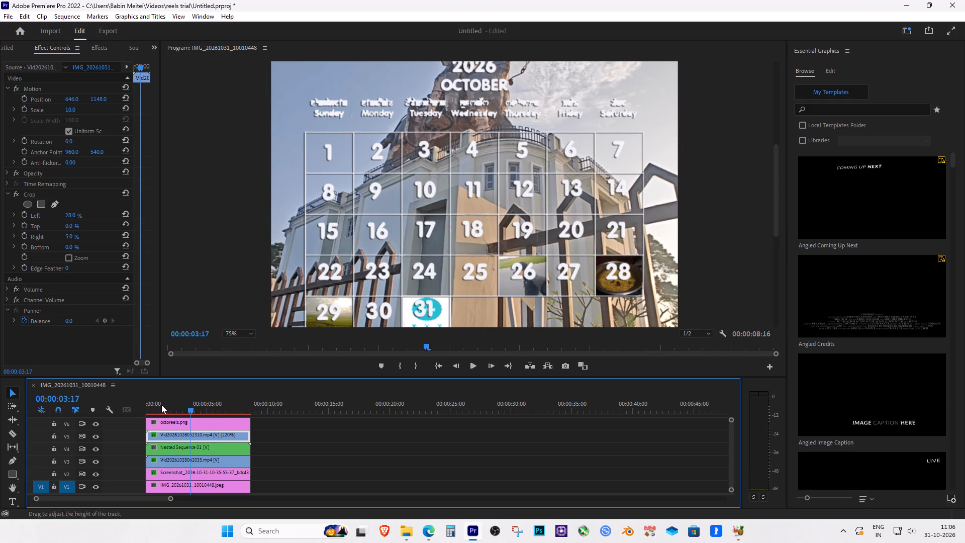
left_click_drag(162, 405, 112, 412)
key("space")
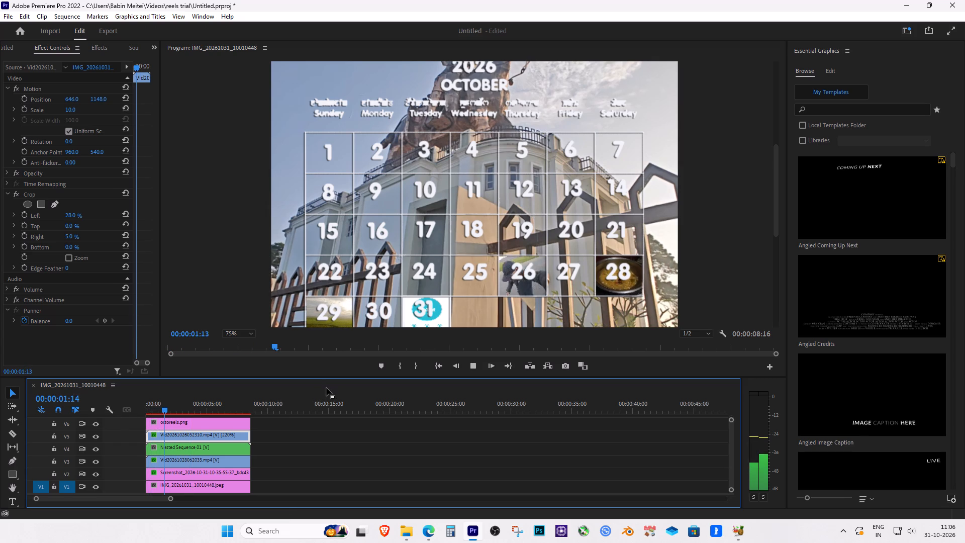
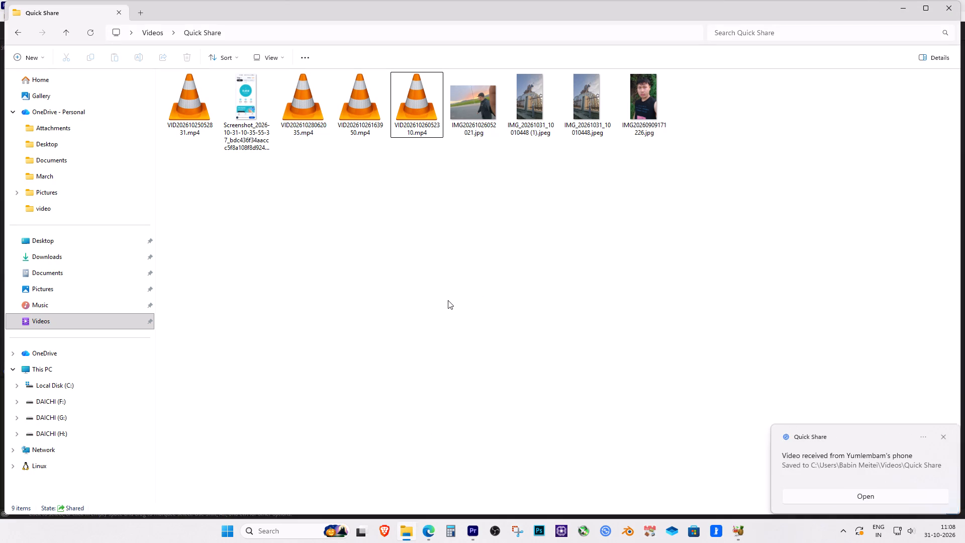
double_click(188, 119)
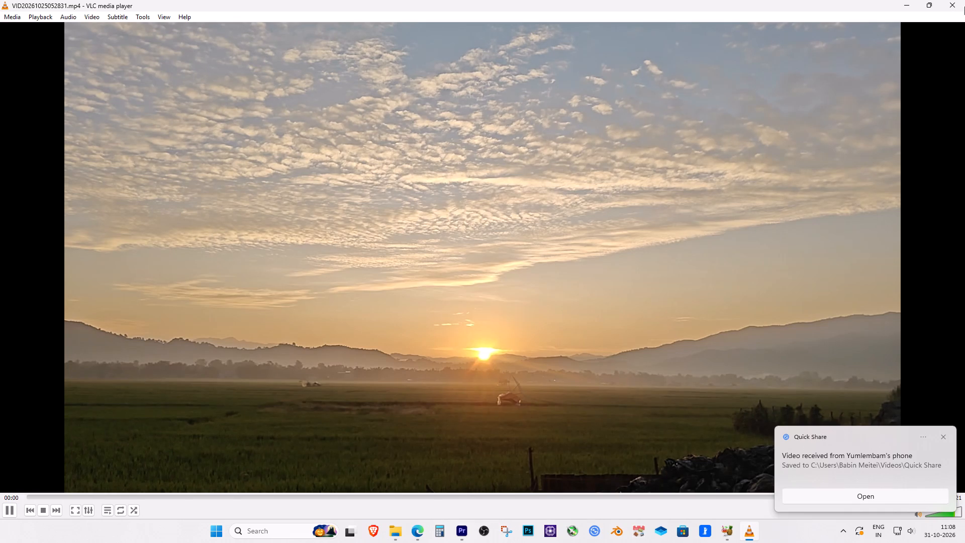
left_click(964, 7)
Switch to HandBrake, load VID20261025052831.mp4 as the source and encode it to MP4 in the Videos folder.
left_click_drag(198, 100, 747, 535)
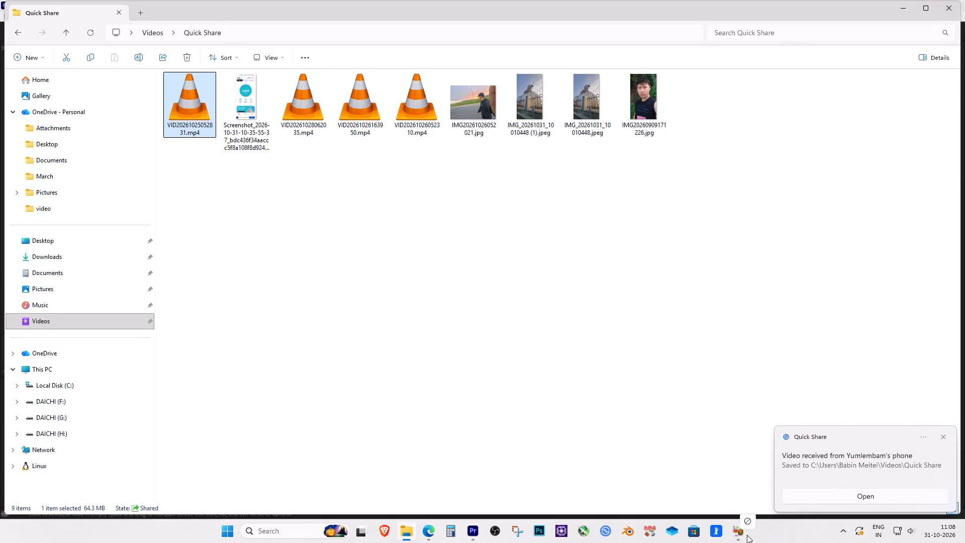
left_click_drag(747, 535, 478, 317)
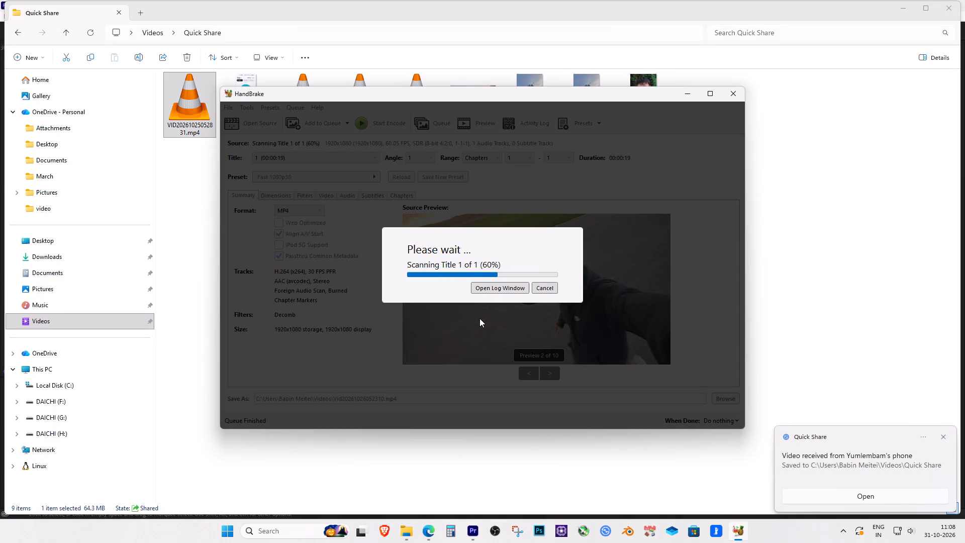
left_click(361, 128)
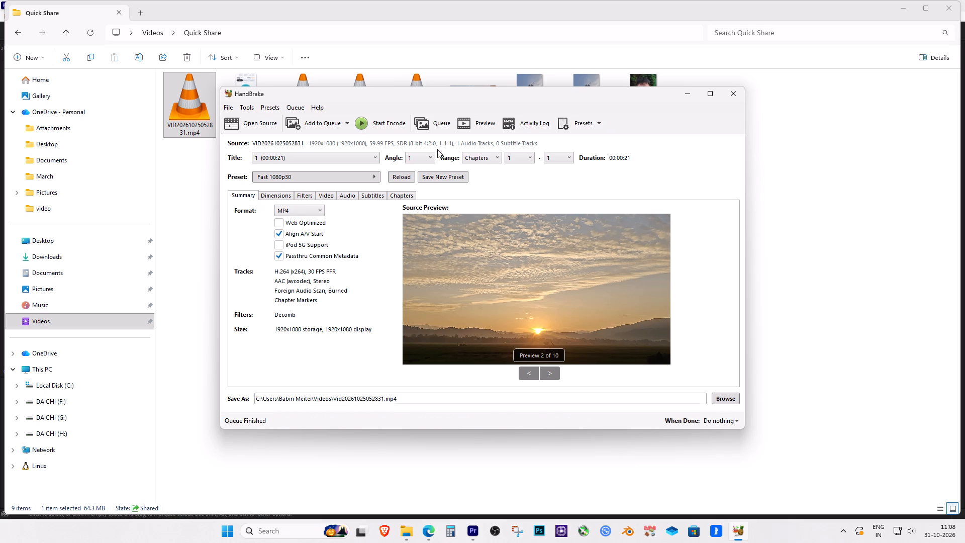
Switch to Premiere Pro and import the converted Vid20261025052831.mp4 from the Videos folder into the project.
left_click(650, 0)
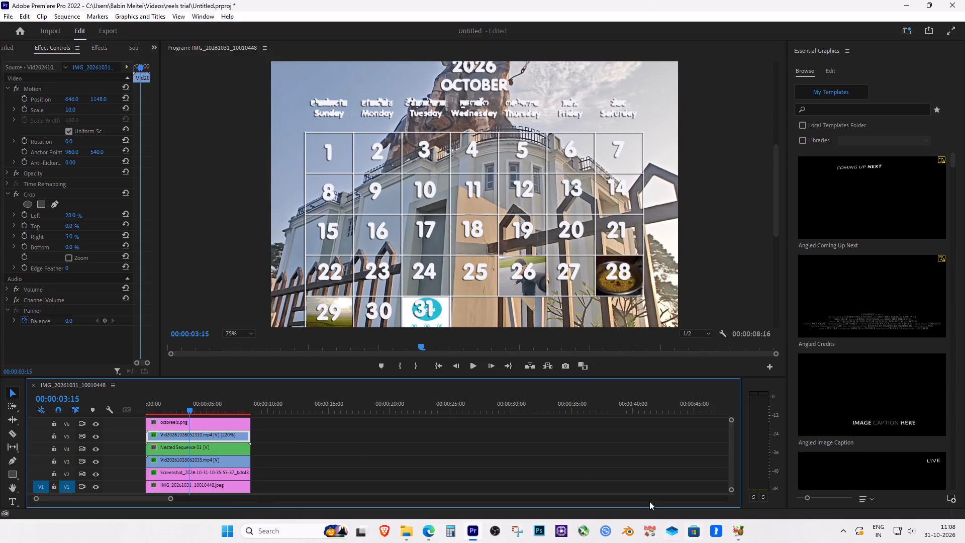
left_click(16, 53)
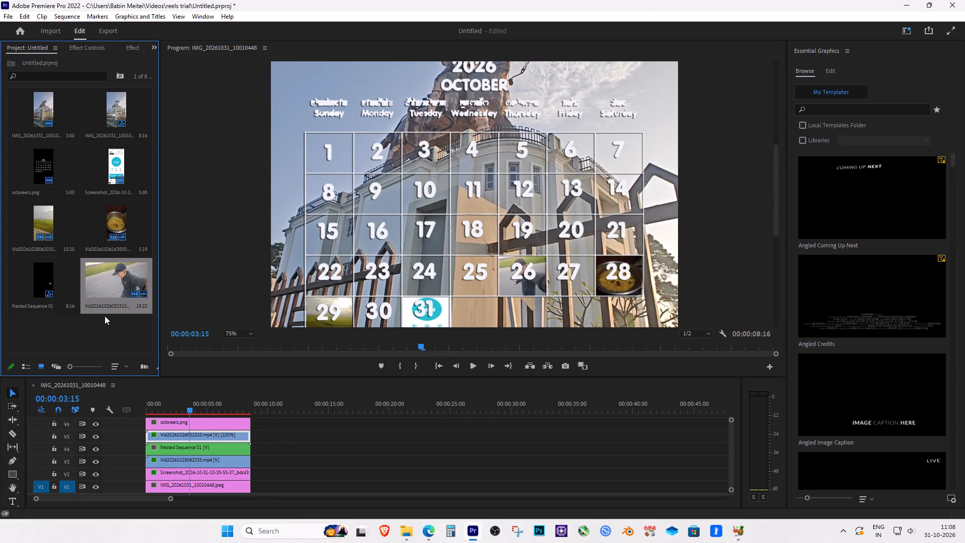
right_click(91, 330)
left_click(136, 211)
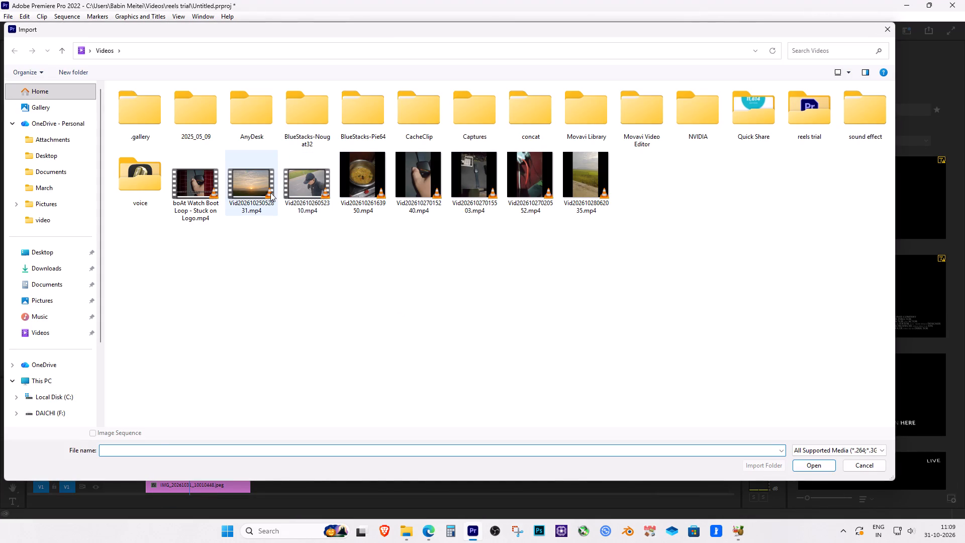
double_click(270, 193)
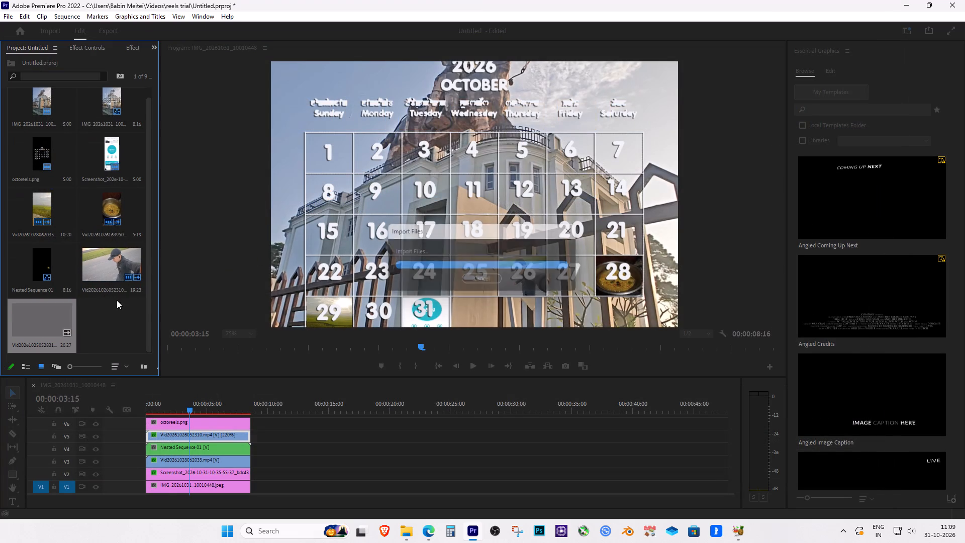
Move the octoreels.png calendar clip up one track and place Vid20261025052831.mp4 on V6 at the sequence start.
left_click_drag(39, 323, 324, 439)
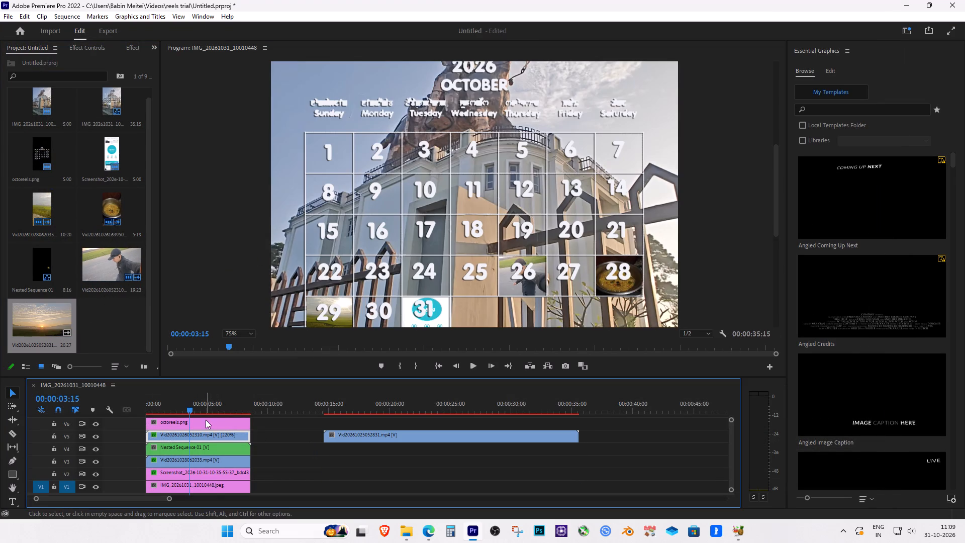
left_click(207, 421)
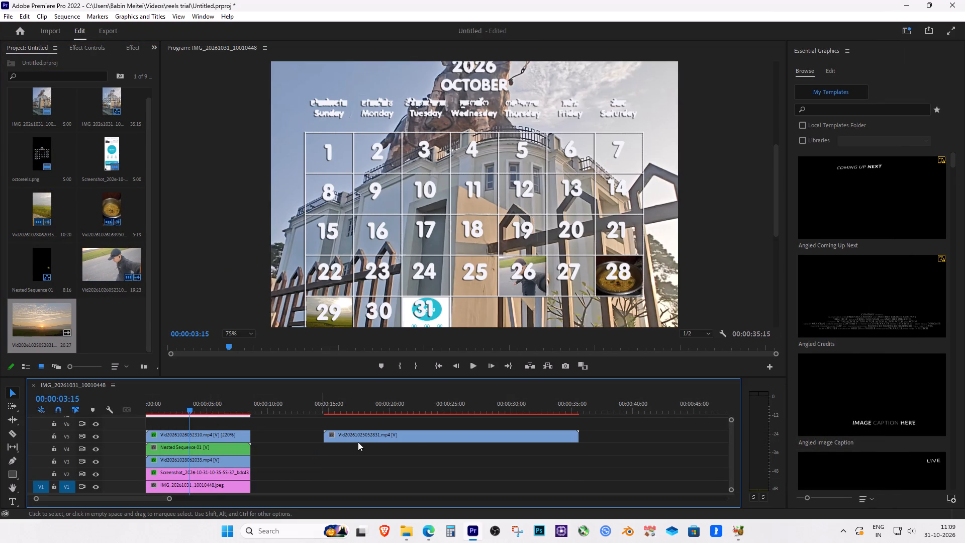
left_click_drag(382, 436, 196, 424)
left_click_drag(188, 405, 139, 409)
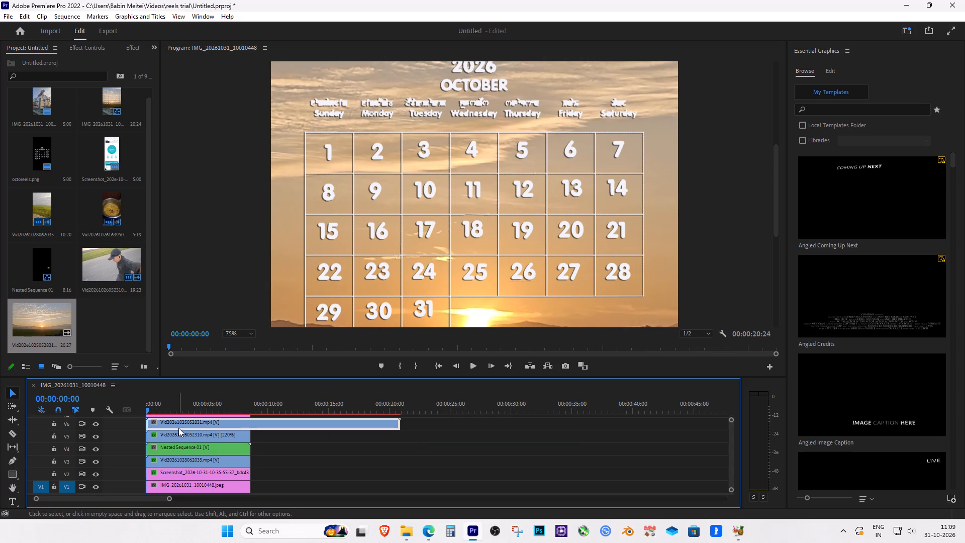
Apply the Crop effect to the sunrise clip on V6.
left_click(178, 428)
left_click(88, 52)
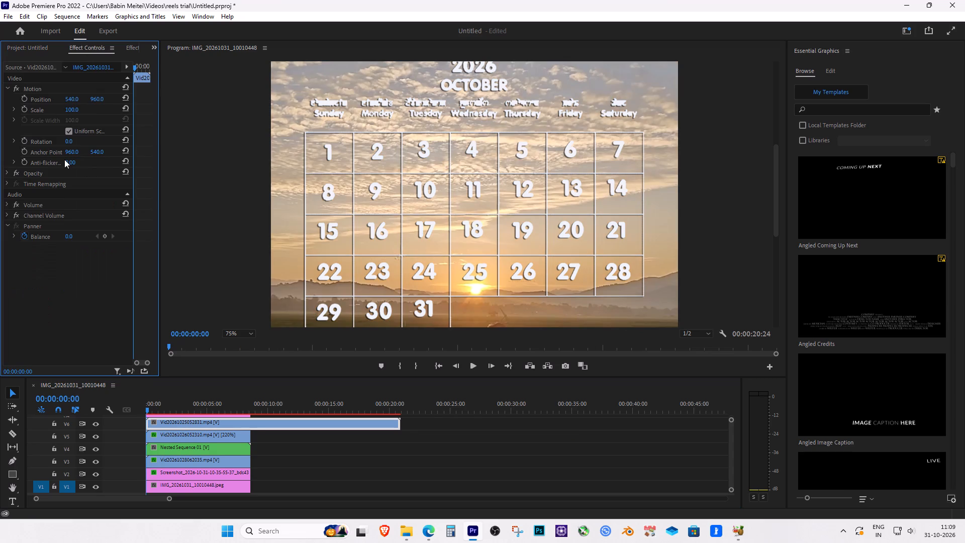
left_click(126, 51)
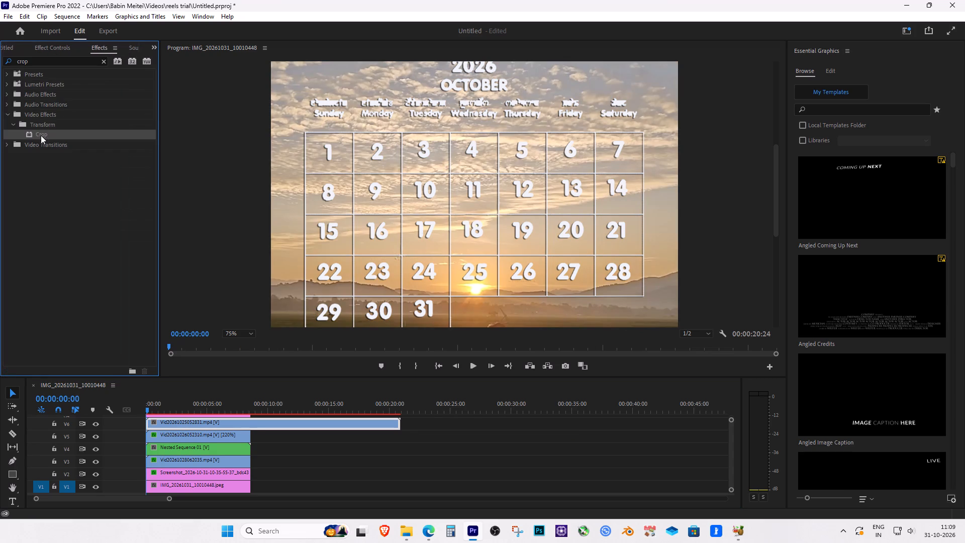
left_click_drag(41, 135, 250, 422)
Scale the V6 sunrise clip to 7 and set its vertical position to 1158, over the calendar's 25 cell.
left_click(58, 49)
left_click_drag(74, 110, 59, 116)
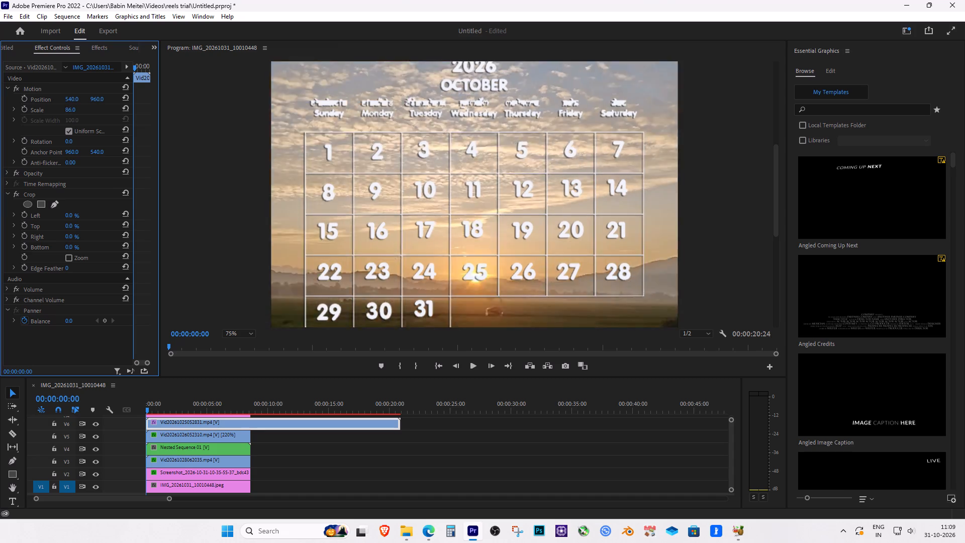
left_click_drag(59, 116, 19, 123)
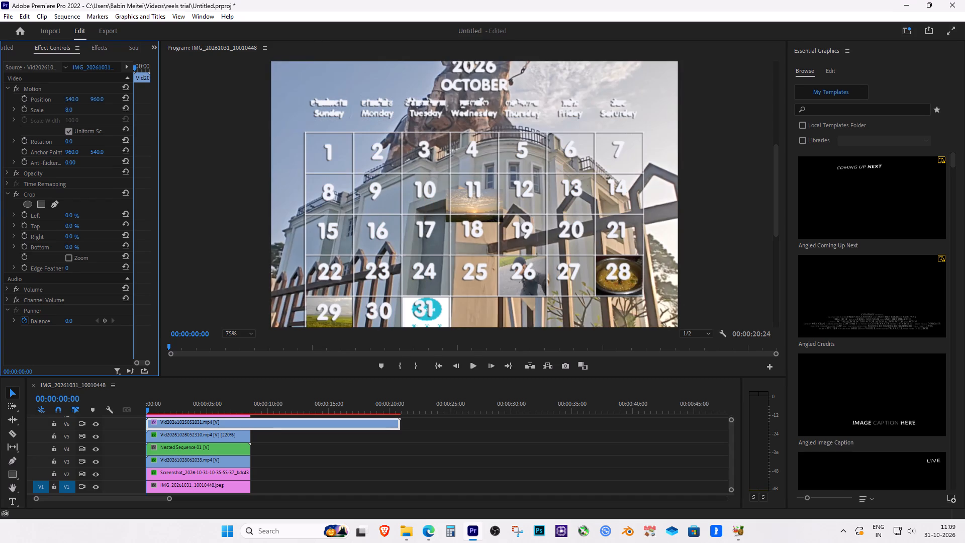
left_click_drag(19, 123, 19, 123)
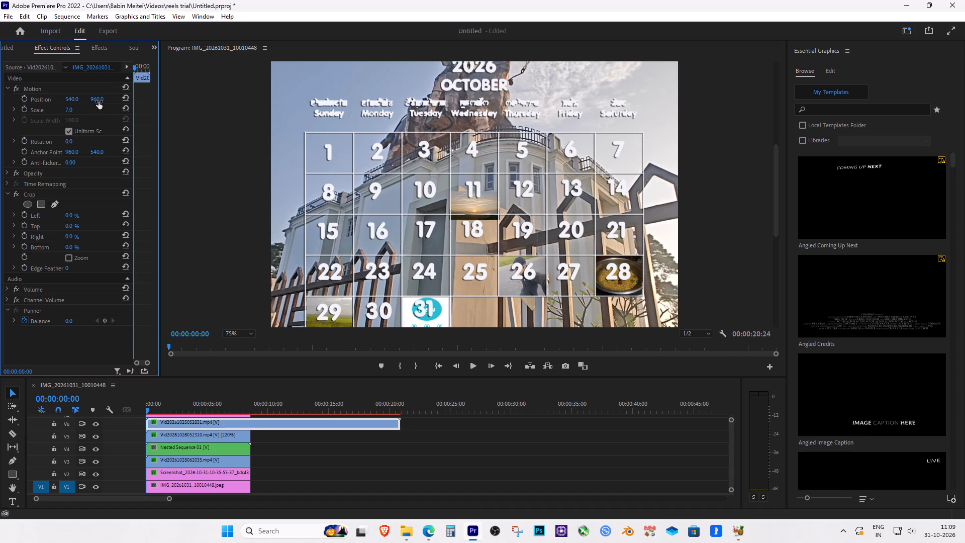
left_click_drag(99, 102, 101, 98)
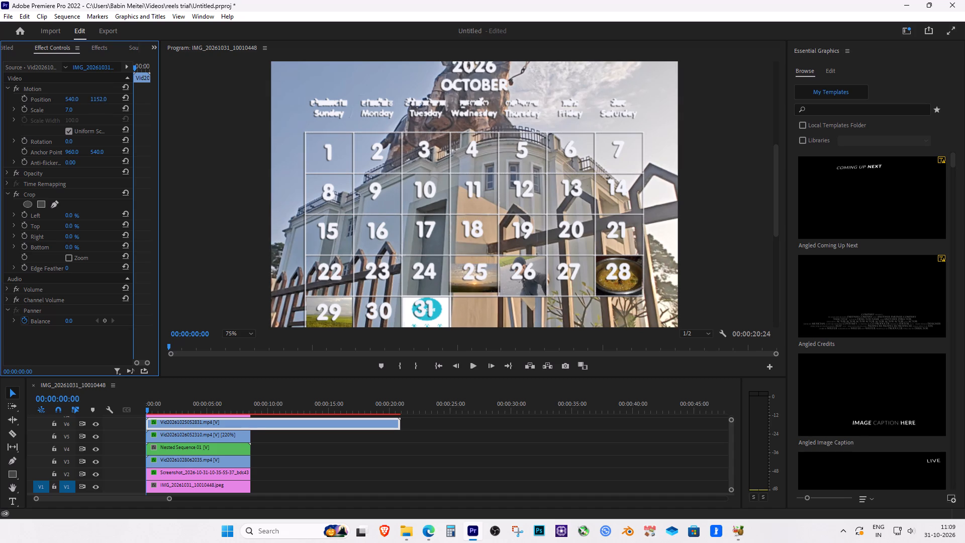
left_click_drag(101, 98, 102, 96)
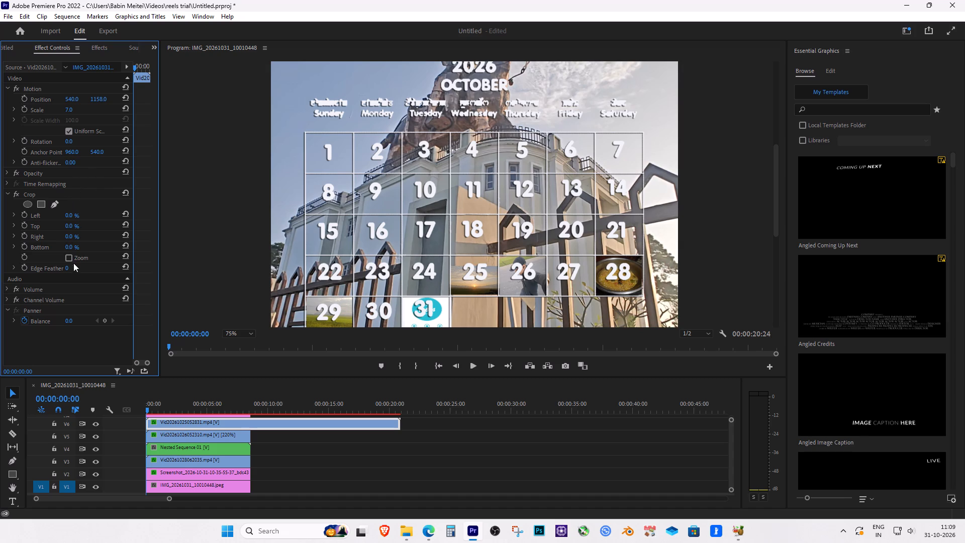
Turn off uniform scaling for the V6 sunrise clip.
left_click(68, 129)
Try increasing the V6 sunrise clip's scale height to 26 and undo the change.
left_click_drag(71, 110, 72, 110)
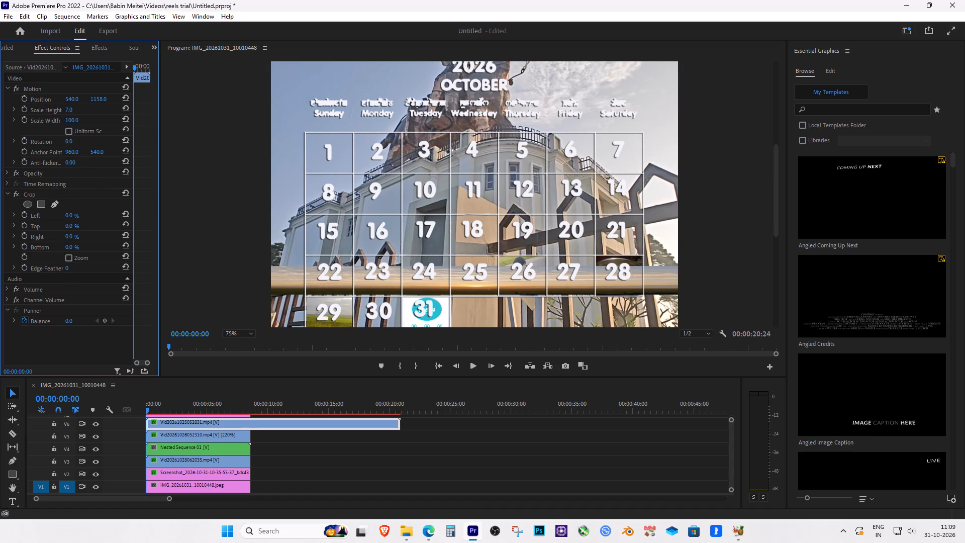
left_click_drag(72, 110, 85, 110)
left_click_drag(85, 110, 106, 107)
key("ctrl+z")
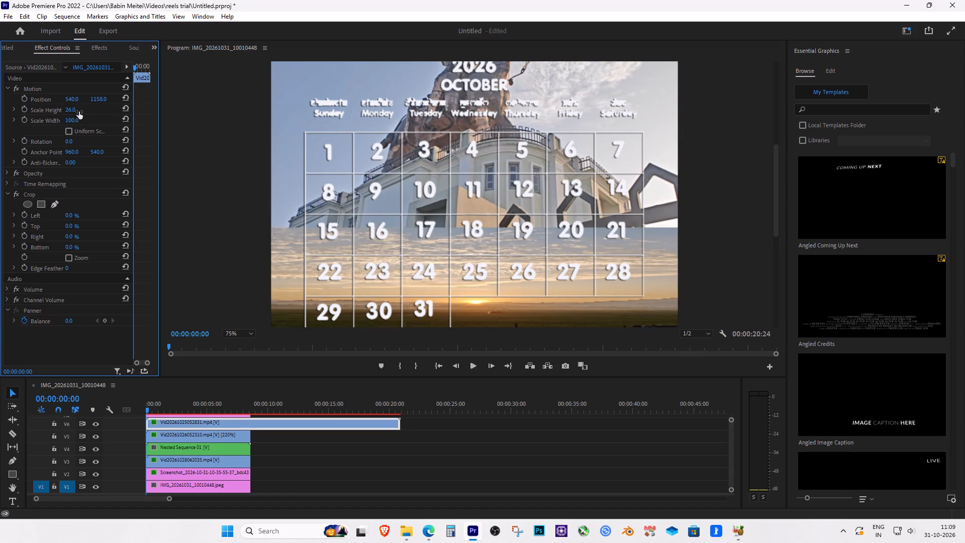
Set the V6 sunrise clip's scale width to 7 and its scale height to 10.
left_click_drag(72, 120, 61, 121)
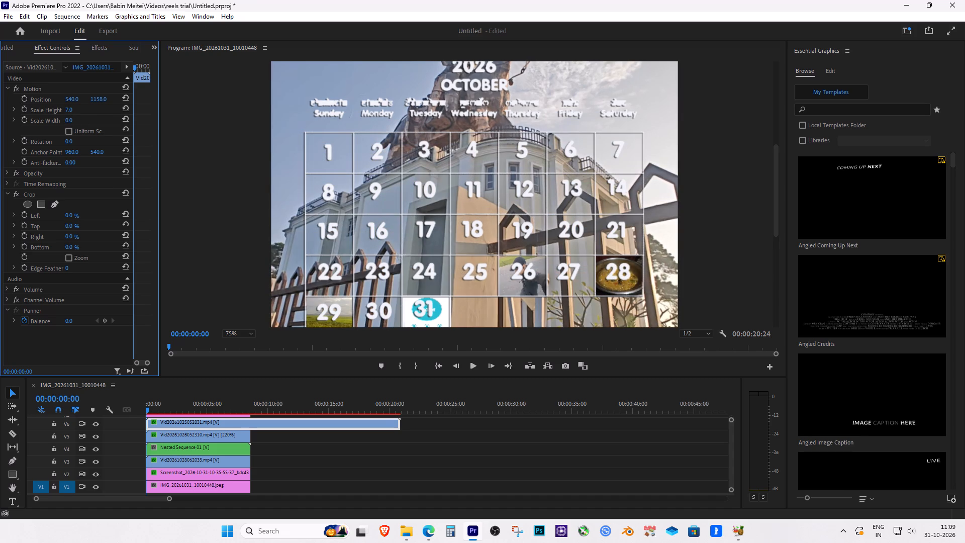
left_click_drag(61, 121, 63, 119)
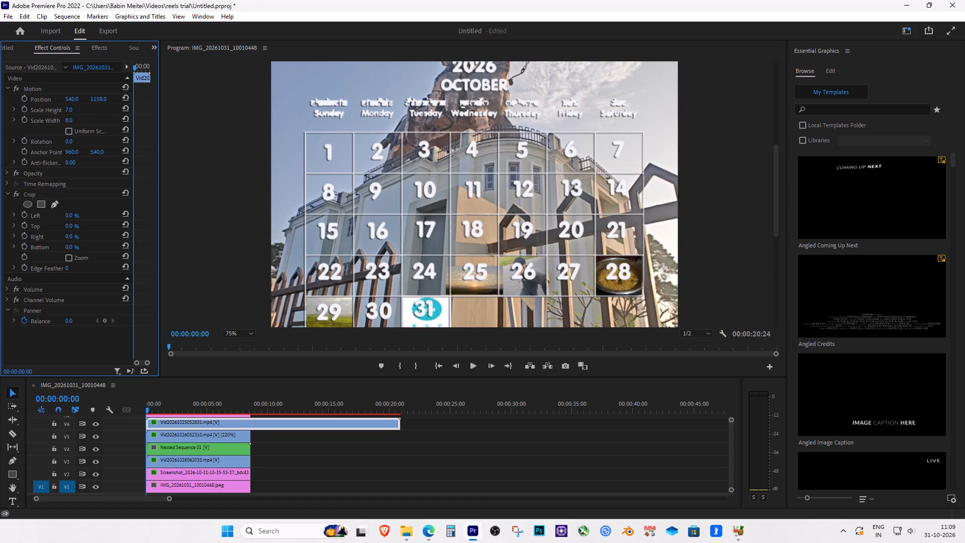
left_click_drag(63, 119, 61, 117)
left_click_drag(71, 109, 75, 108)
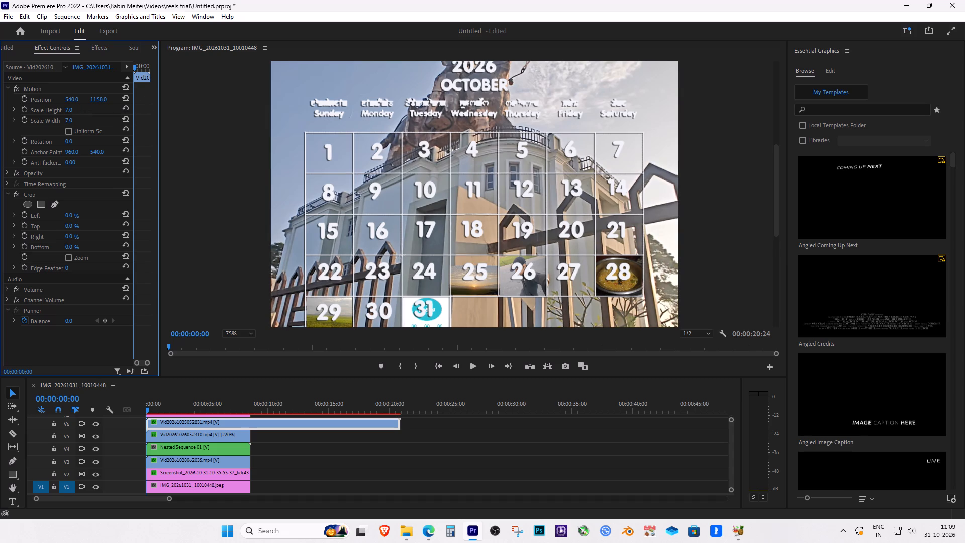
left_click_drag(75, 108, 78, 106)
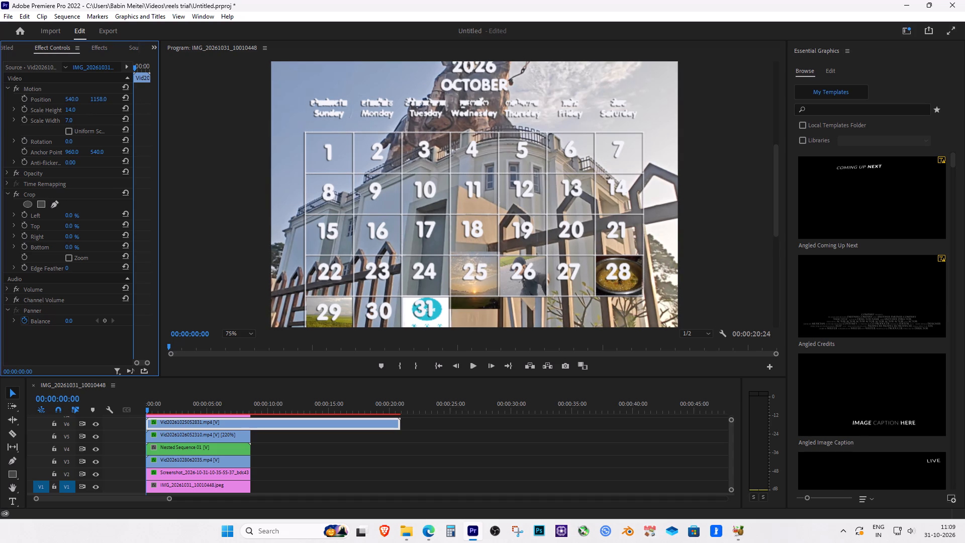
left_click_drag(78, 106, 76, 107)
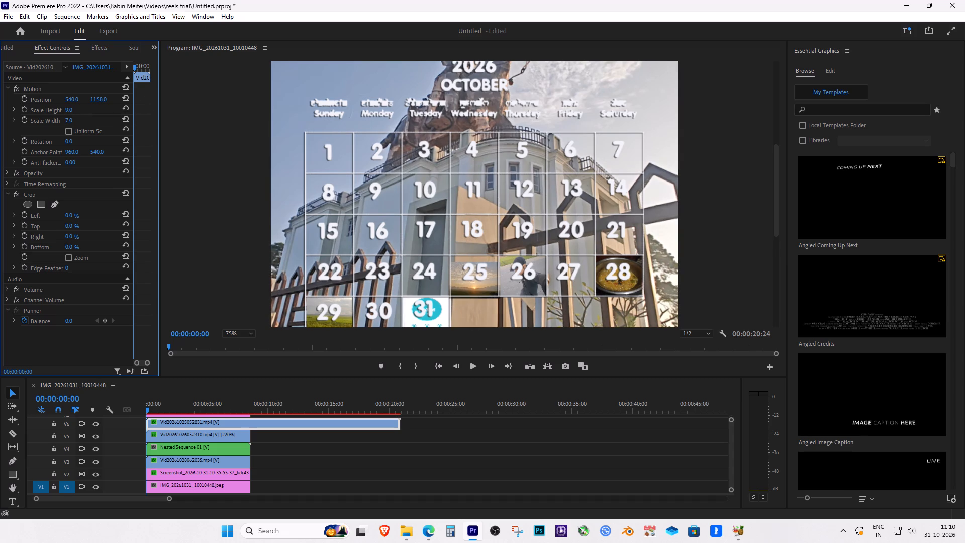
left_click_drag(76, 107, 77, 107)
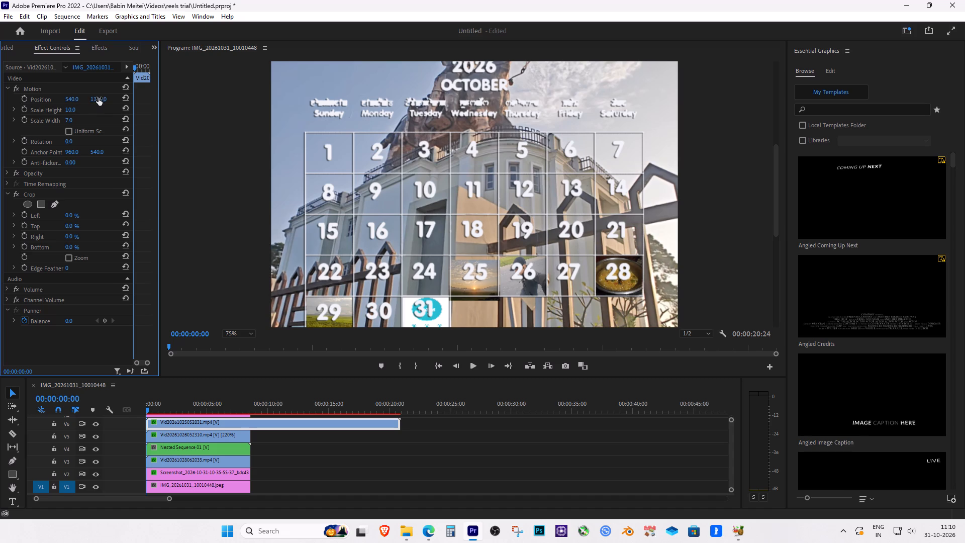
Set the V6 sunrise clip's vertical position to 1143 so it fits the calendar's 25 cell.
left_click_drag(99, 98, 96, 101)
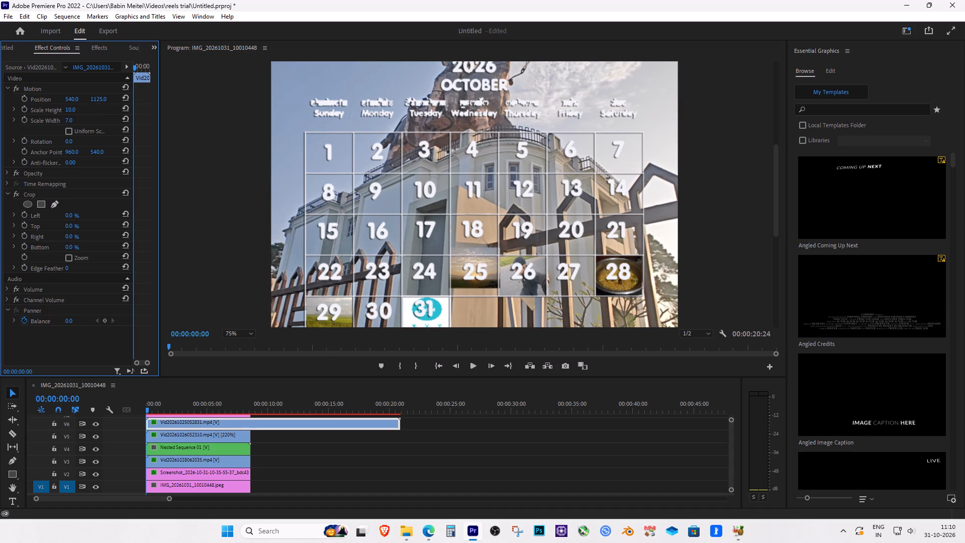
left_click_drag(96, 101, 105, 100)
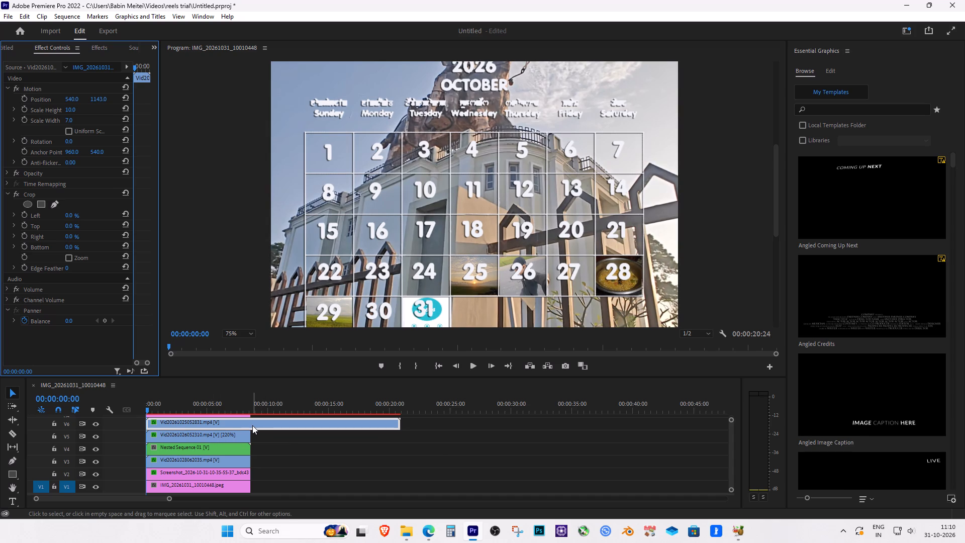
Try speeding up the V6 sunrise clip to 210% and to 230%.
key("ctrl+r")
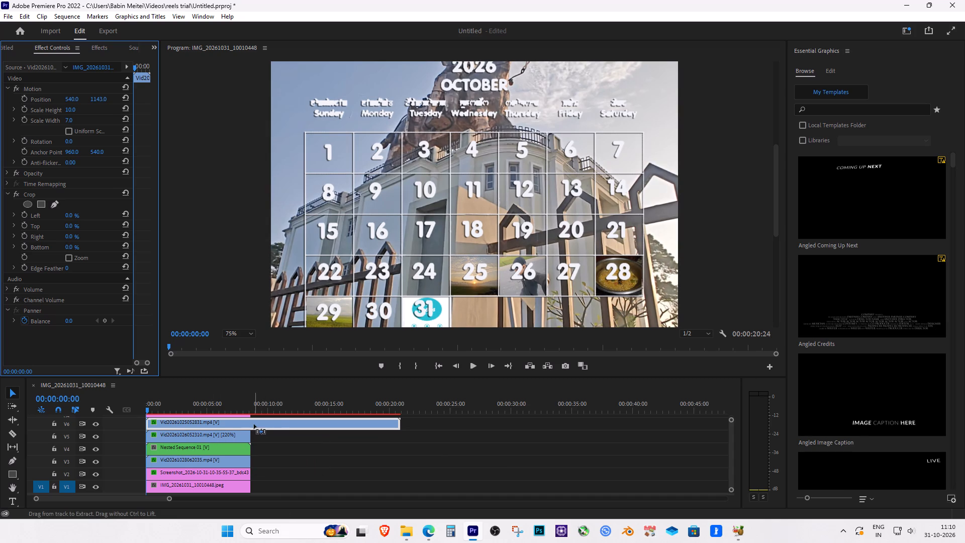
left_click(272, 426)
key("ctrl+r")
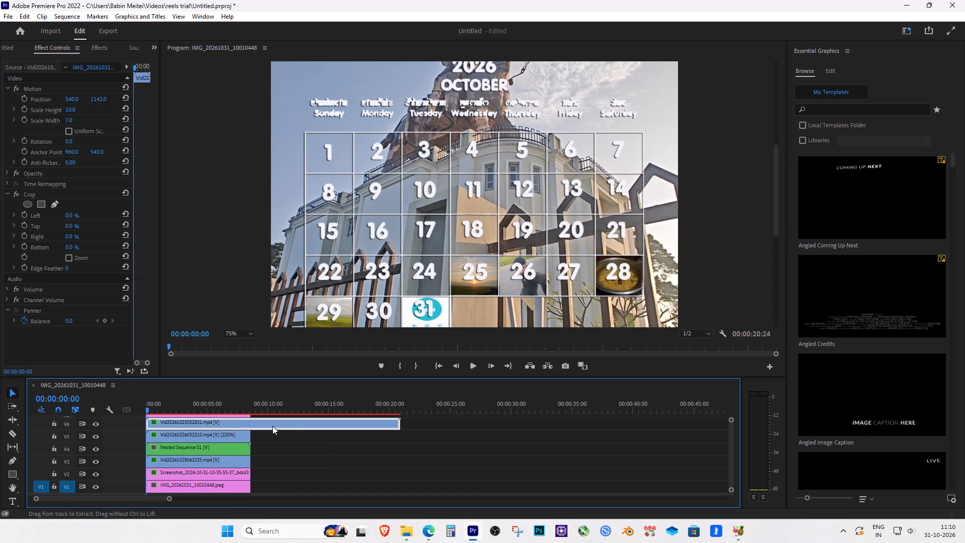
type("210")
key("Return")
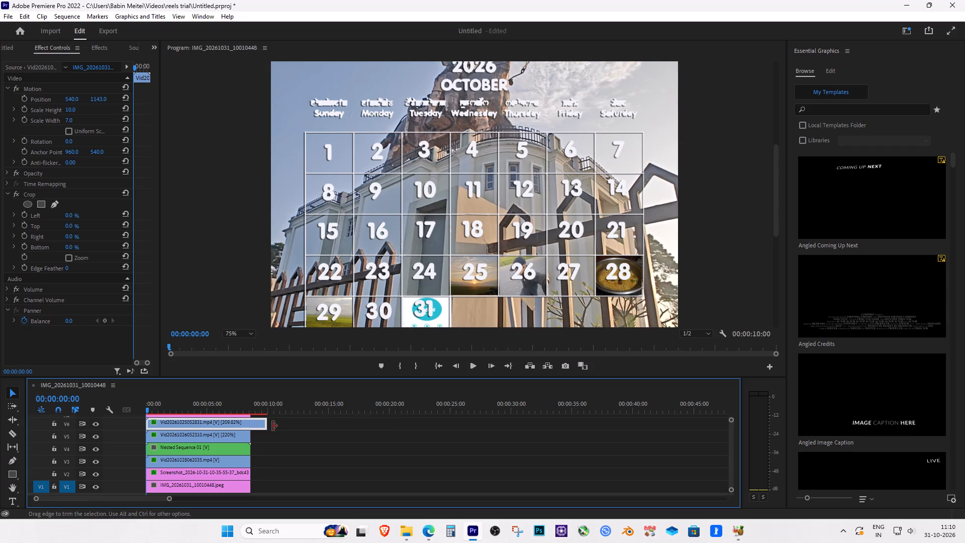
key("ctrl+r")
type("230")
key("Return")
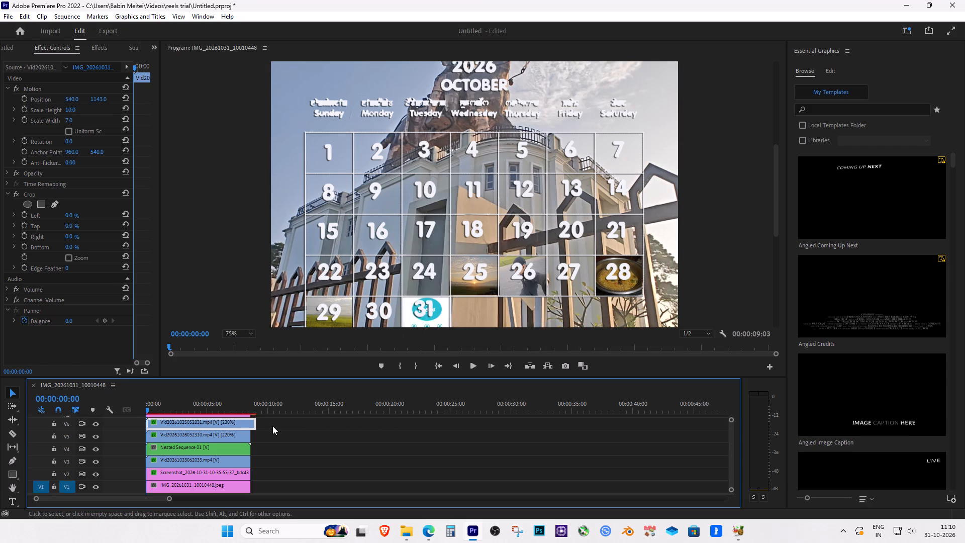
Set the V6 sunrise clip's speed to 240%.
key("ctrl+r")
type("340")
key("BackSpace")
key("BackSpace")
key("BackSpace")
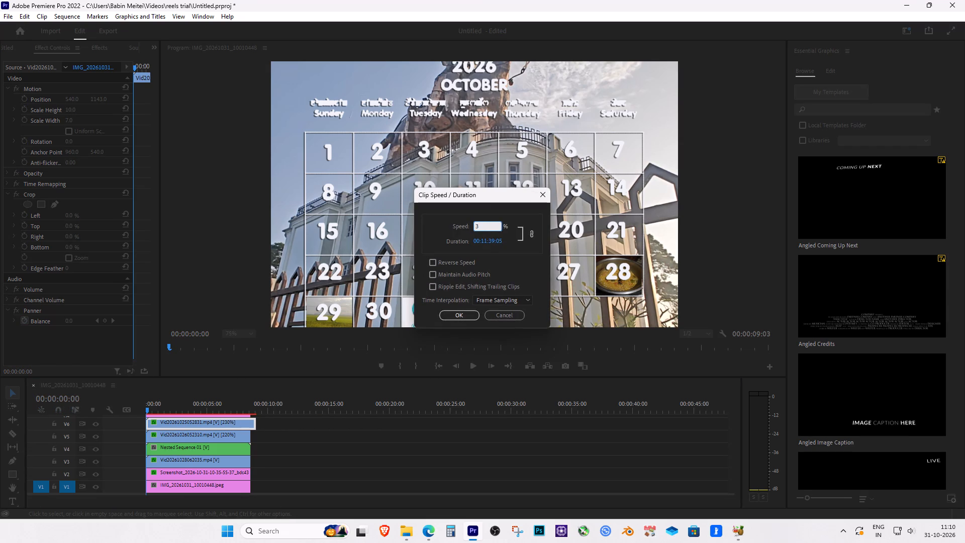
type("240")
key("Return")
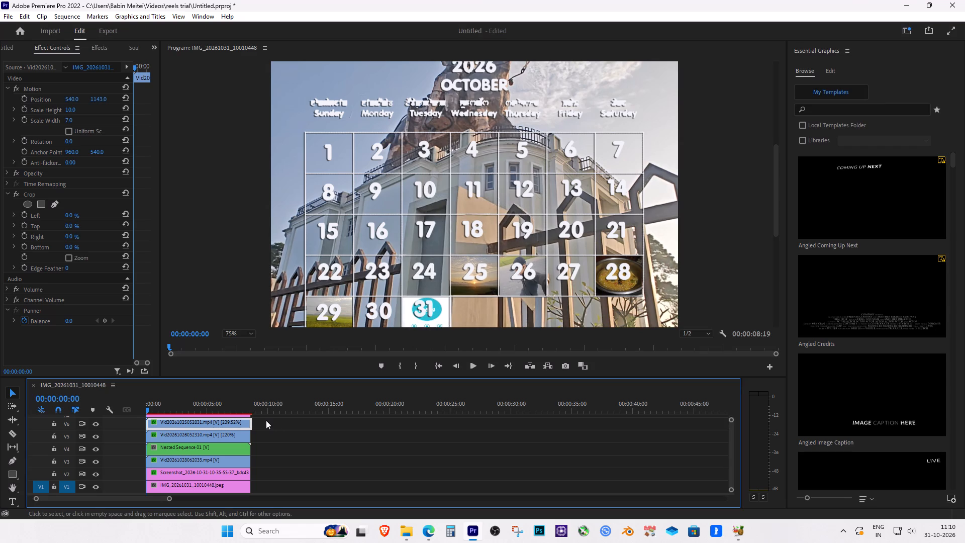
Cut the V6 sunrise clip where the clips below it end and delete the leftover piece.
key("equal")
key("equal")
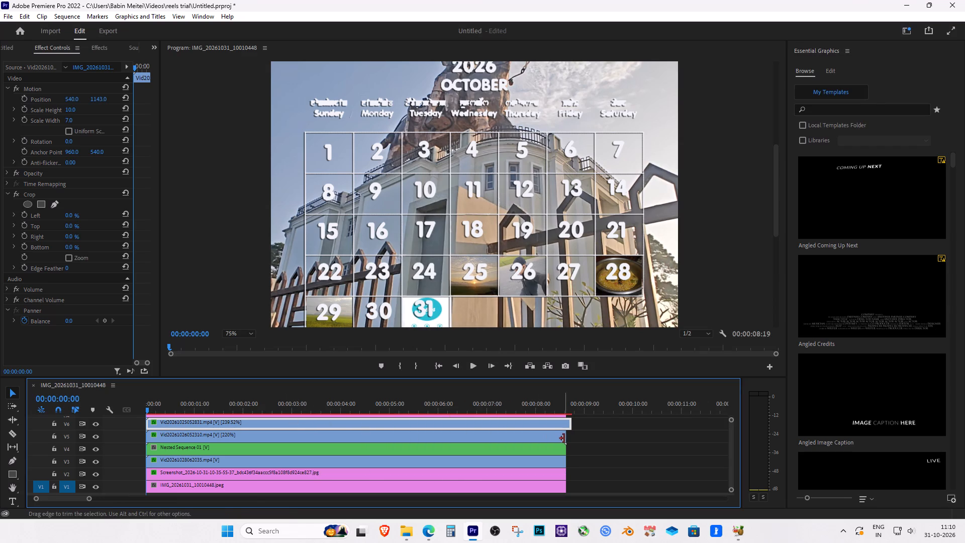
key("c")
left_click(566, 423)
key("v")
left_click(567, 422)
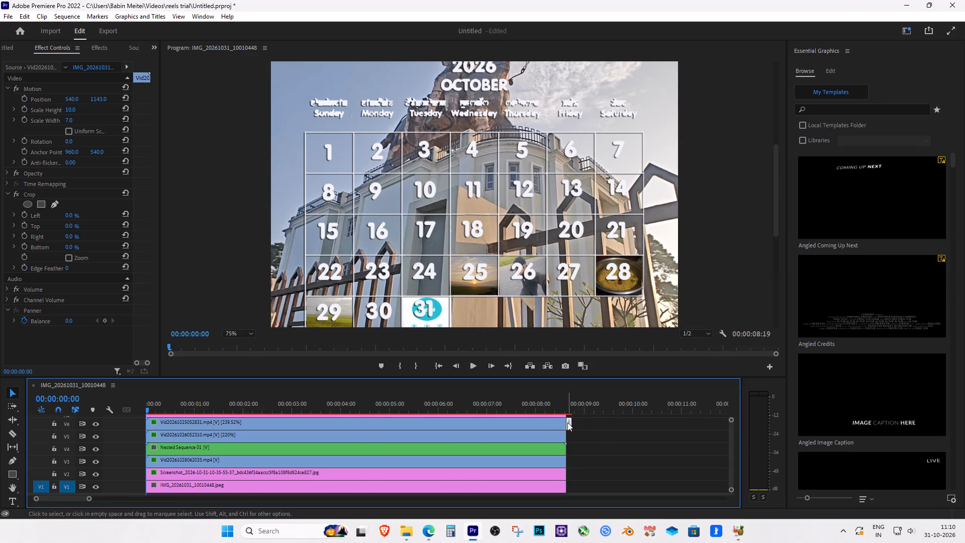
key("Delete")
Save the project.
key("ctrl+s")
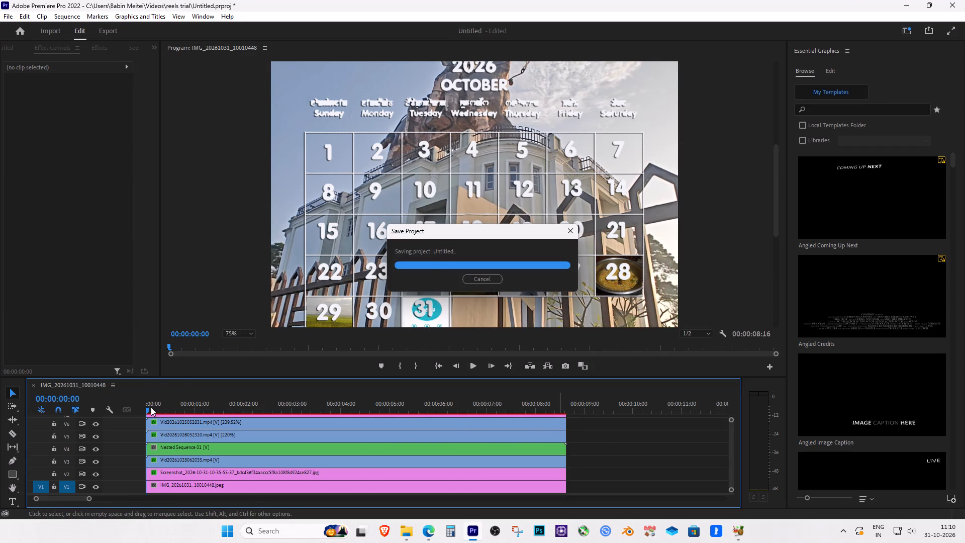
Play the sequence from its start to check the calendar clips, and return the playhead to the beginning.
left_click_drag(148, 409, 136, 409)
left_click(637, 454)
key("space")
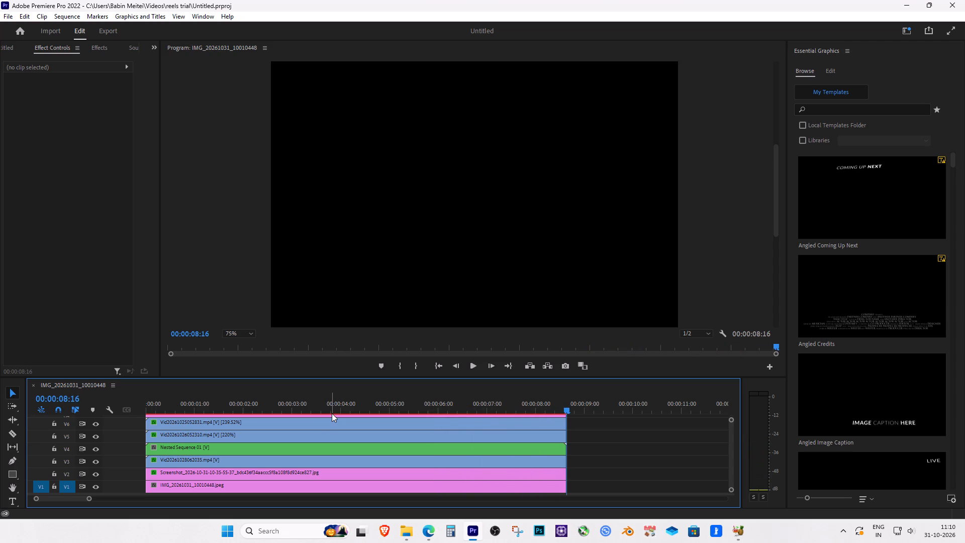
left_click_drag(183, 404, 116, 409)
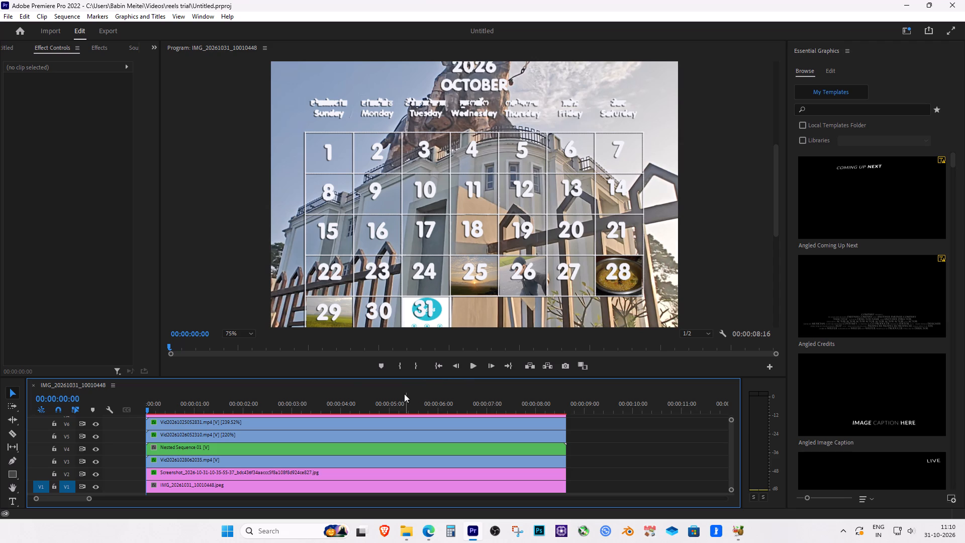
Move the octoreels.png calendar overlay from track V7 up to V9, leaving two empty tracks above the sunrise clip.
left_click(10, 48)
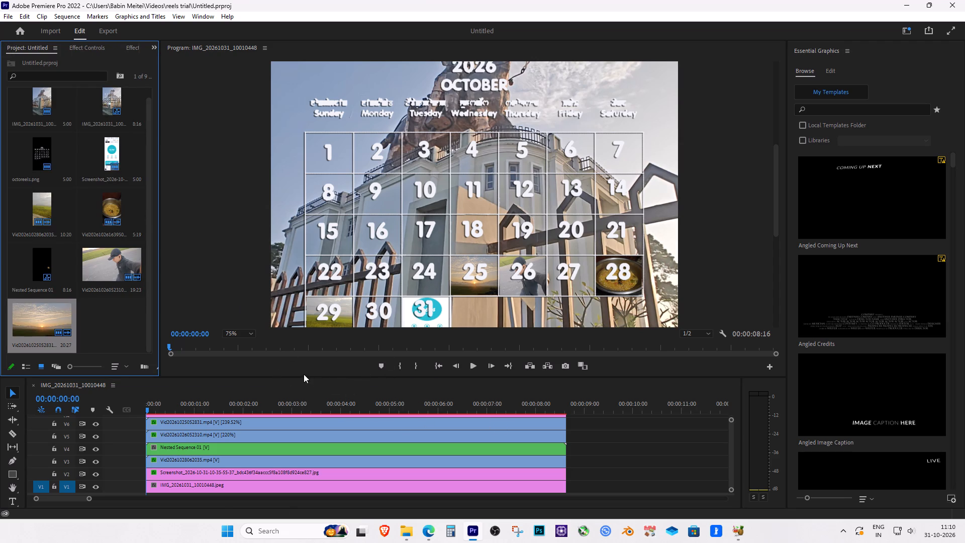
left_click_drag(294, 378, 296, 342)
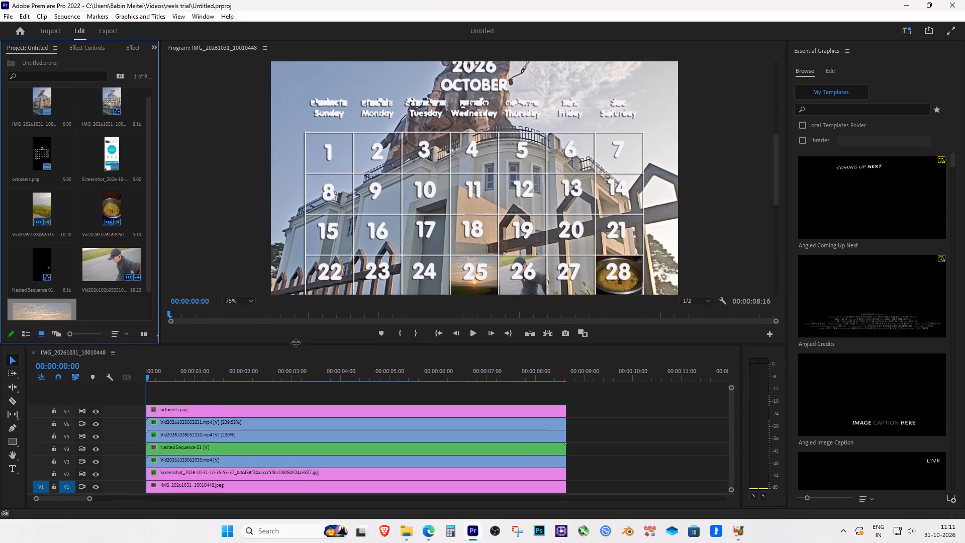
left_click_drag(296, 342, 296, 342)
left_click_drag(243, 406, 243, 392)
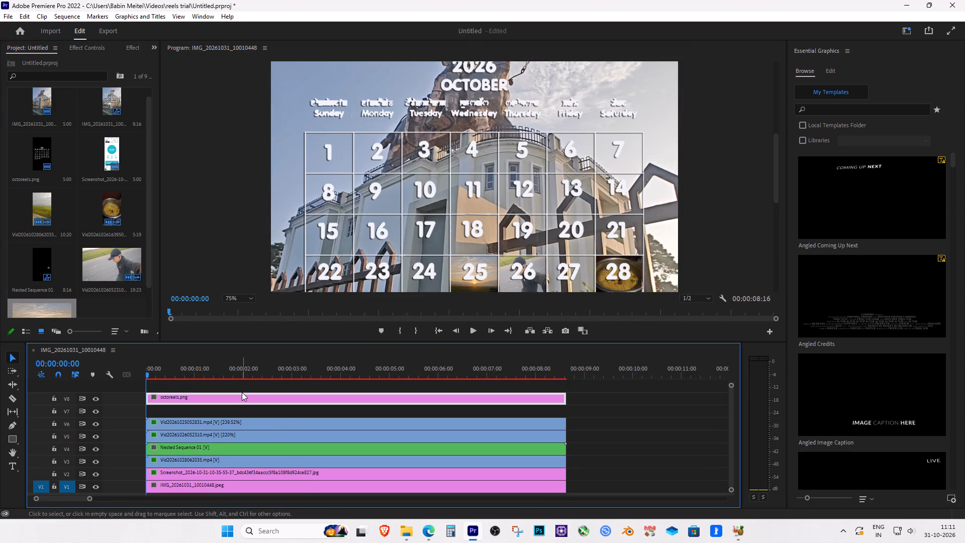
left_click_drag(239, 395, 240, 387)
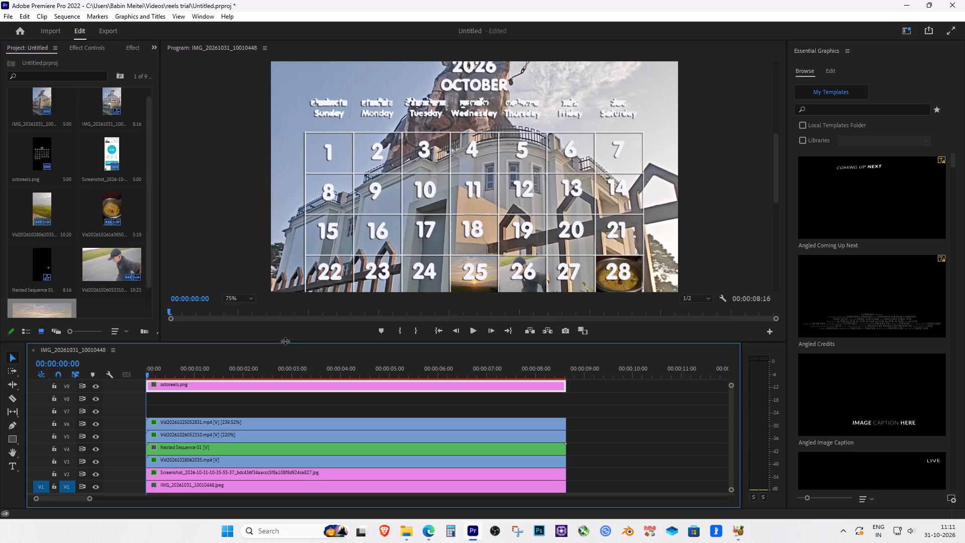
left_click_drag(285, 341, 284, 360)
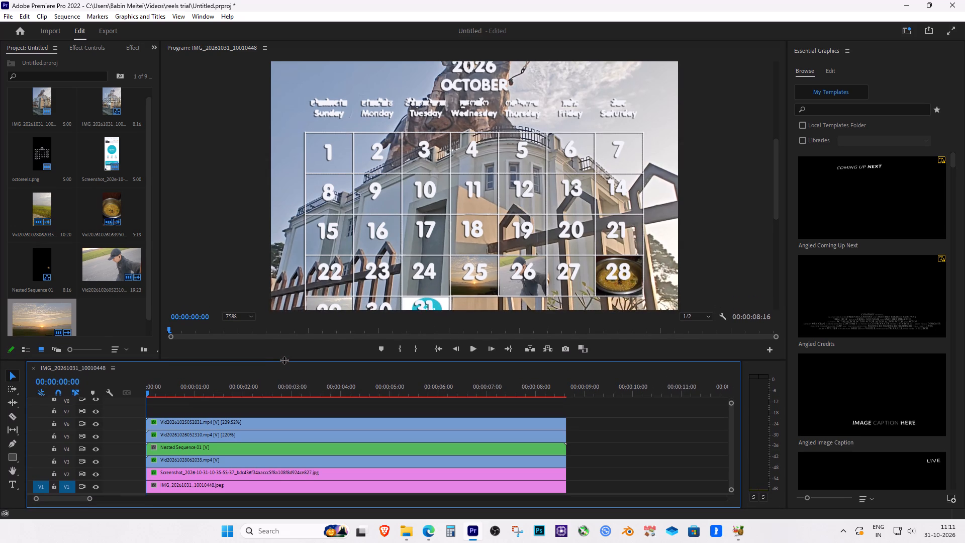
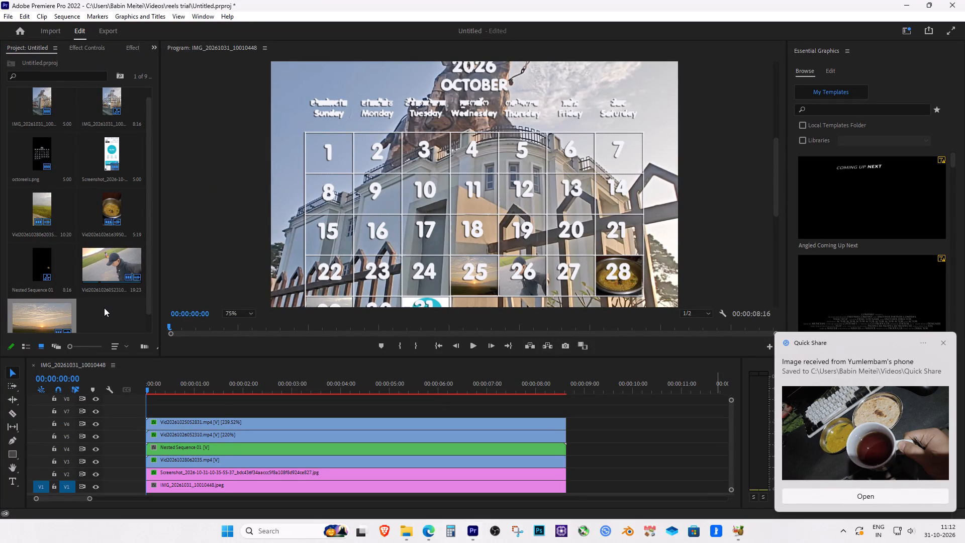
left_click(156, 382)
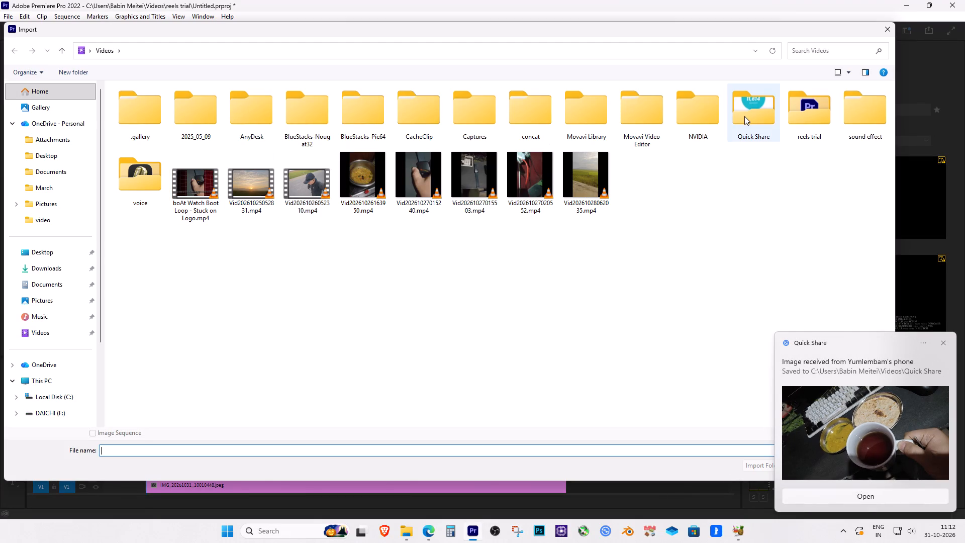
double_click(744, 116)
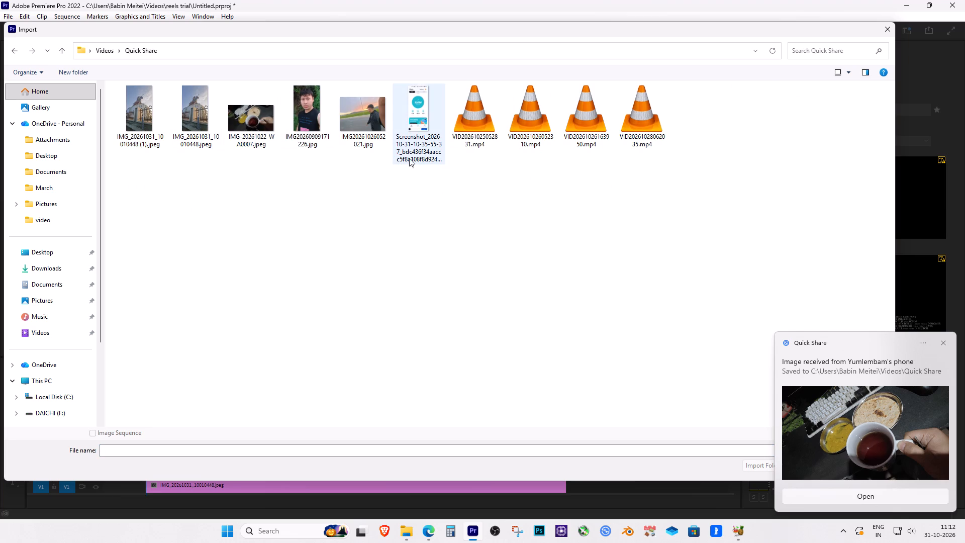
double_click(258, 123)
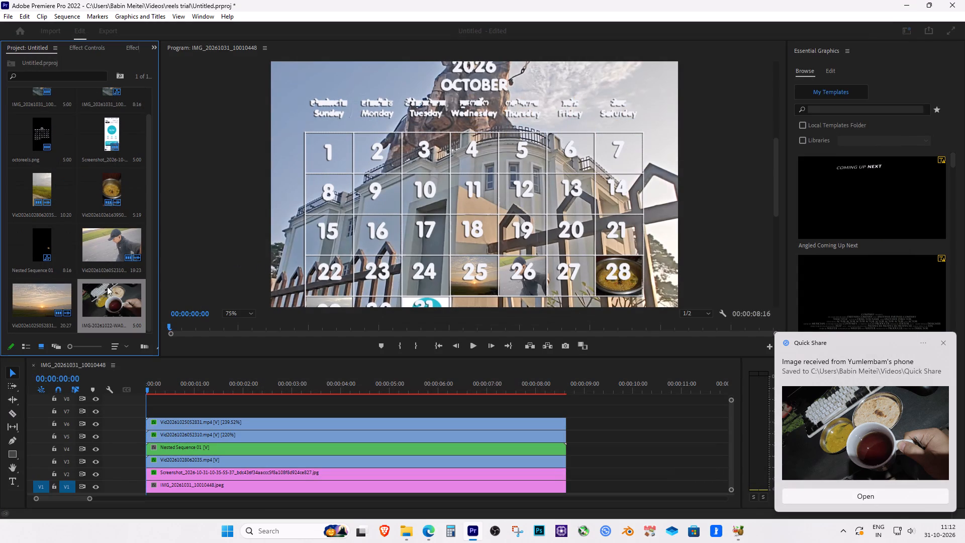
Place the imported tea photo on track V7 at the sequence start and extend it to the end of the clips below.
left_click_drag(110, 301, 154, 407)
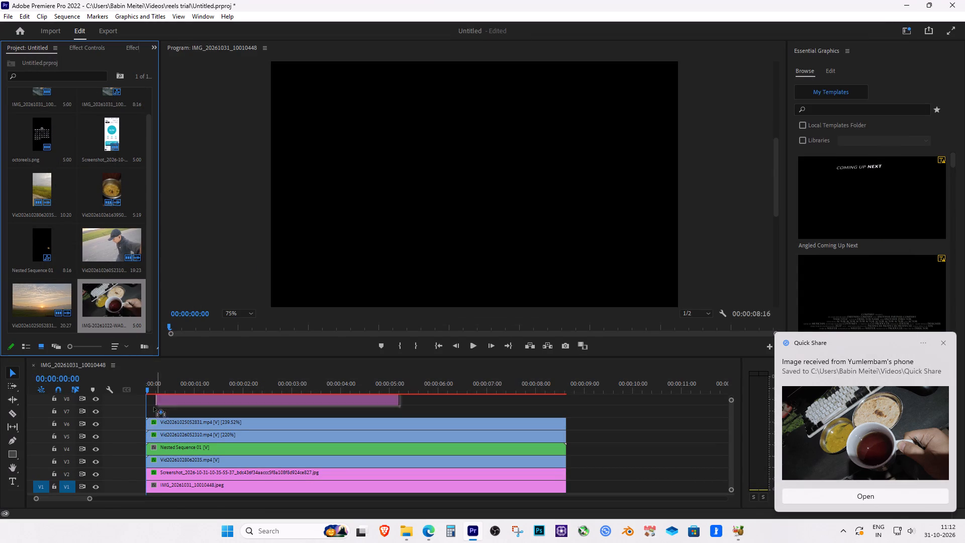
left_click_drag(154, 407, 146, 411)
left_click_drag(387, 411, 568, 413)
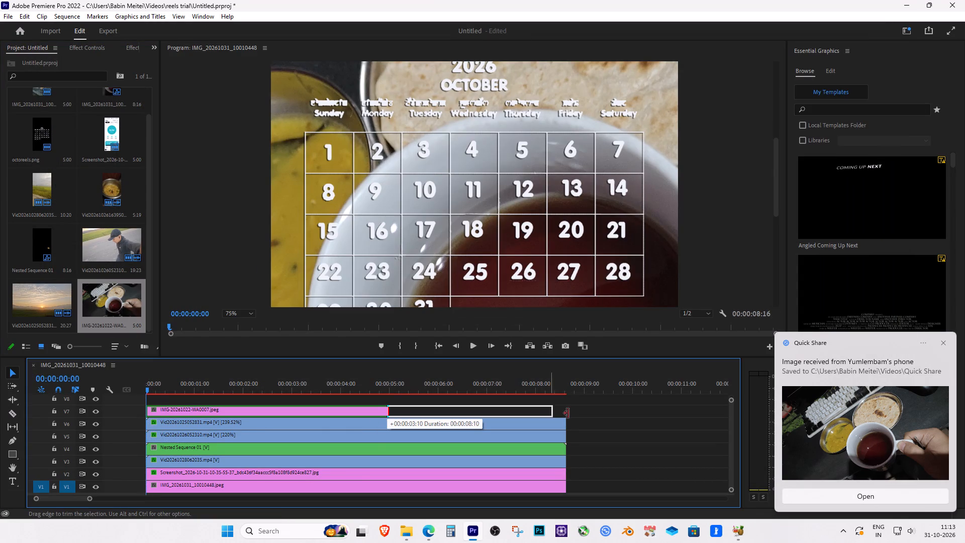
left_click_drag(568, 413, 567, 413)
Scale the tea photo on V7 down to 5.
left_click(512, 411)
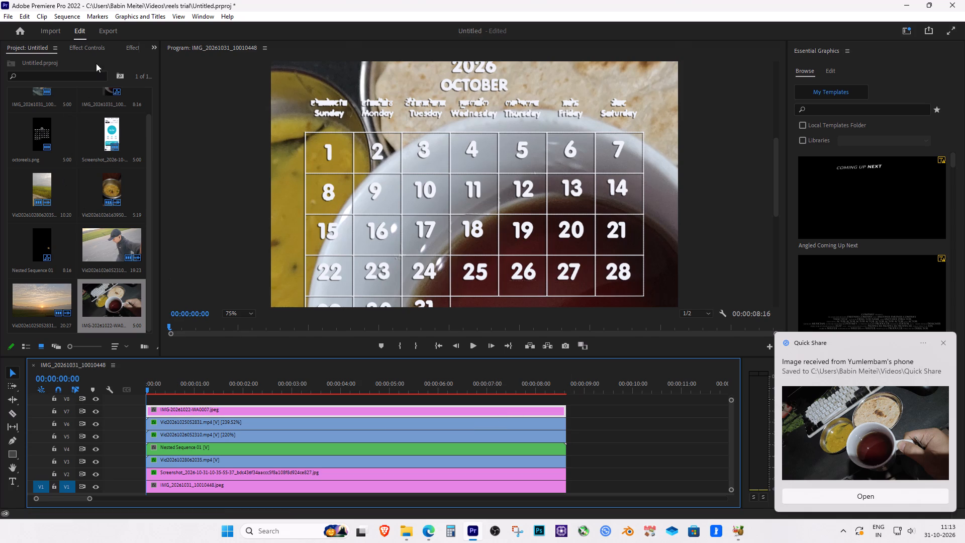
left_click(93, 51)
left_click_drag(76, 110, 92, 109)
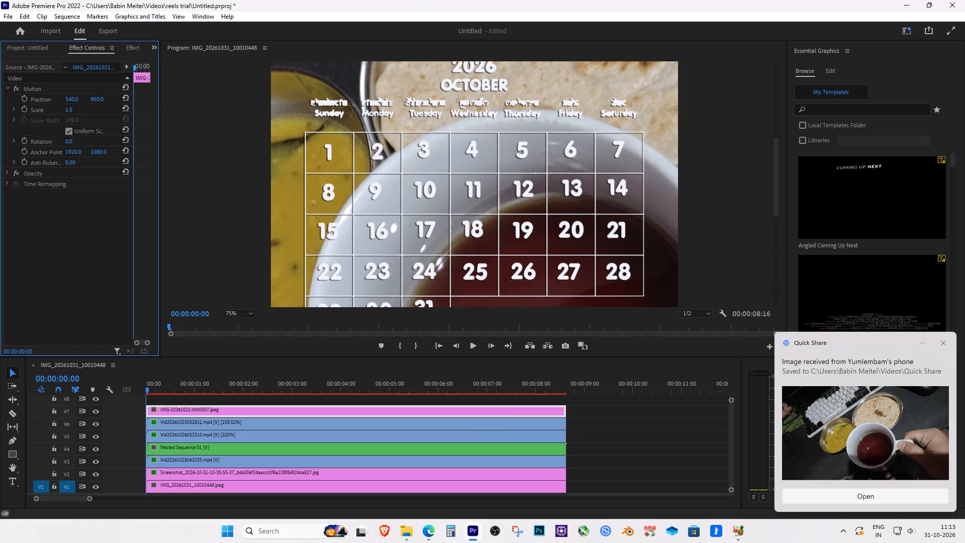
left_click_drag(92, 109, 41, 112)
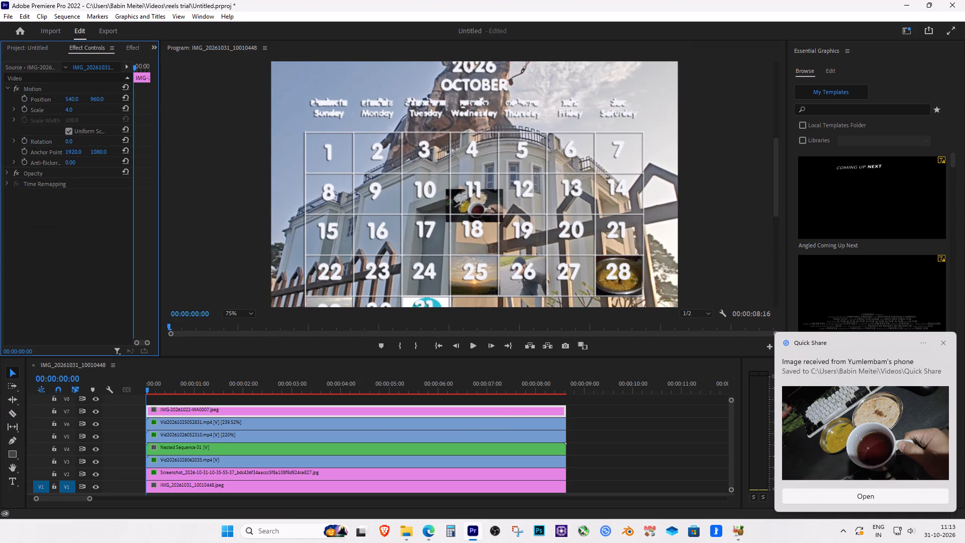
left_click_drag(41, 112, 41, 112)
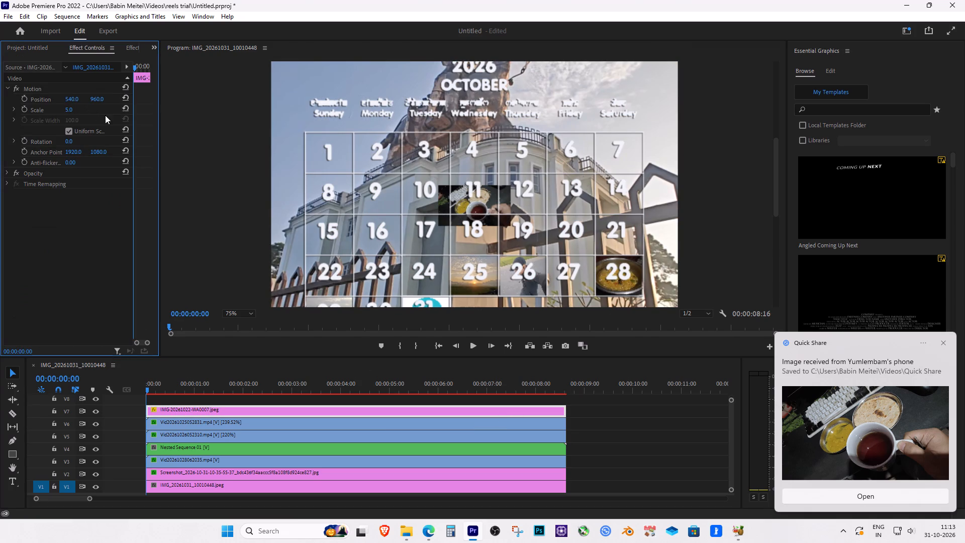
Move the tea photo onto the calendar's date 22 cell at position 182, 1145.
left_click_drag(74, 100, 138, 103)
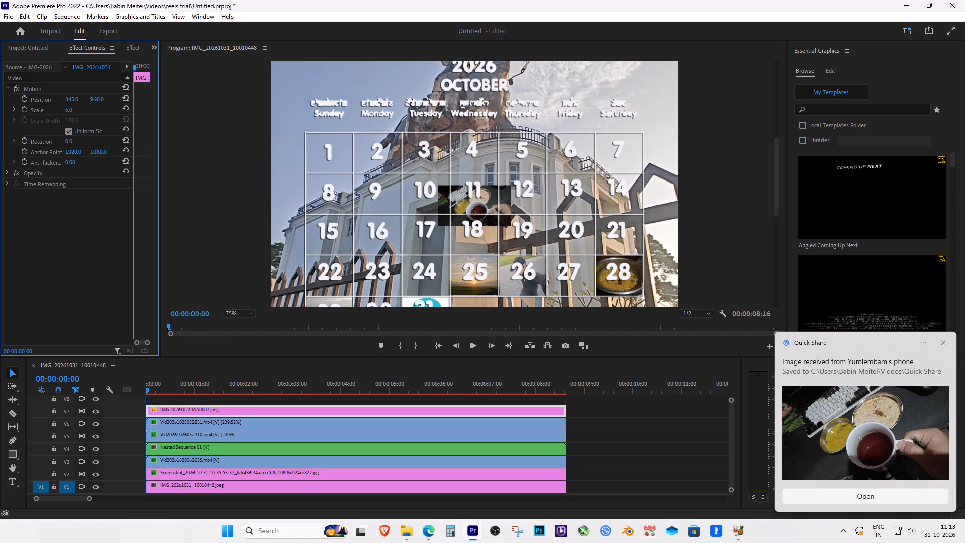
left_click_drag(138, 103, 59, 107)
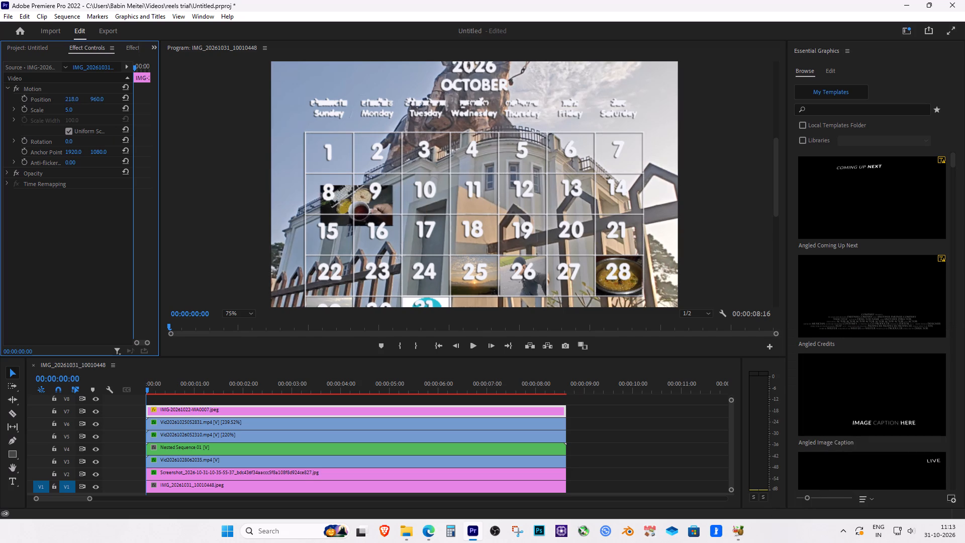
left_click_drag(59, 107, 42, 110)
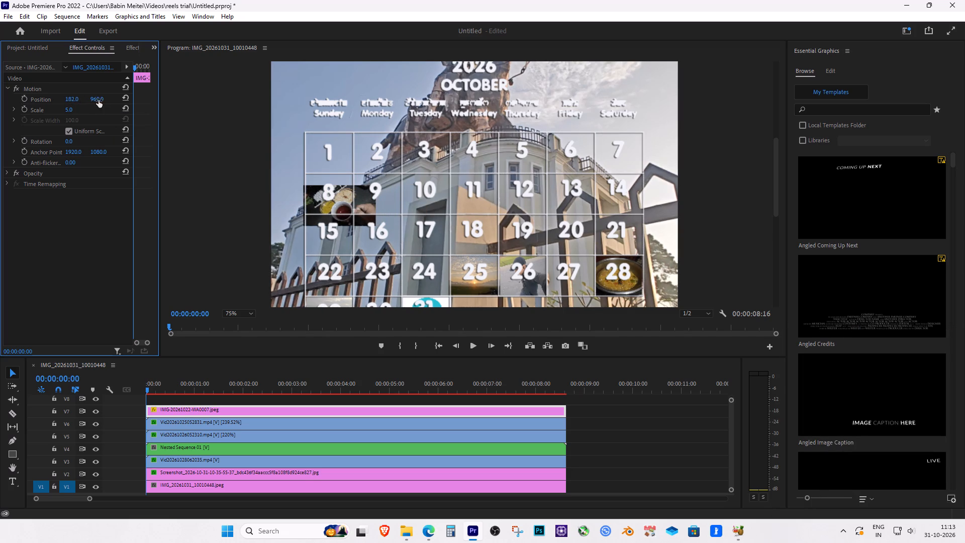
left_click_drag(99, 99, 98, 105)
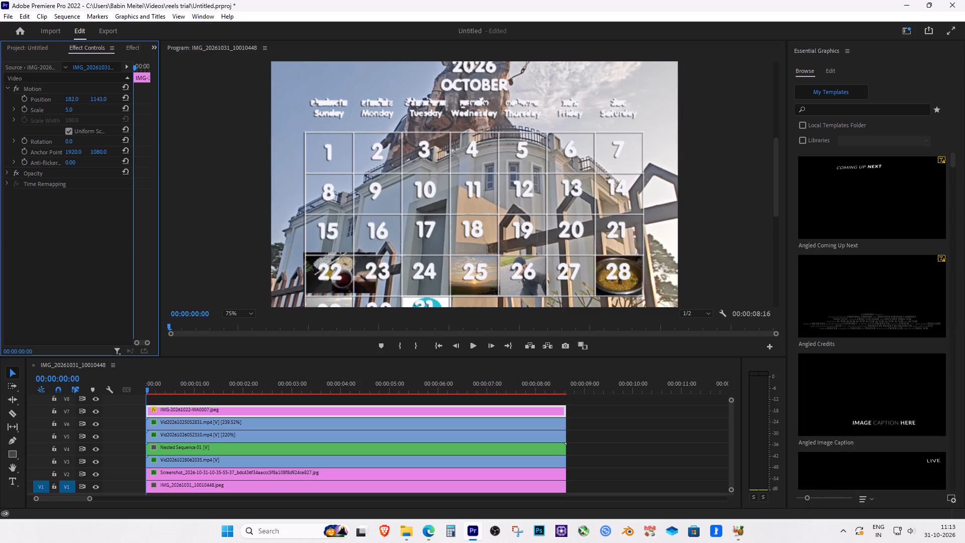
left_click_drag(98, 105, 96, 107)
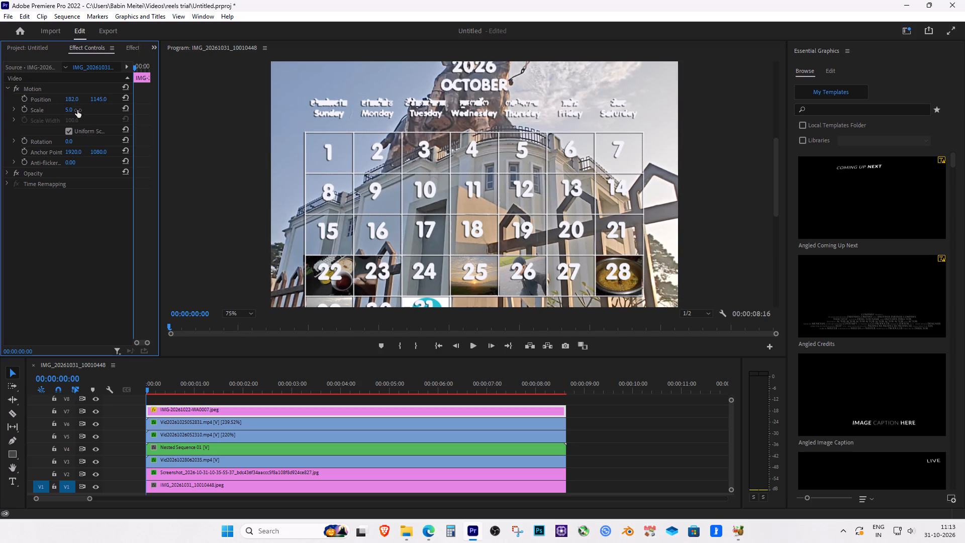
Apply the Crop effect to the tea photo and crop 19% off its right side and 13% off its left.
left_click(127, 48)
left_click_drag(52, 136, 261, 410)
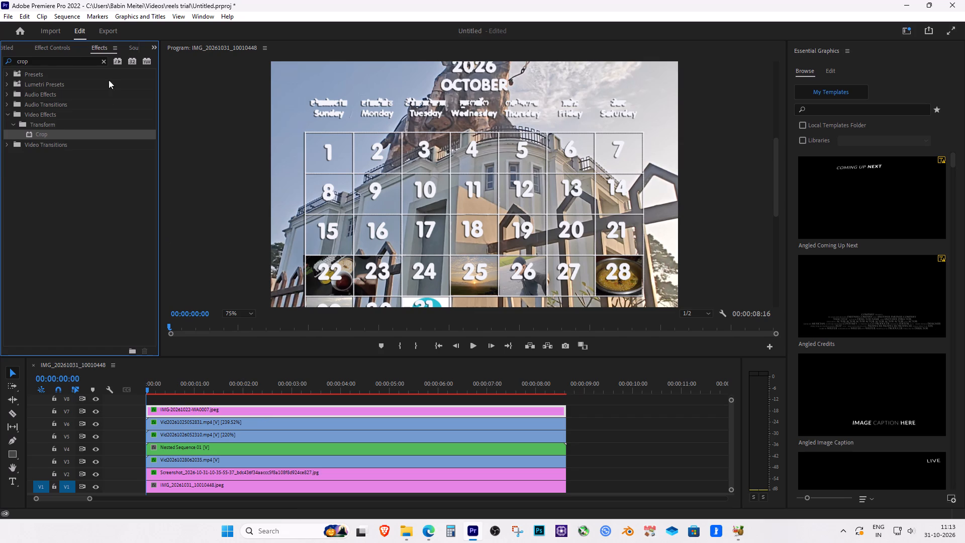
left_click(50, 46)
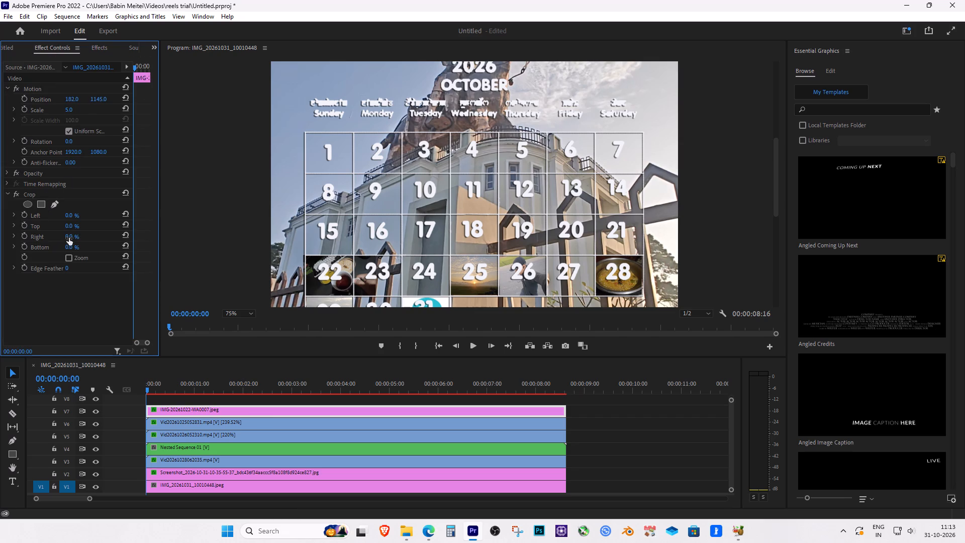
left_click_drag(70, 237, 86, 235)
left_click_drag(86, 235, 81, 220)
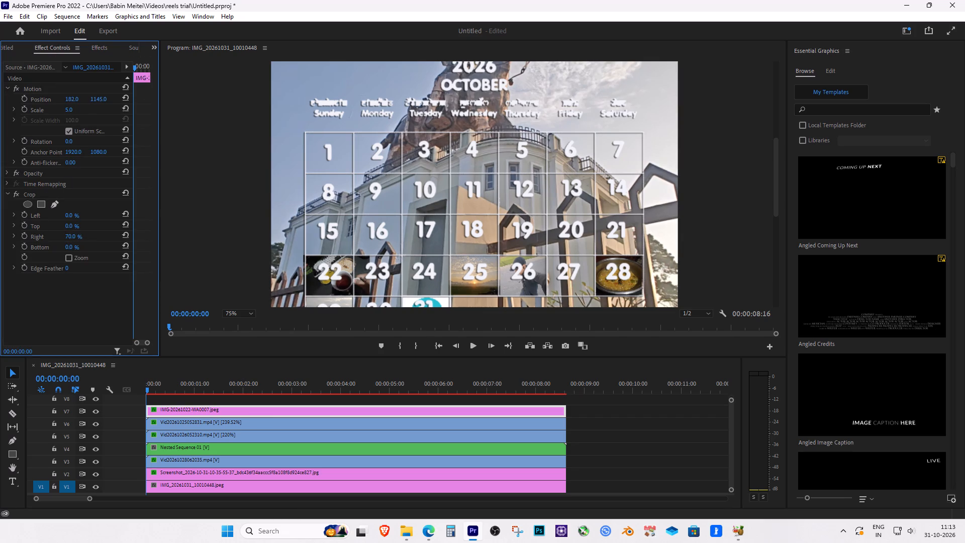
left_click_drag(81, 220, 69, 215)
left_click_drag(69, 215, 54, 214)
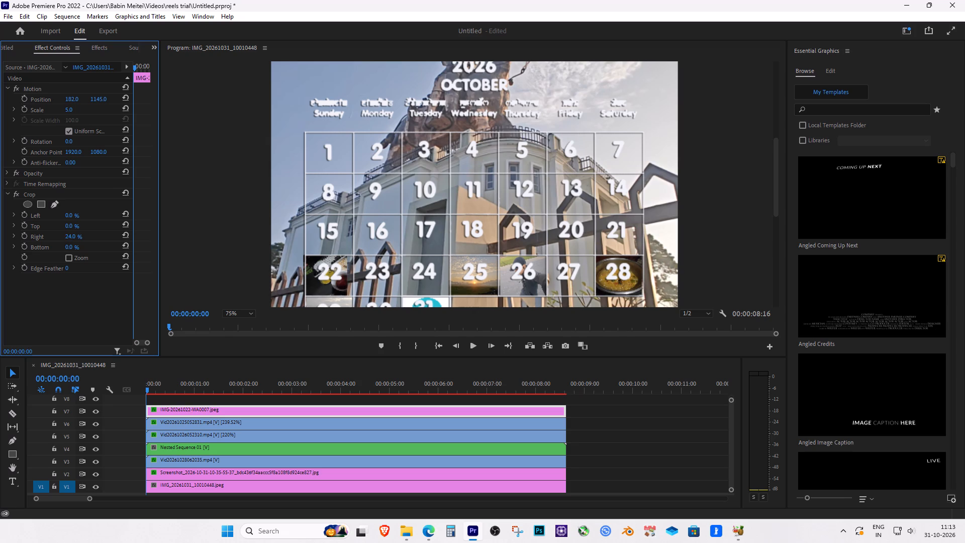
left_click_drag(54, 214, 51, 214)
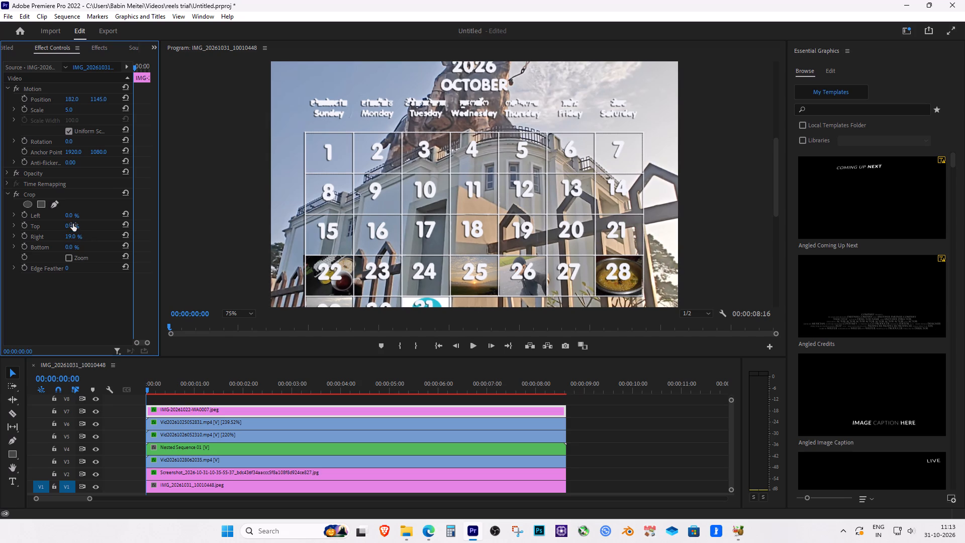
left_click_drag(70, 214, 99, 215)
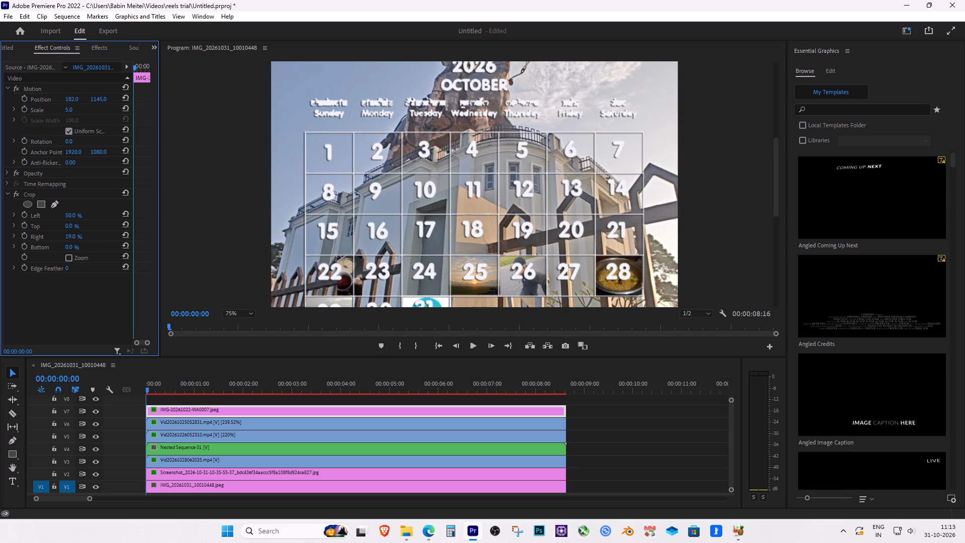
left_click_drag(99, 215, 80, 215)
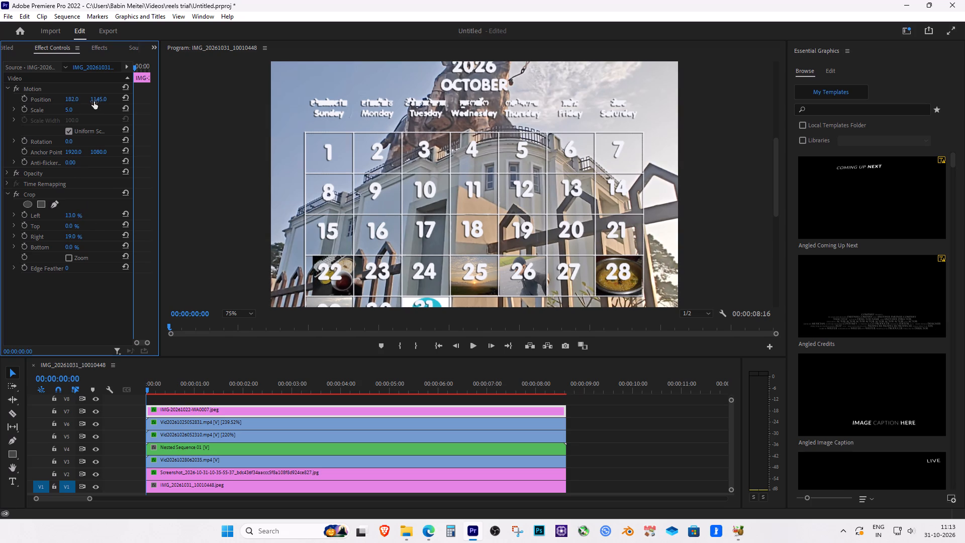
Shift the cropped tea photo horizontally to position X 161 so it fits the date 22 cell.
left_click_drag(72, 100, 71, 105)
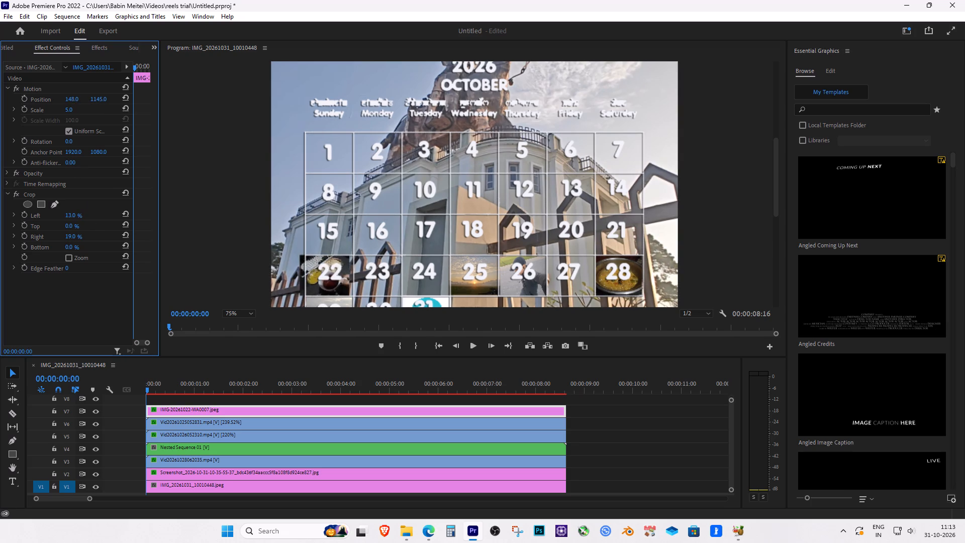
left_click_drag(71, 105, 76, 106)
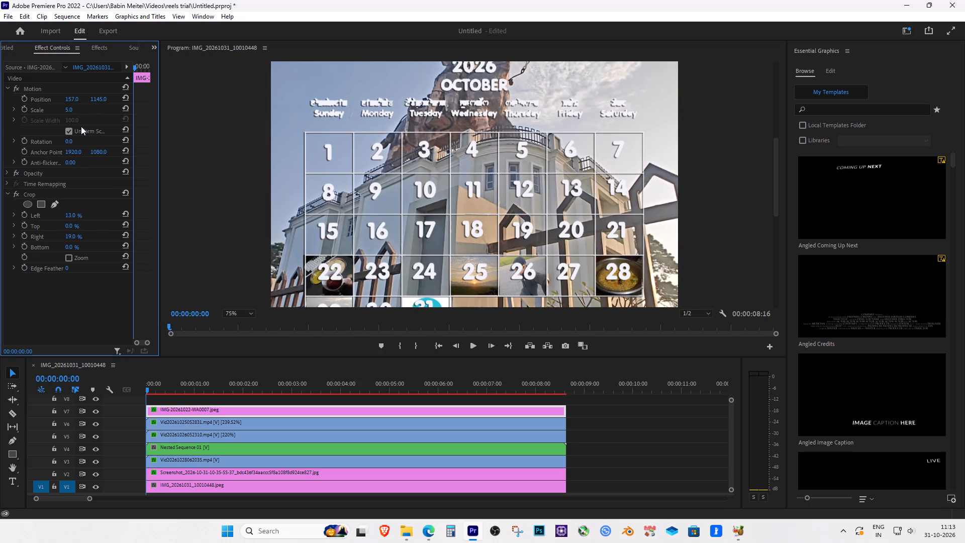
left_click_drag(74, 98, 87, 98)
left_click_drag(87, 98, 89, 100)
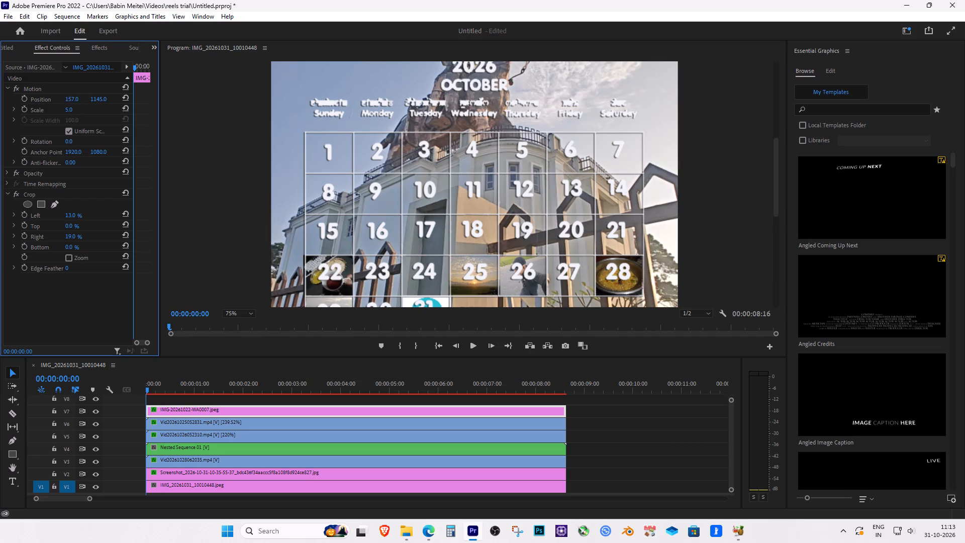
left_click_drag(89, 100, 92, 101)
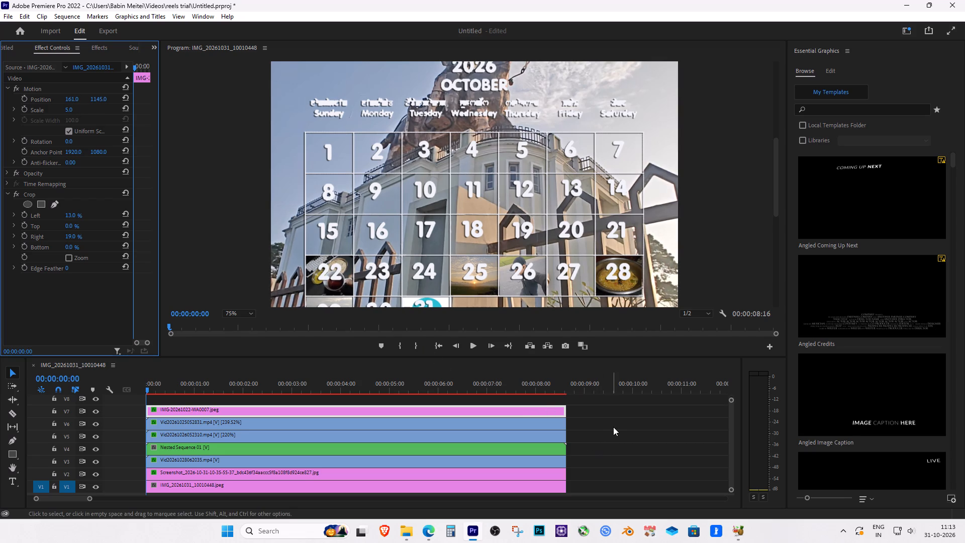
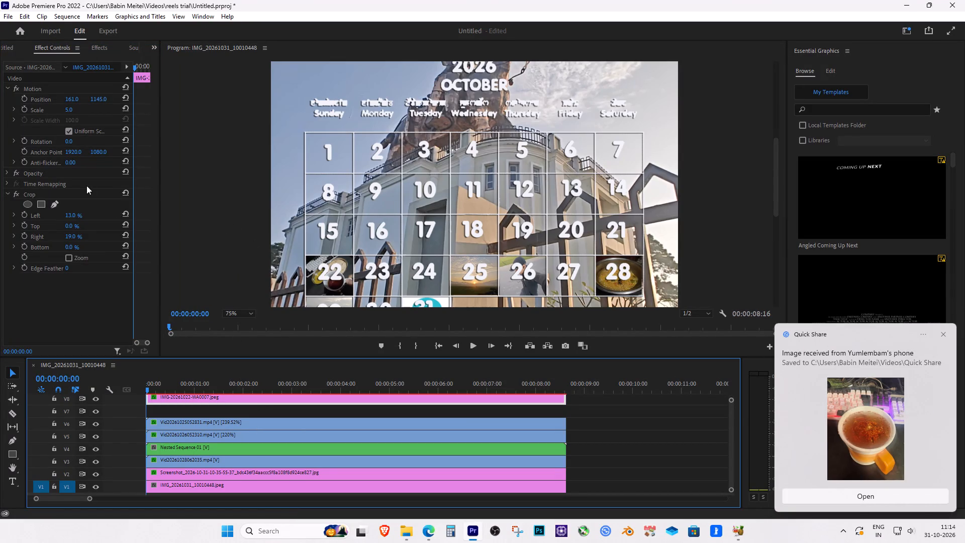
Import the newly received teacup photo and place it at the start of track V7.
left_click(8, 50)
scroll(74, 306, "down", 2)
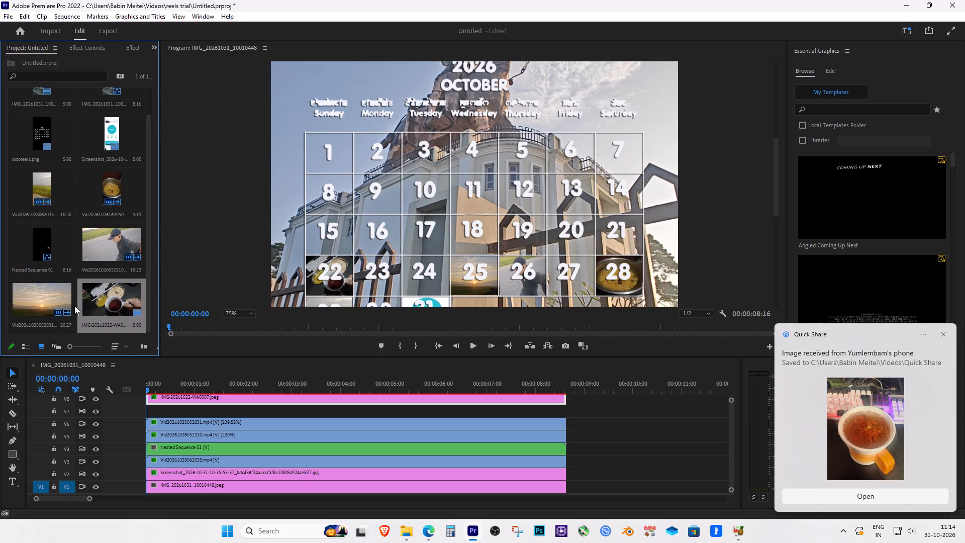
key("ctrl+i")
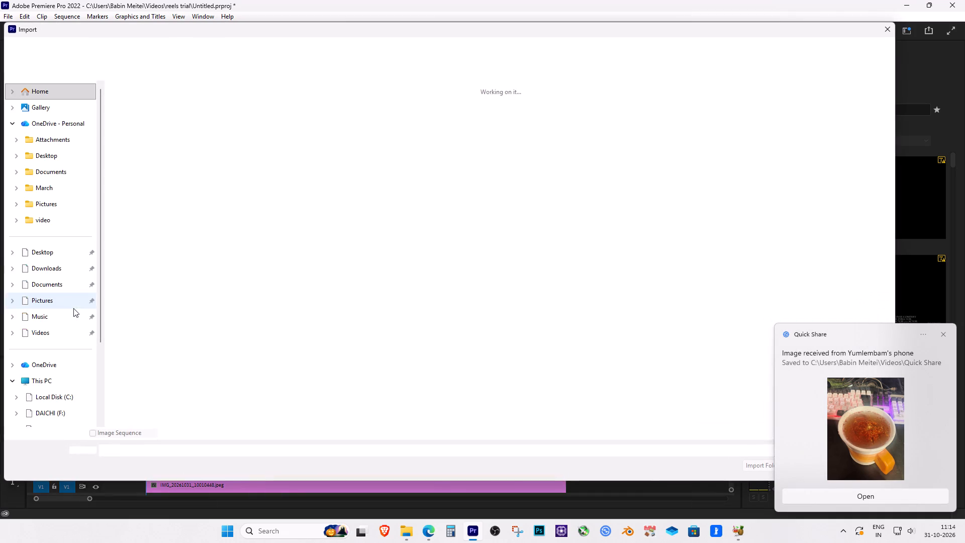
double_click(365, 115)
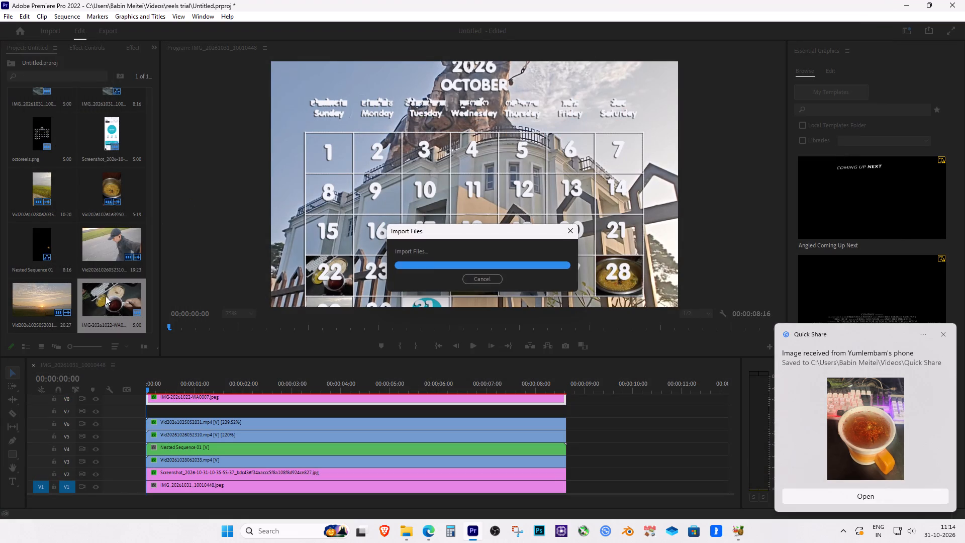
left_click_drag(46, 297, 149, 412)
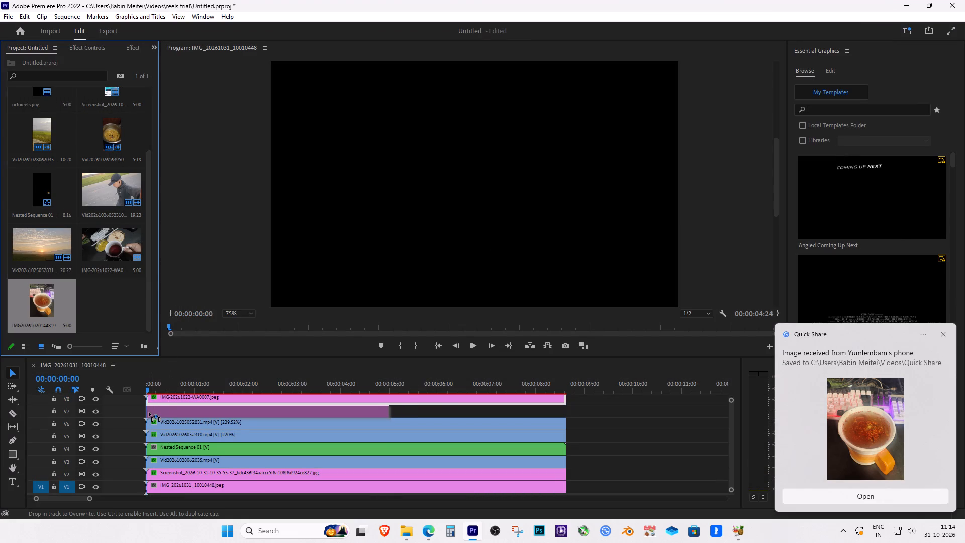
left_click_drag(149, 412, 148, 412)
Extend the teacup photo clip on V7 to the end of the other clips in the sequence.
left_click_drag(386, 412, 560, 409)
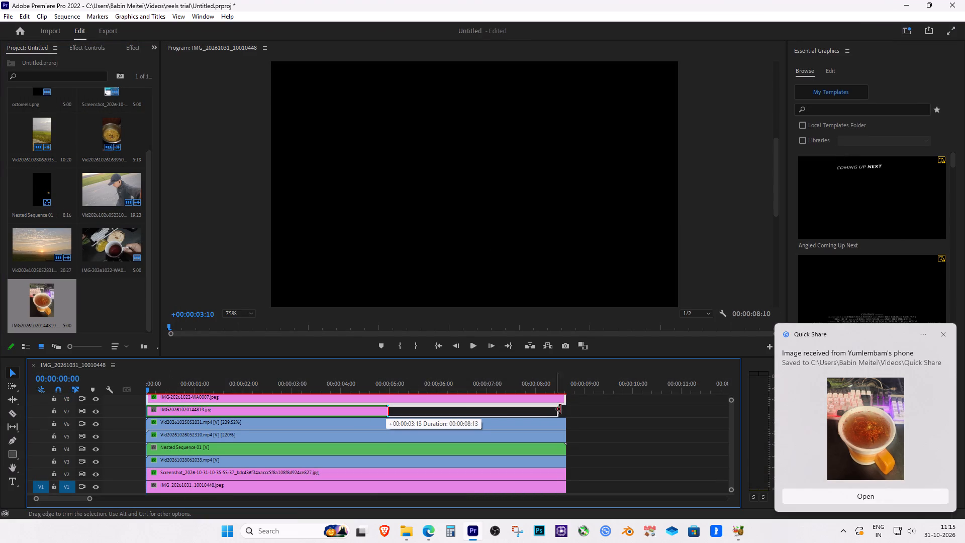
left_click_drag(560, 409, 564, 410)
Apply the Crop effect to the teacup photo clip on V7.
left_click(525, 413)
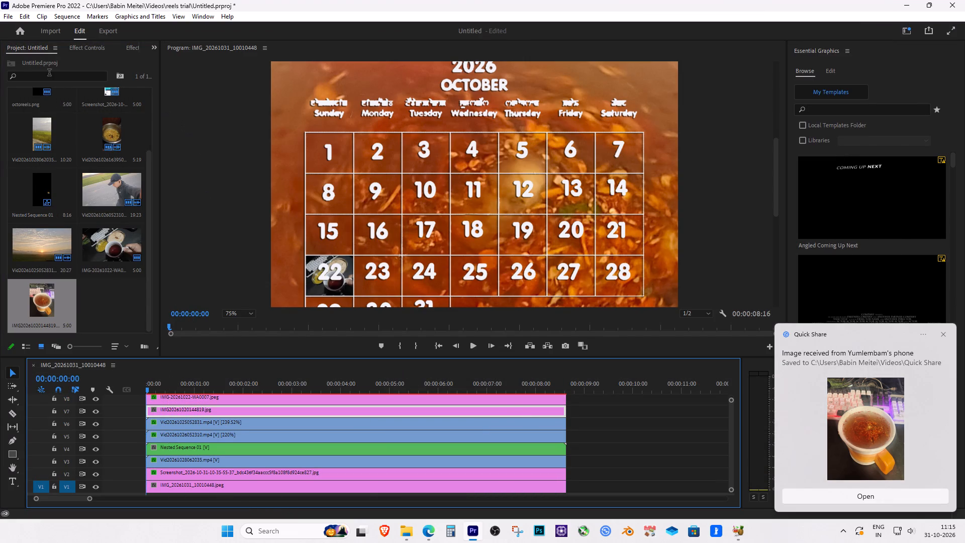
left_click(95, 52)
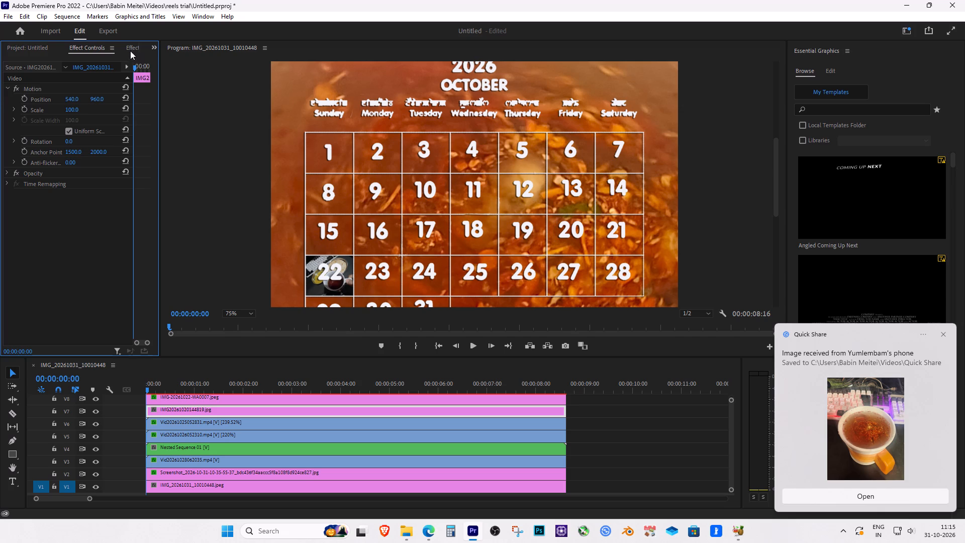
left_click(130, 51)
left_click_drag(63, 134, 318, 408)
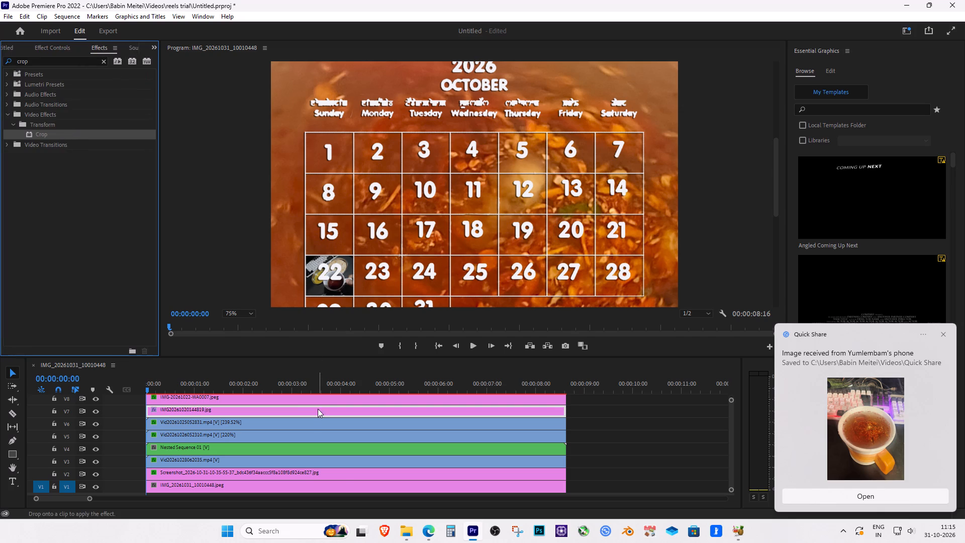
left_click(64, 46)
Reduce the teacup photo's scale to 2.
left_click(75, 108)
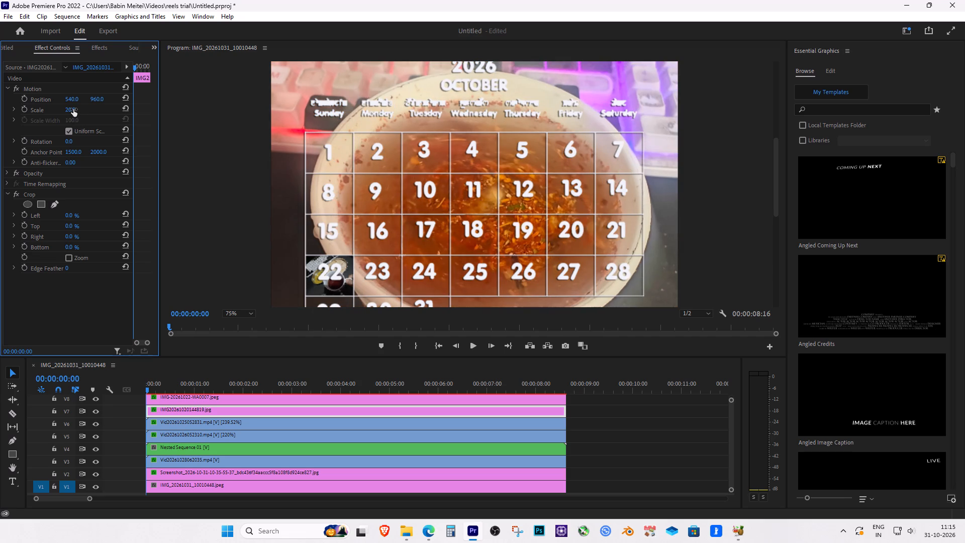
left_click_drag(73, 109, 61, 109)
left_click(99, 109)
left_click_drag(77, 110, 26, 111)
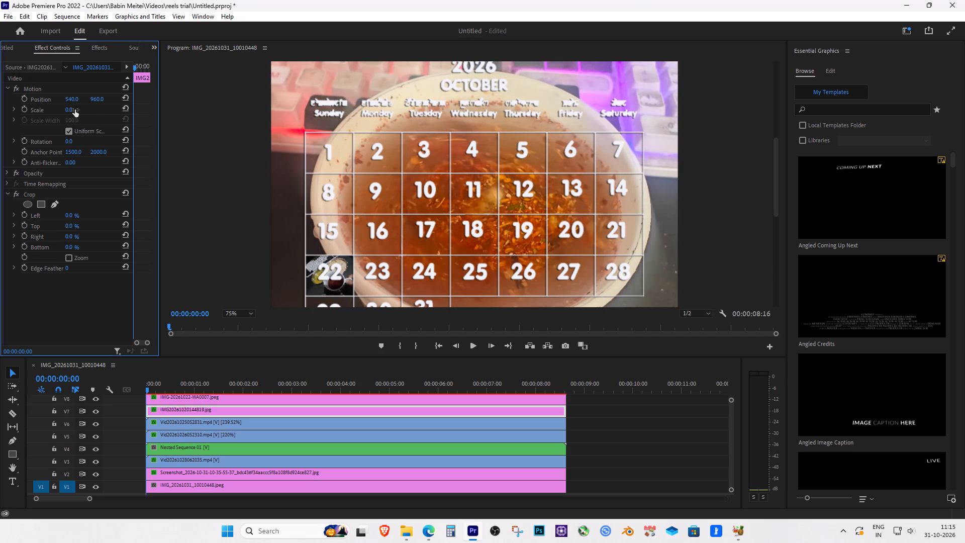
left_click(73, 110)
left_click(96, 110)
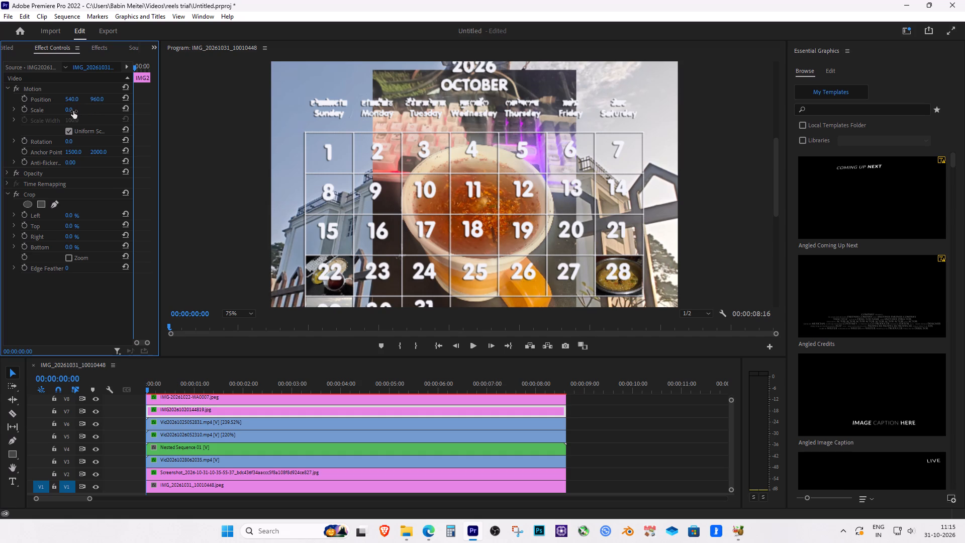
left_click(73, 111)
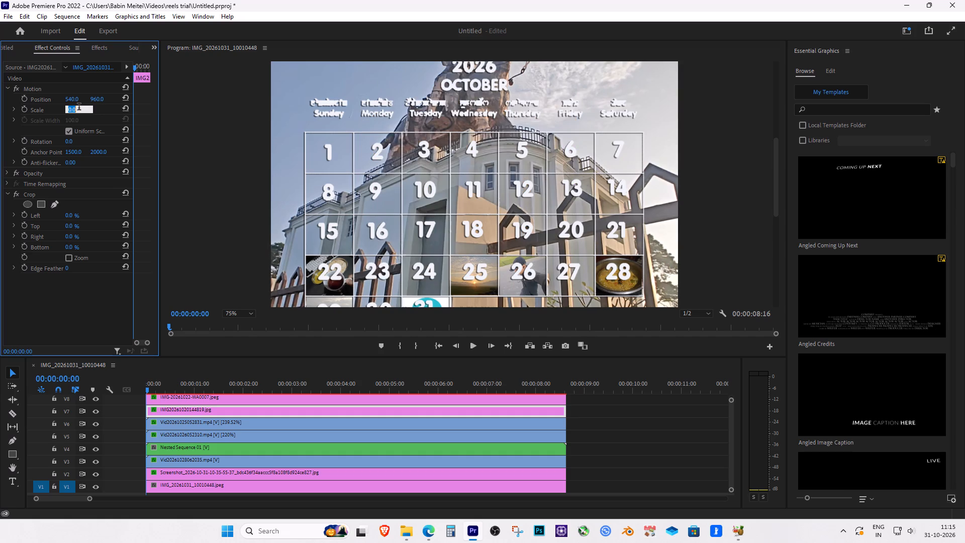
type("10")
key("Return")
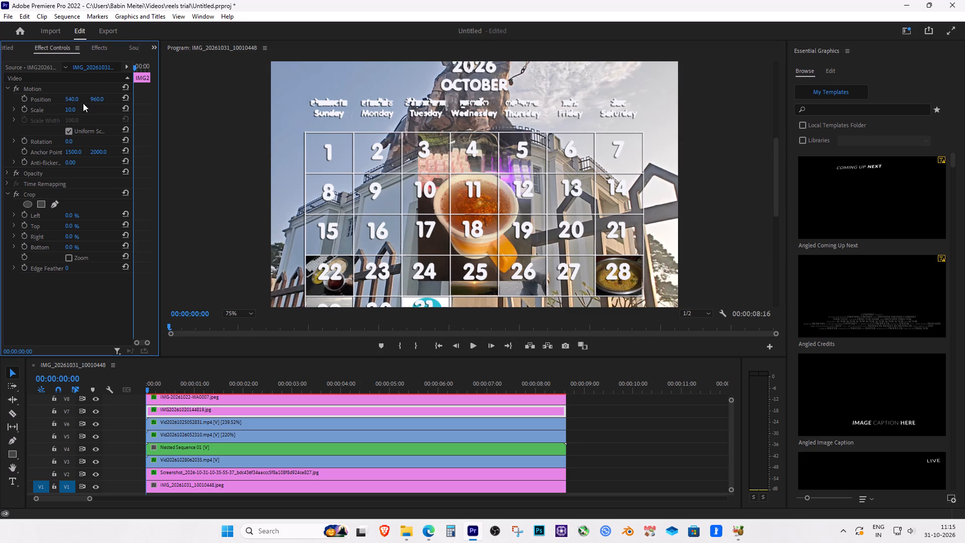
left_click(71, 108)
key("5")
key("Return")
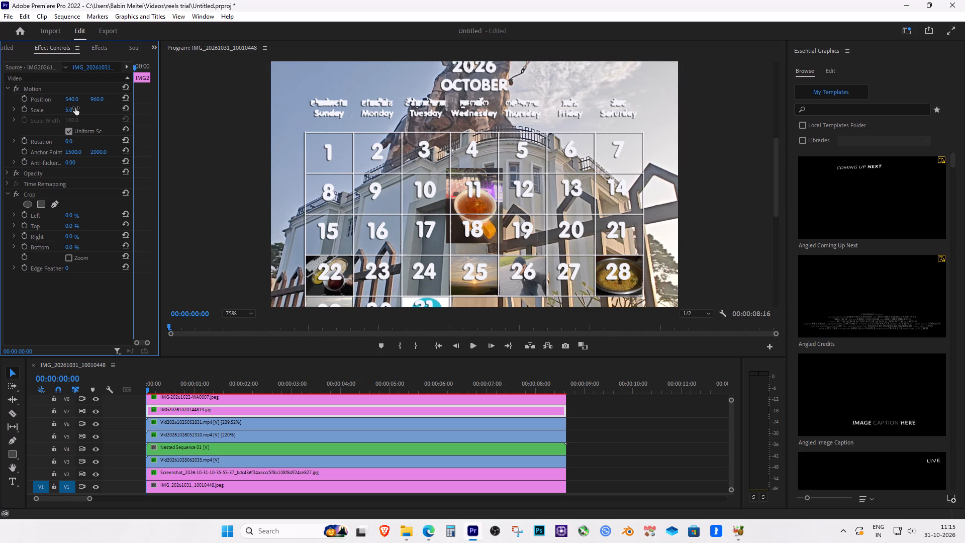
left_click(72, 112)
key("2")
key("Return")
Set the program monitor's playback resolution to 1/4.
left_click(707, 312)
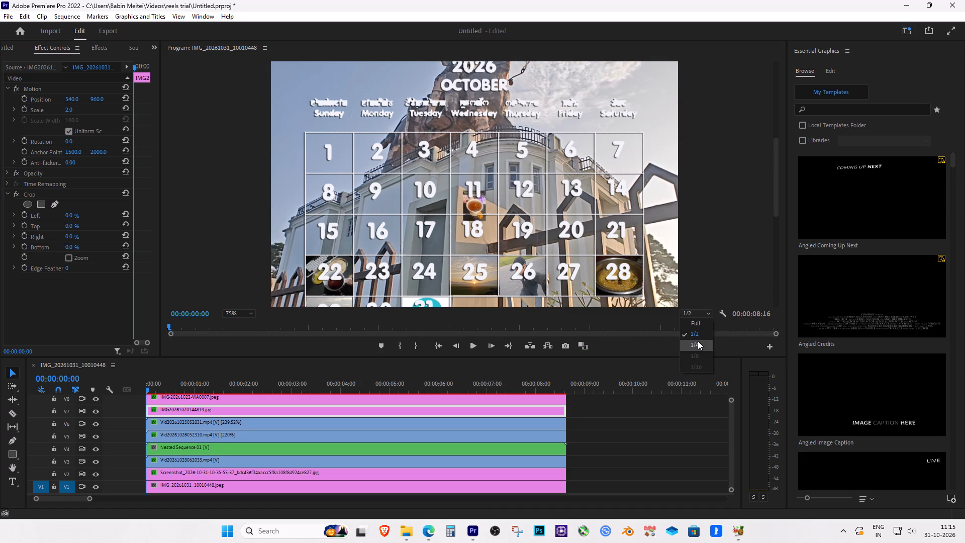
left_click(698, 341)
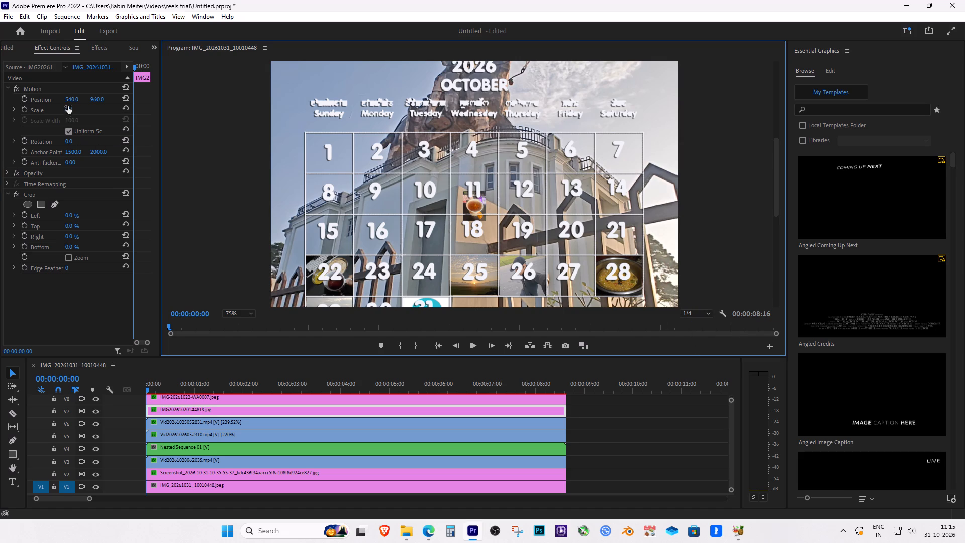
Move the teacup photo onto the calendar's date 20 cell at position 798, 1037.
left_click_drag(70, 99, 138, 94)
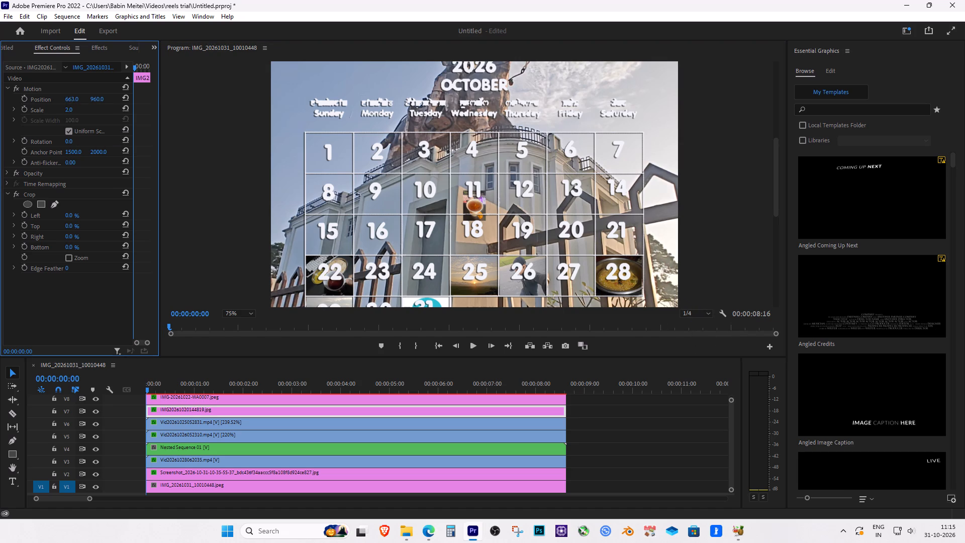
left_click_drag(138, 94, 124, 94)
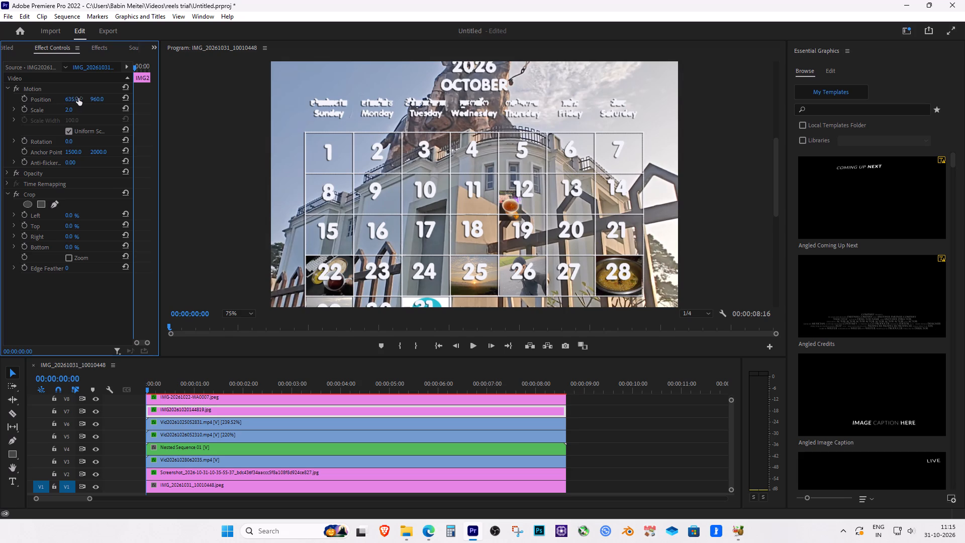
left_click_drag(71, 98, 93, 101)
left_click_drag(93, 101, 161, 108)
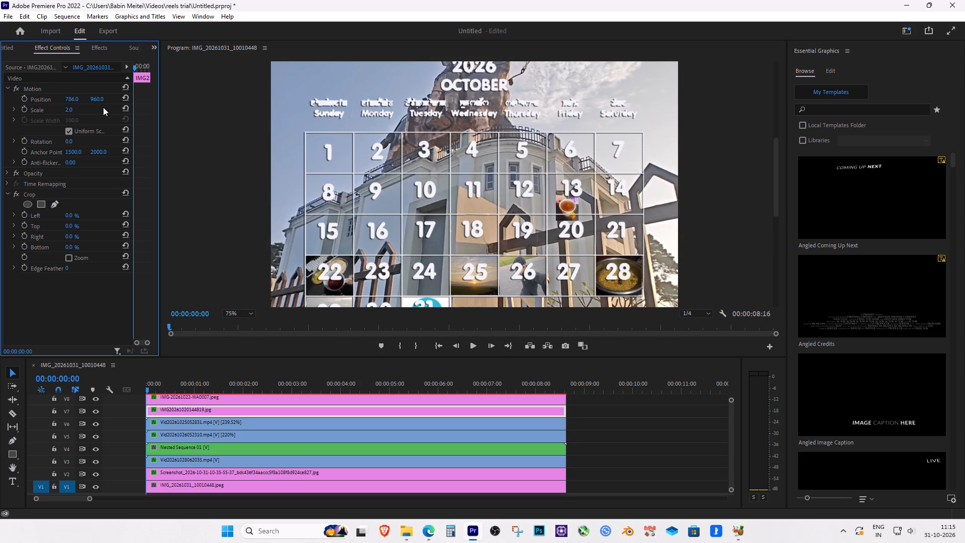
left_click_drag(98, 98, 119, 55)
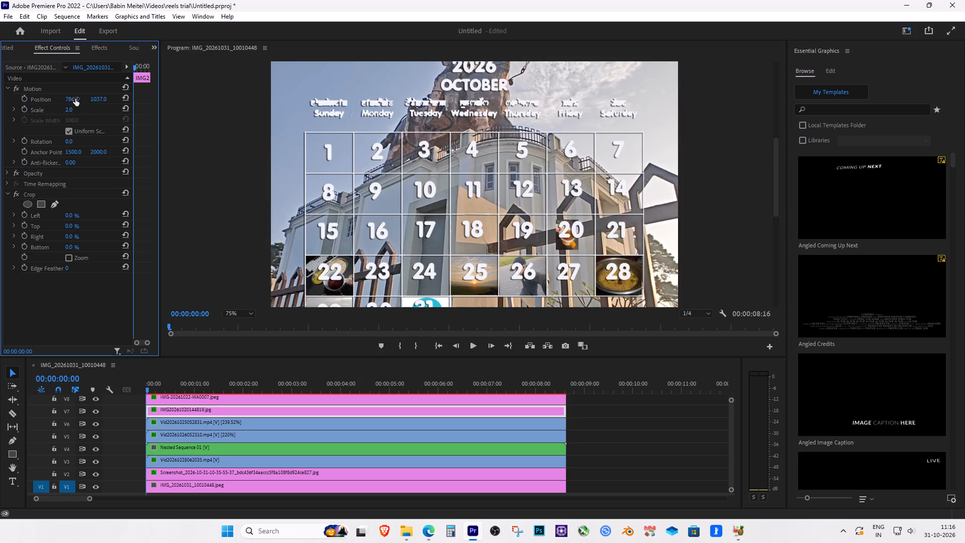
left_click(75, 99)
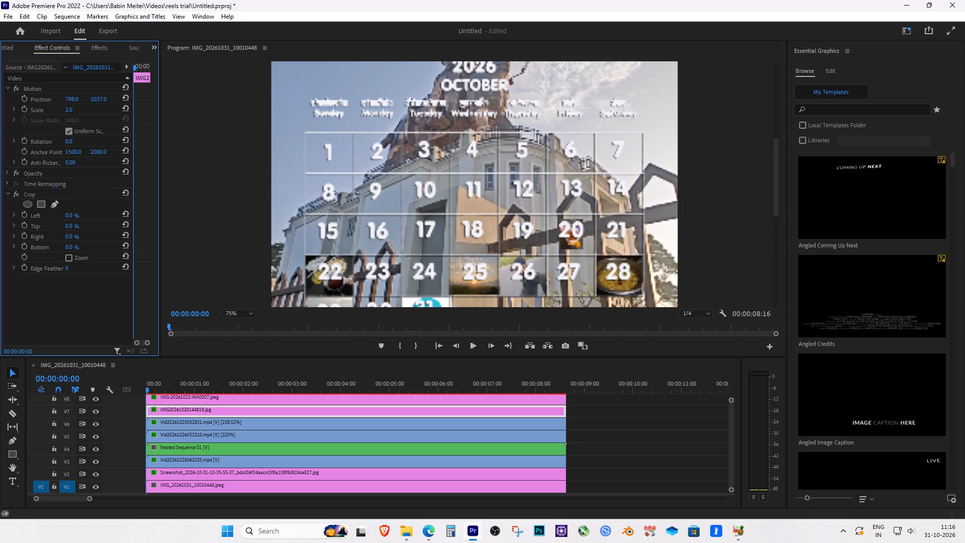
Set the teacup photo's scale to 3 to enlarge it within the date 20 cell.
left_click_drag(70, 110, 83, 112)
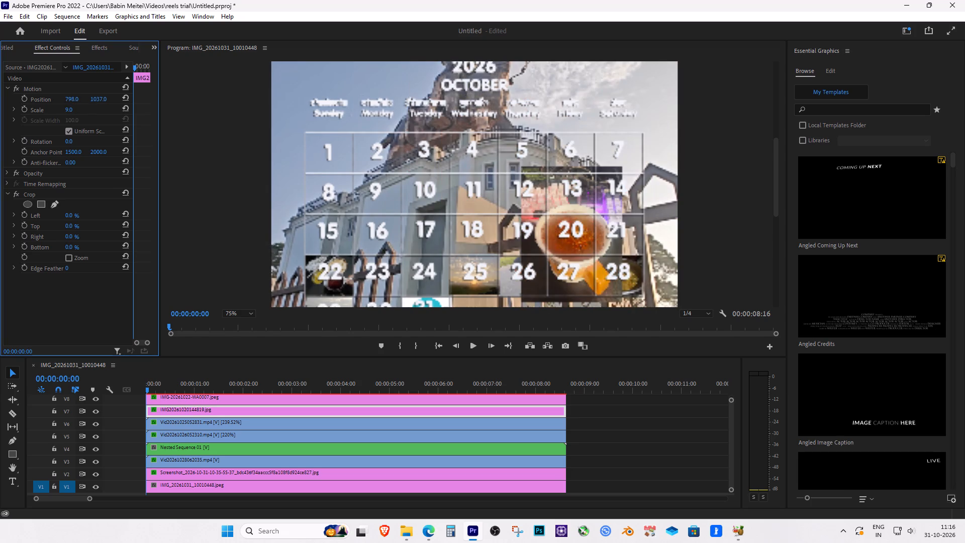
left_click_drag(83, 112, 77, 110)
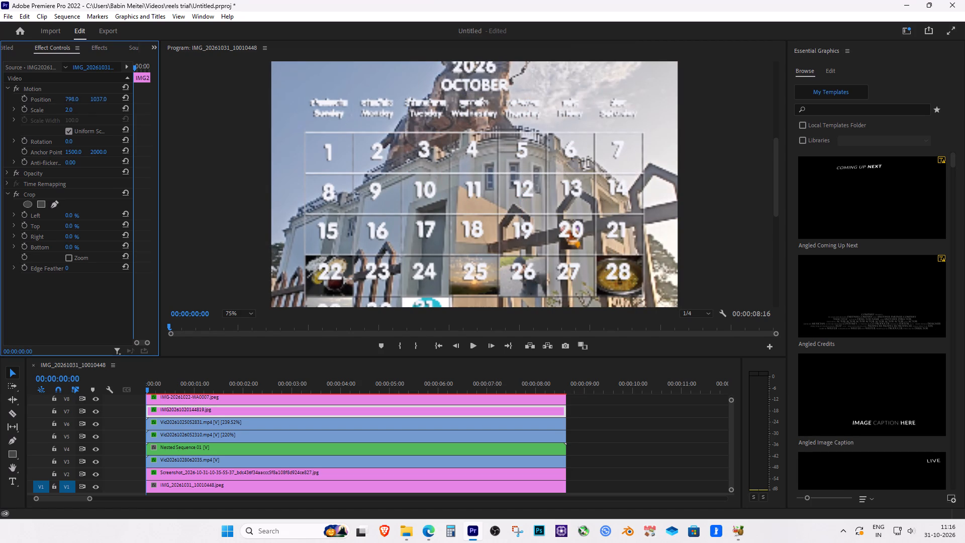
left_click_drag(77, 110, 77, 110)
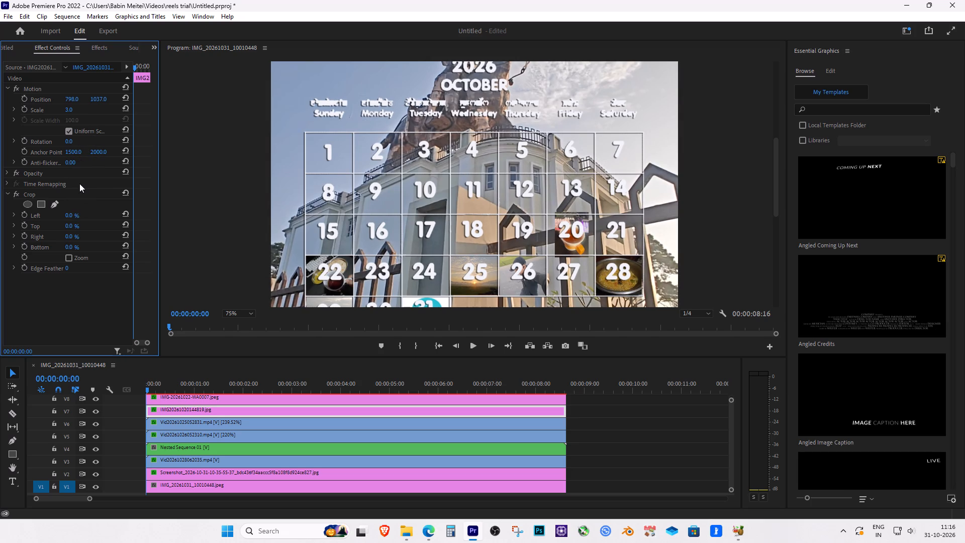
Turn off uniform scaling for the teacup photo and set its scale width to 4.
left_click(67, 130)
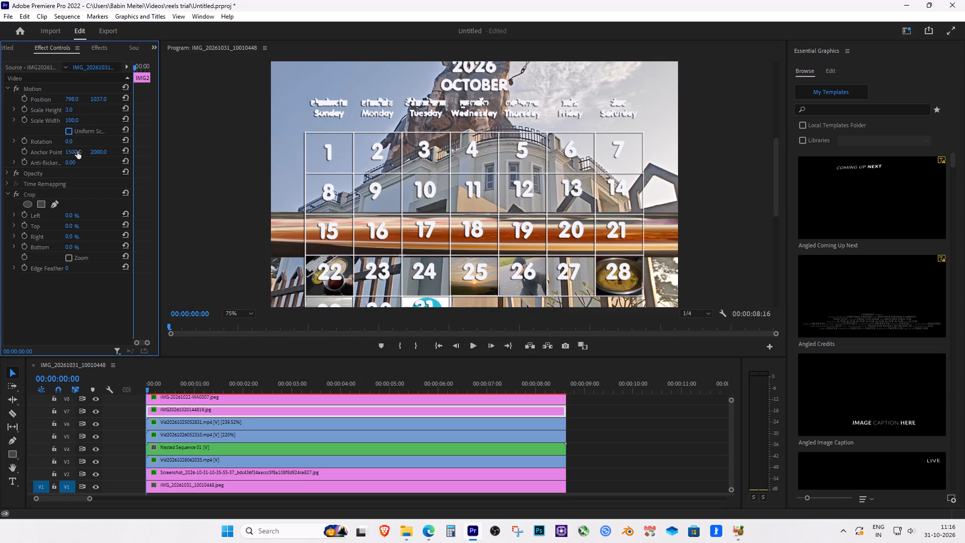
left_click_drag(73, 121, 53, 118)
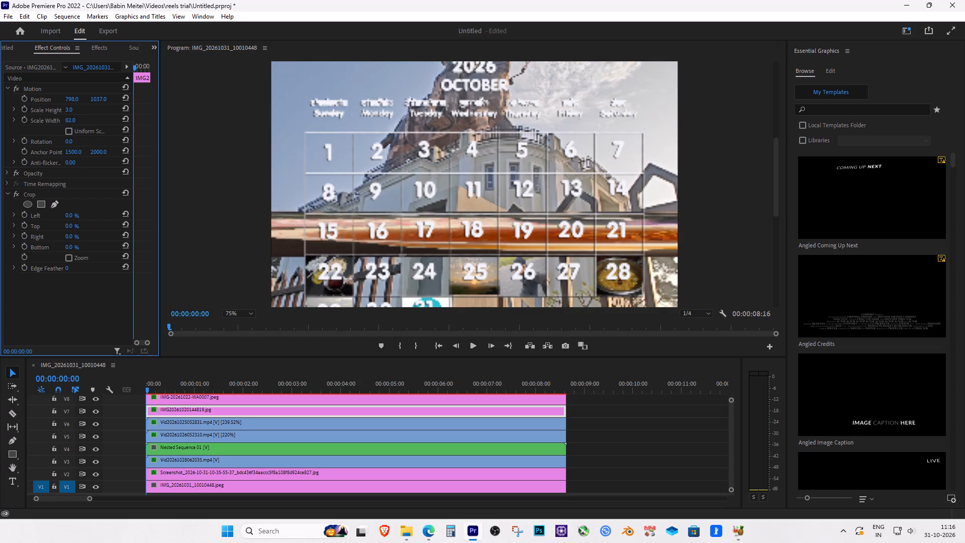
left_click_drag(53, 118, 17, 120)
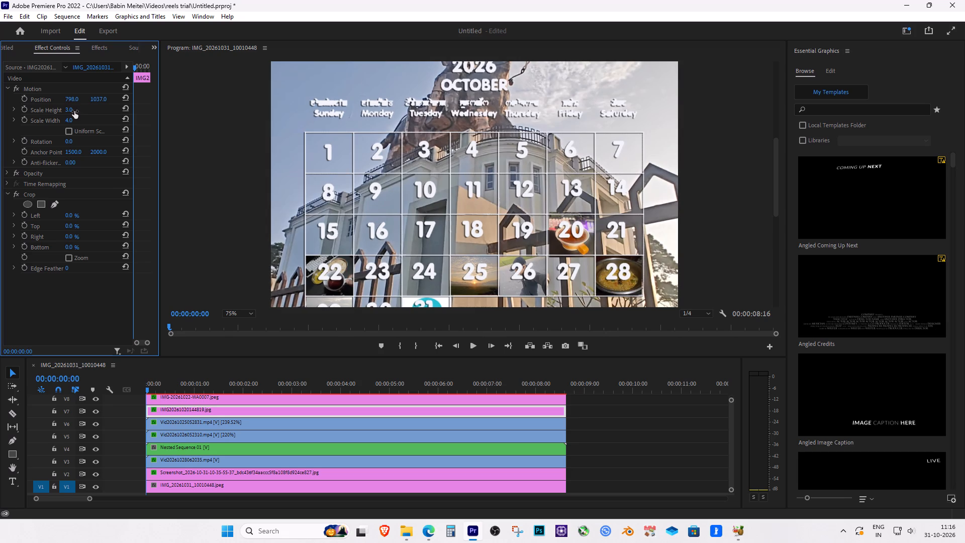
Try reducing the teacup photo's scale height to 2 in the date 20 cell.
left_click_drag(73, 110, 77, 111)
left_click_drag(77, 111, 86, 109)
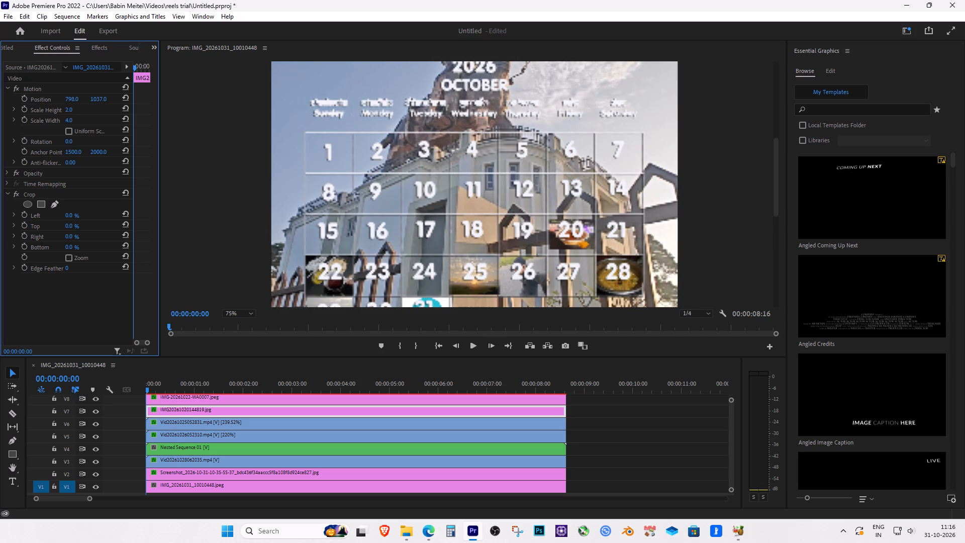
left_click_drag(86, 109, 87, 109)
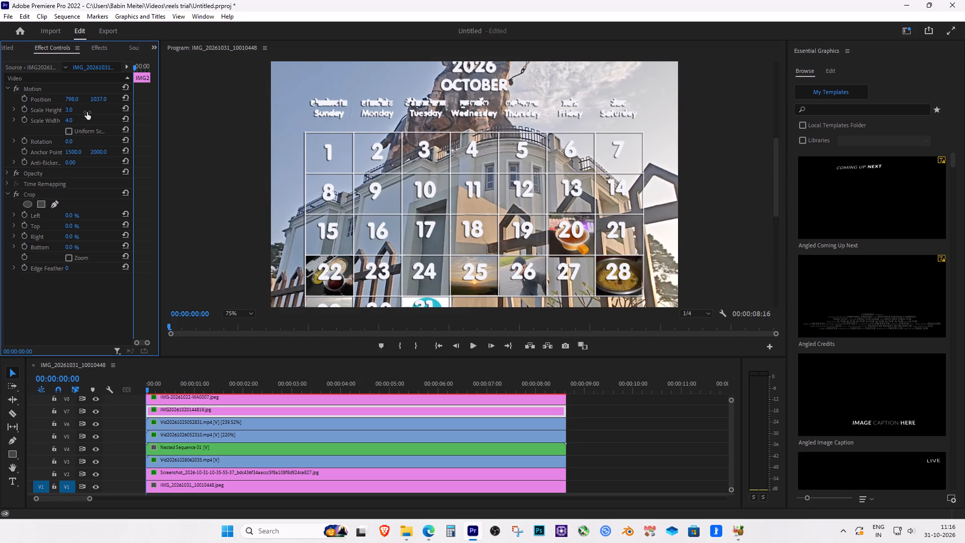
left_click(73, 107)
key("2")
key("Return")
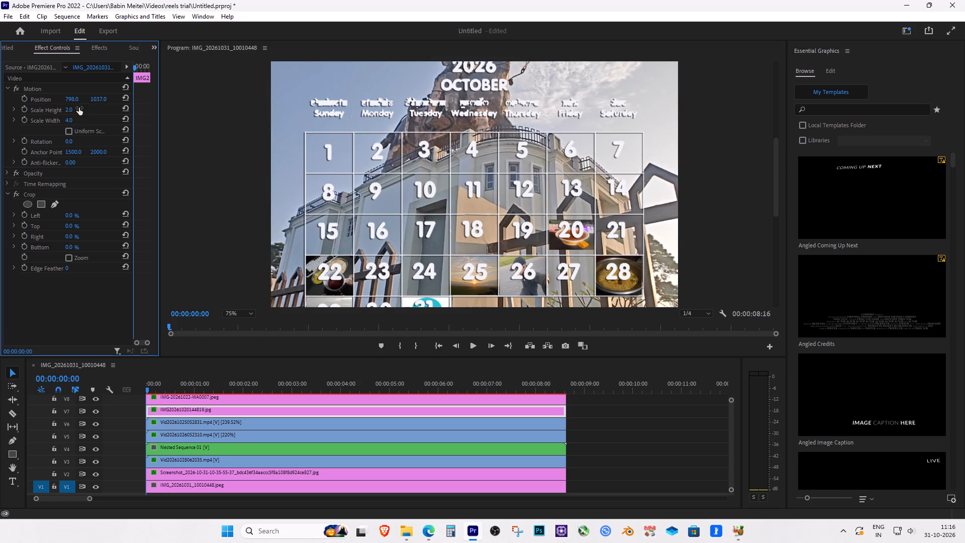
Fine-tune the teacup photo's scale height through 2.5 and 2.6 to 2.7 to fit the date 20 cell.
left_click(71, 109)
key("Right")
key("BackSpace")
key("5")
key("Return")
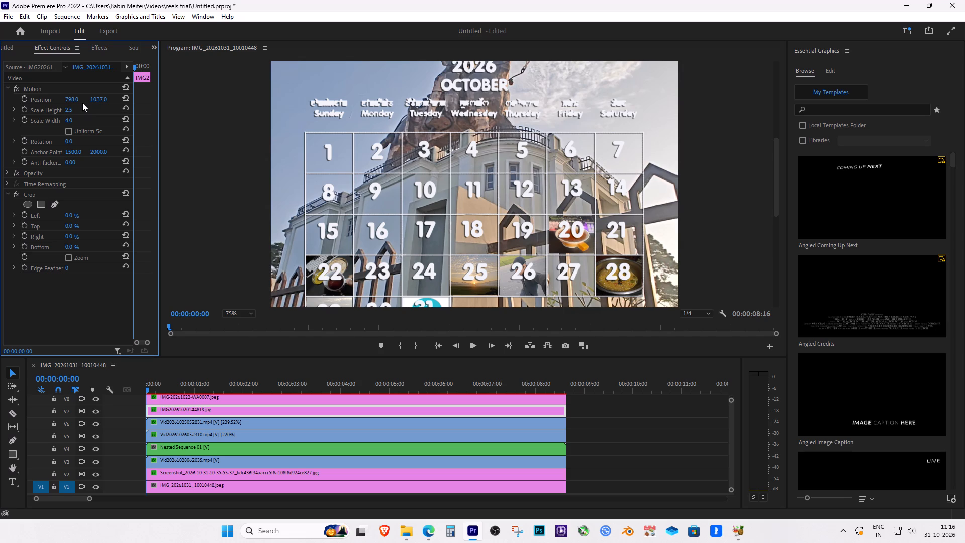
left_click(75, 108)
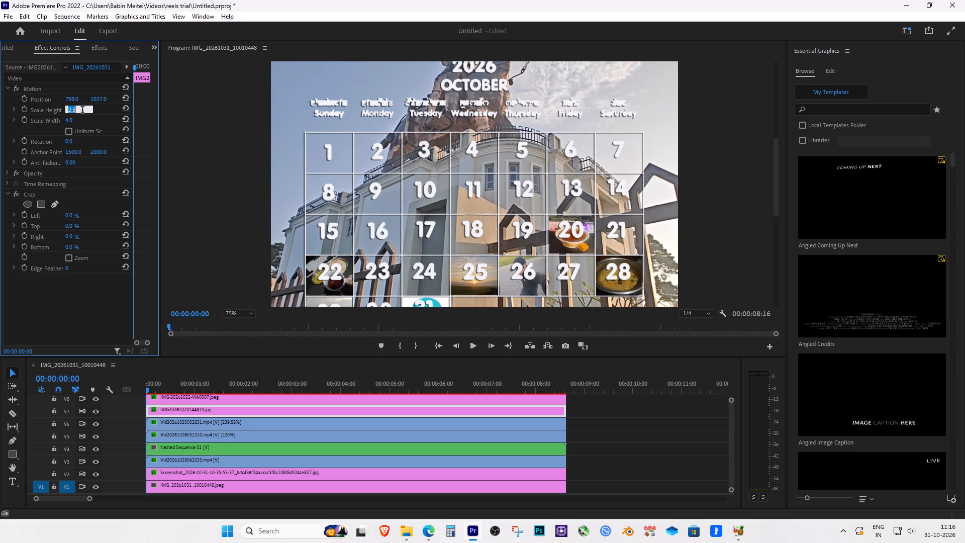
left_click(82, 111)
key("BackSpace")
key("6")
key("Return")
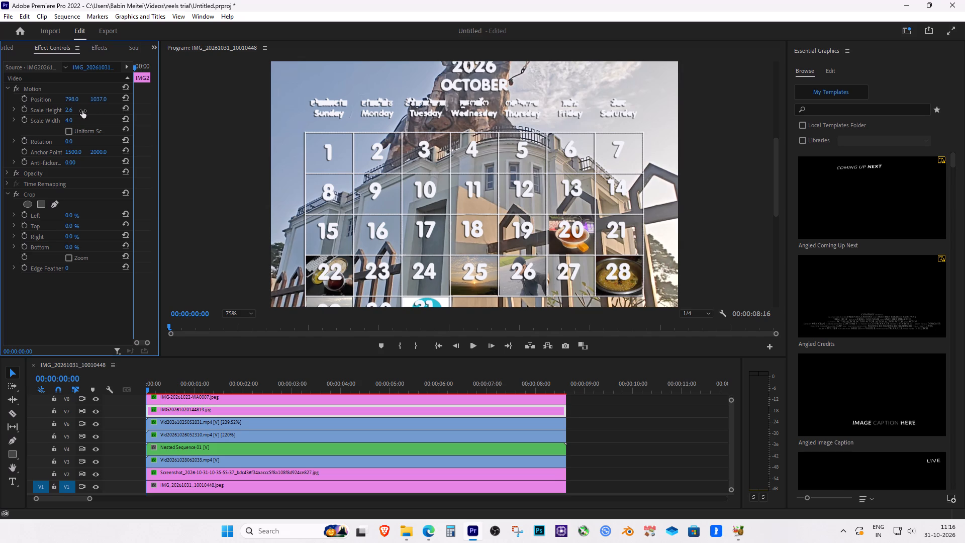
left_click(80, 111)
left_click(76, 107)
key("BackSpace")
key("7")
key("Return")
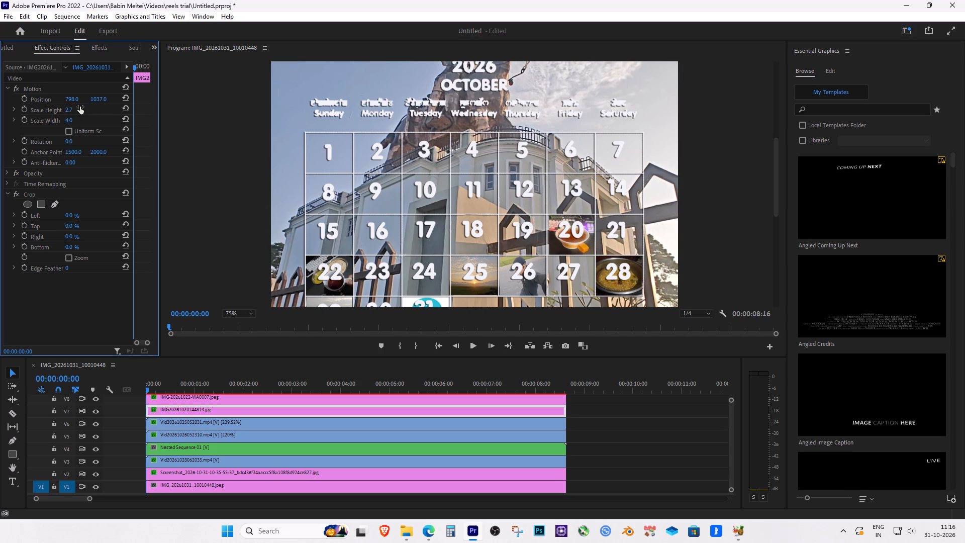
Set the teacup photo's horizontal position to 799.
left_click(75, 98)
Set the teacup photo's scale width to 4.2.
left_click(71, 119)
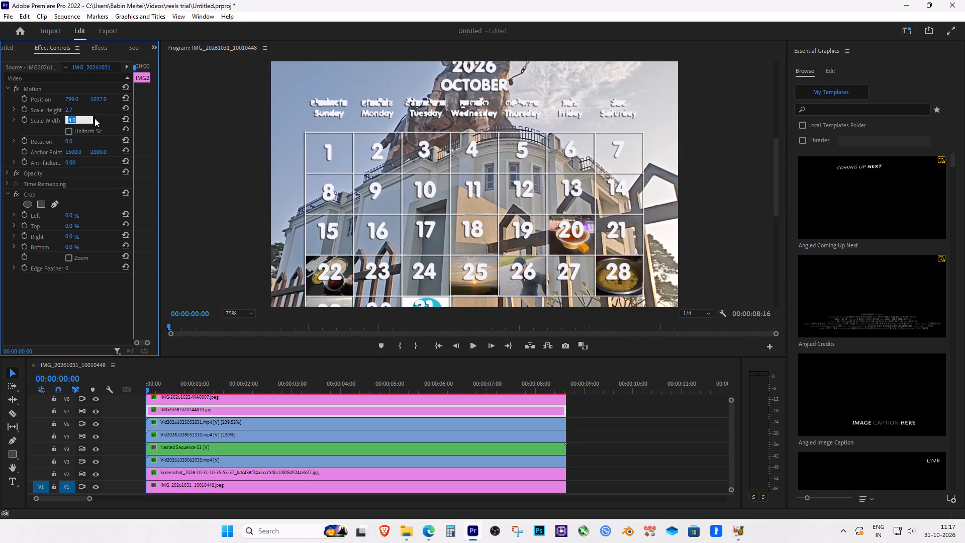
left_click(95, 118)
left_click(73, 119)
left_click(83, 119)
key("BackSpace")
key("2")
key("Return")
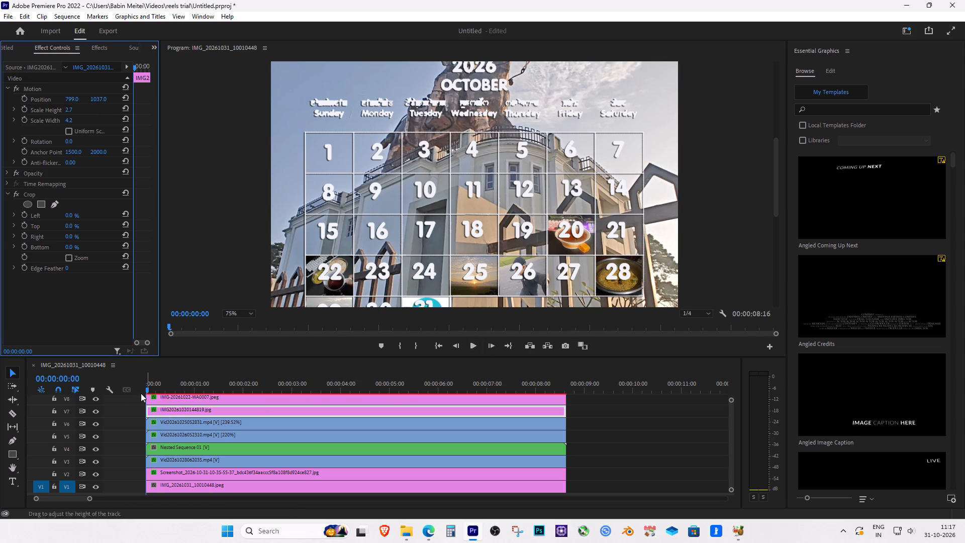
key("space")
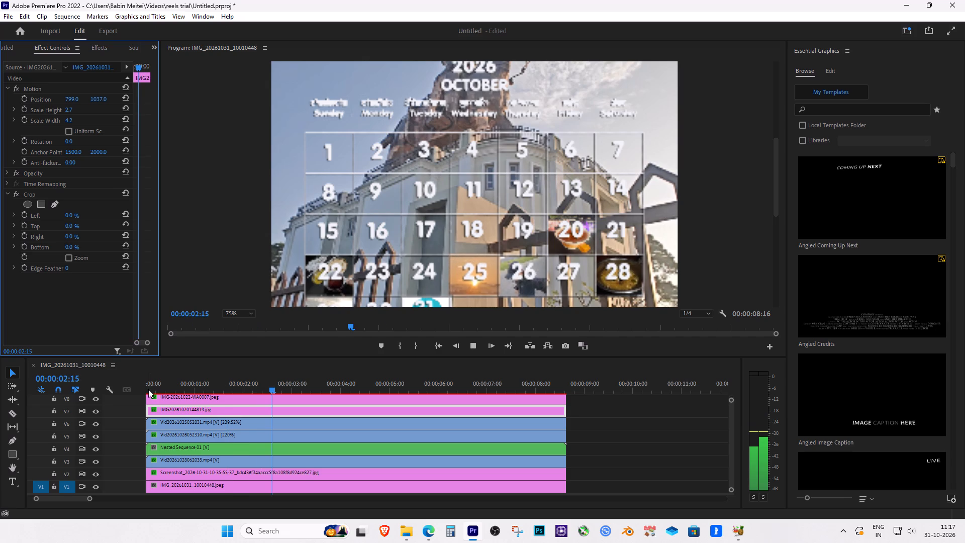
key("space")
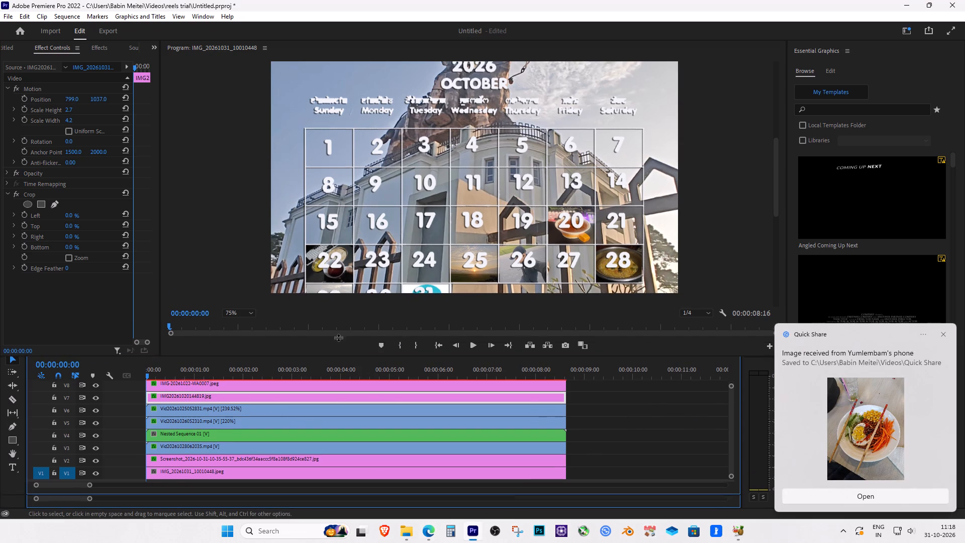
left_click_drag(338, 337, 355, 262)
left_click_drag(235, 381, 243, 341)
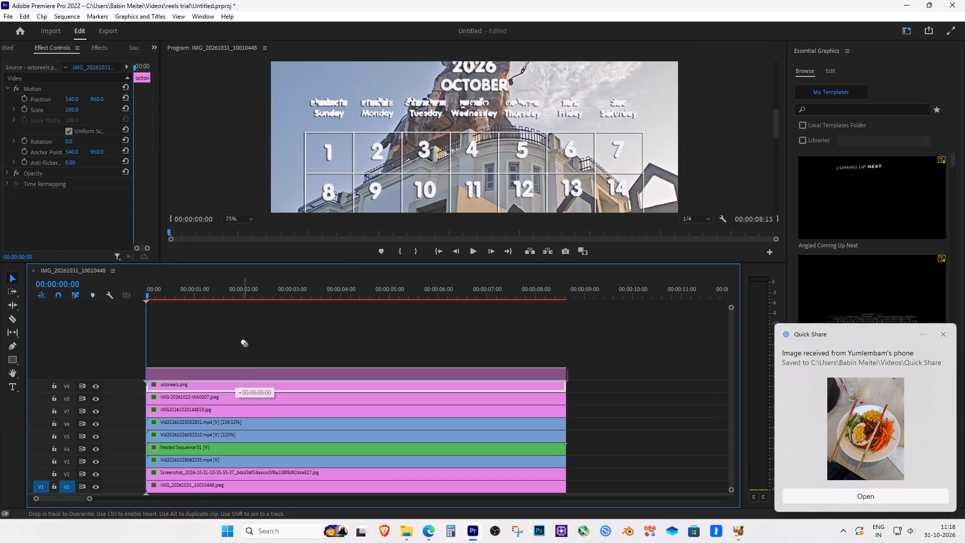
left_click_drag(233, 370, 239, 348)
left_click_drag(236, 359, 240, 340)
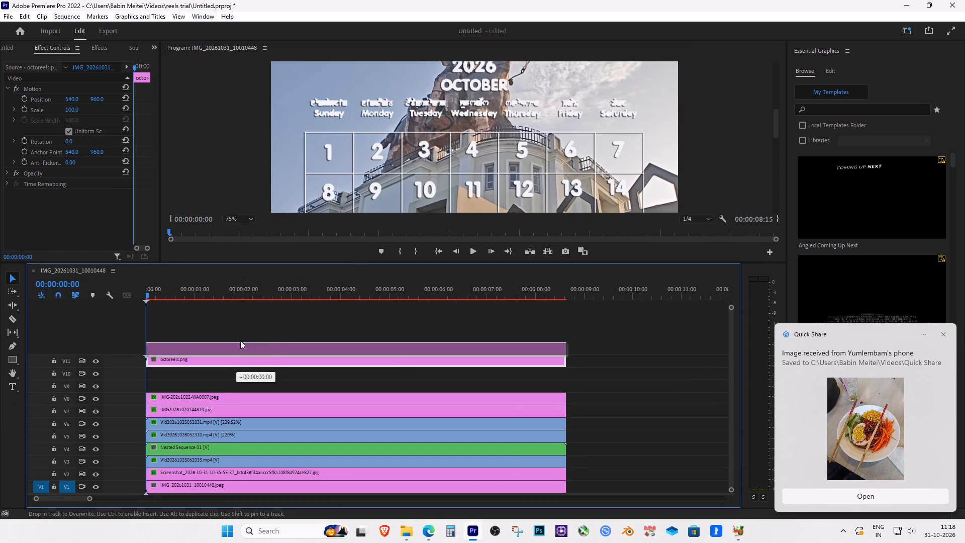
left_click_drag(241, 345, 244, 322)
left_click_drag(242, 333, 244, 316)
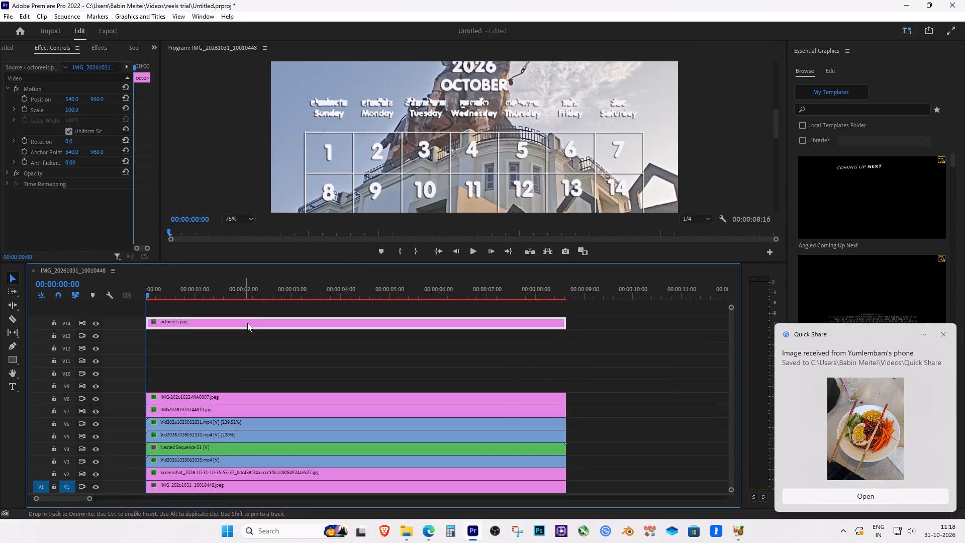
left_click_drag(248, 323, 249, 311)
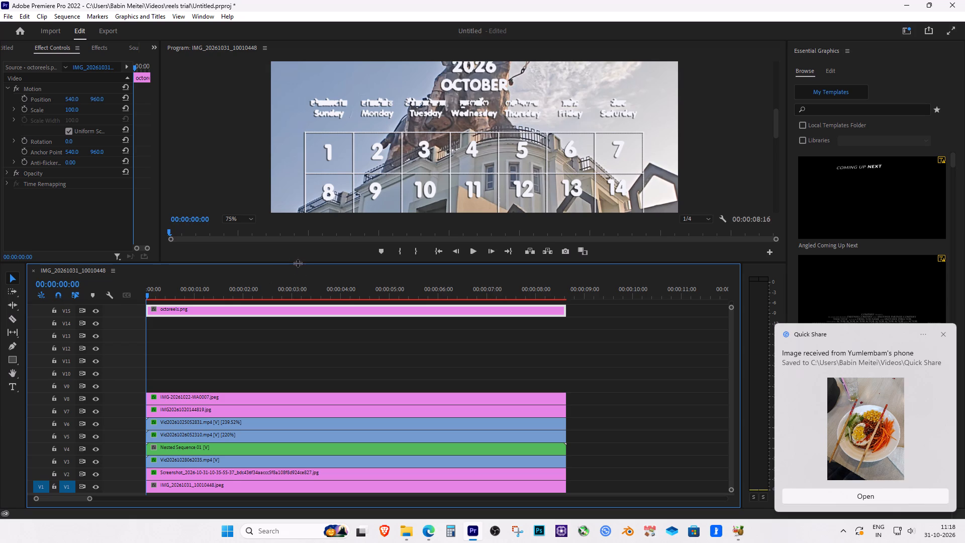
Import the noodle bowl photo IMG20261018162253.jpg from the Quick Share folder into the project.
left_click_drag(298, 263, 306, 341)
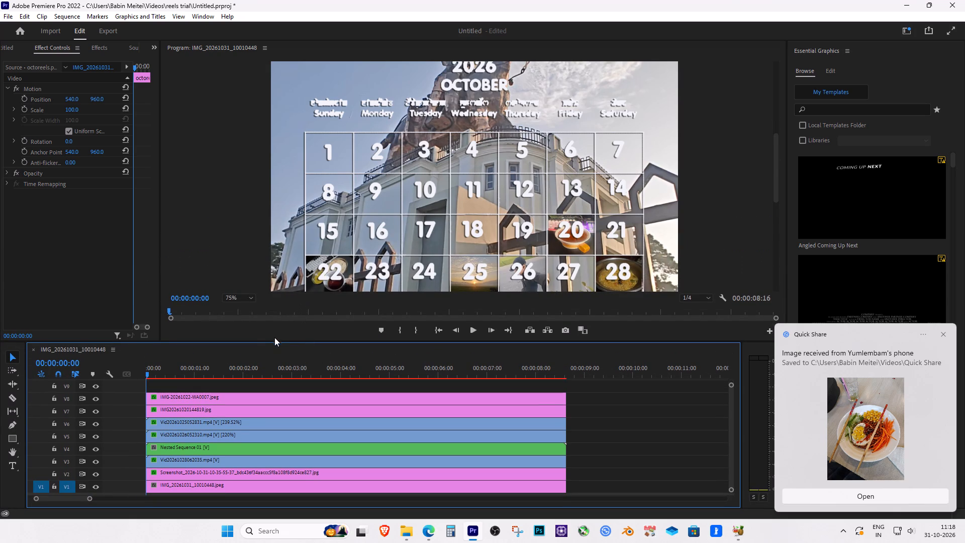
left_click_drag(277, 341, 284, 316)
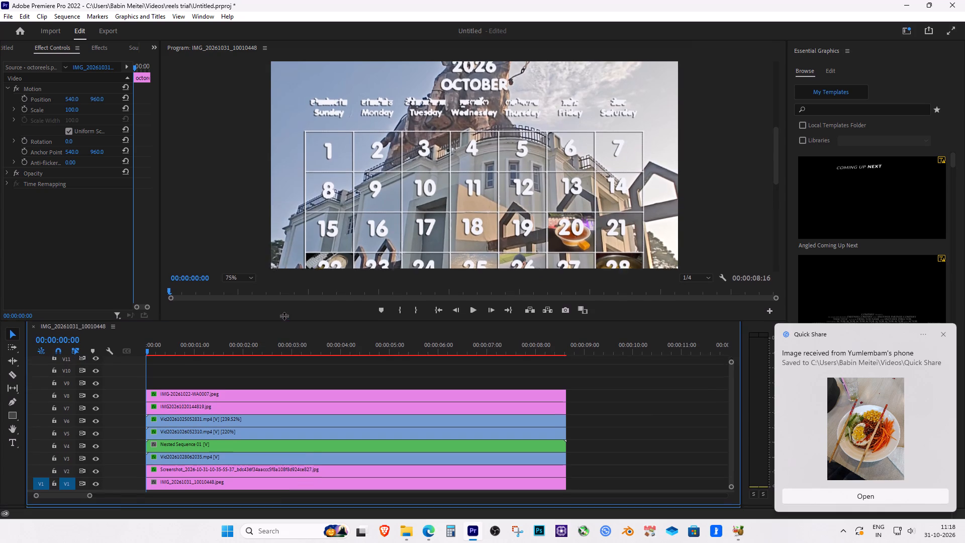
left_click_drag(284, 316, 290, 306)
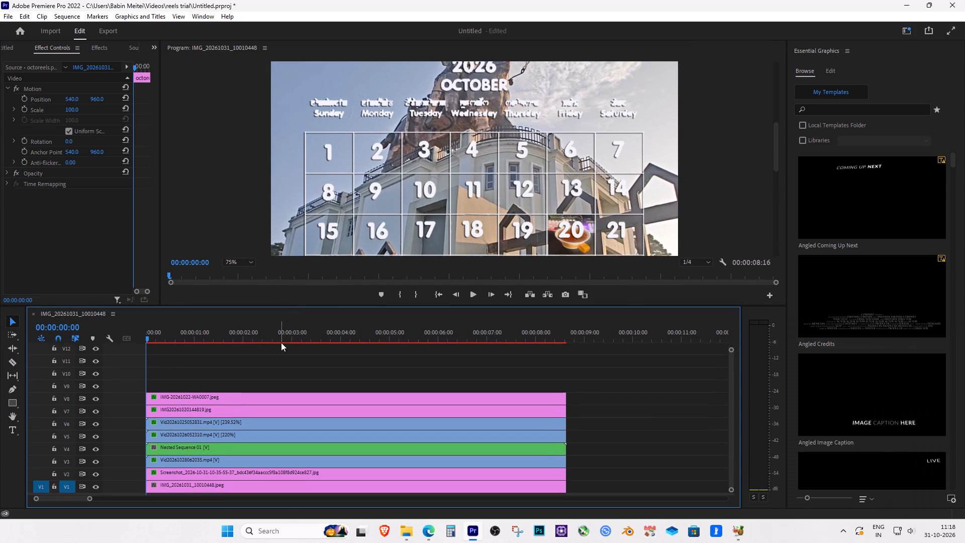
left_click(13, 51)
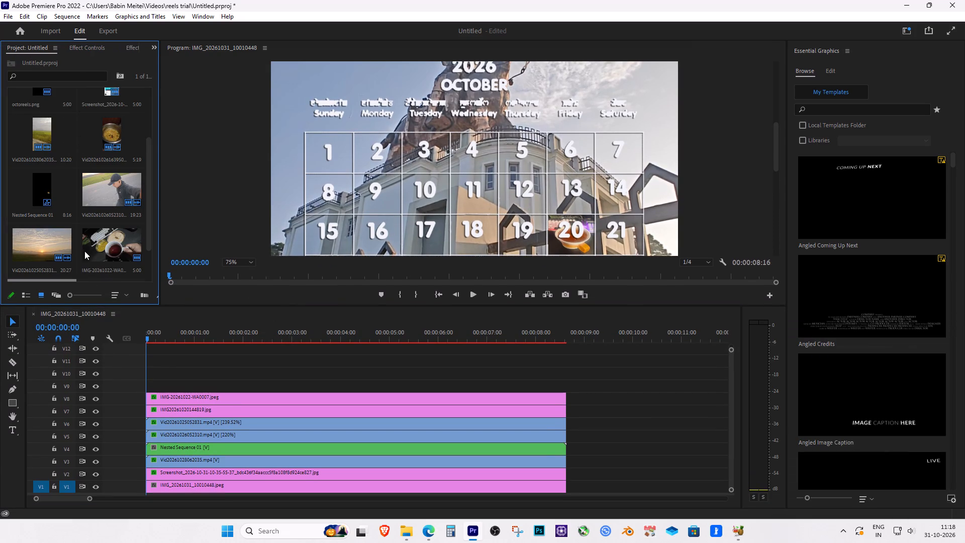
key("ctrl+i")
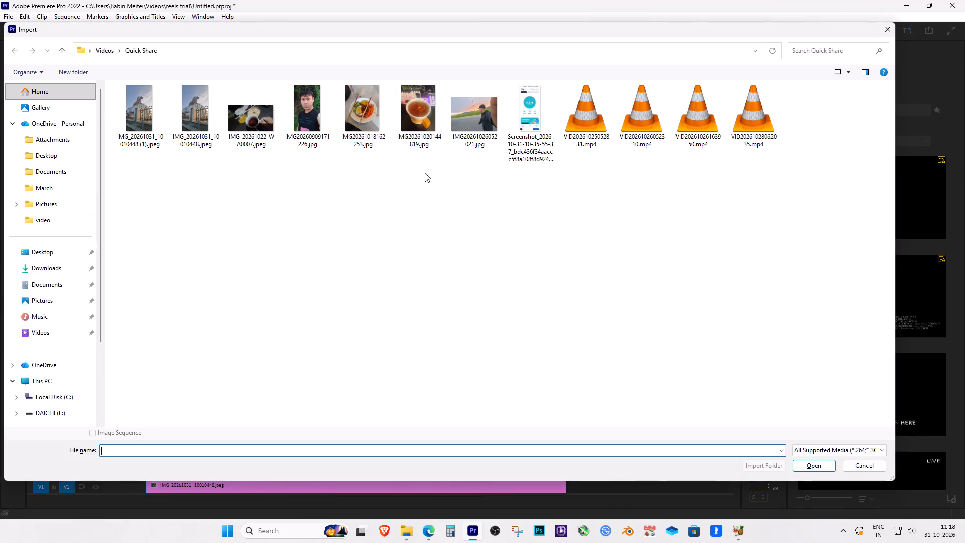
double_click(371, 131)
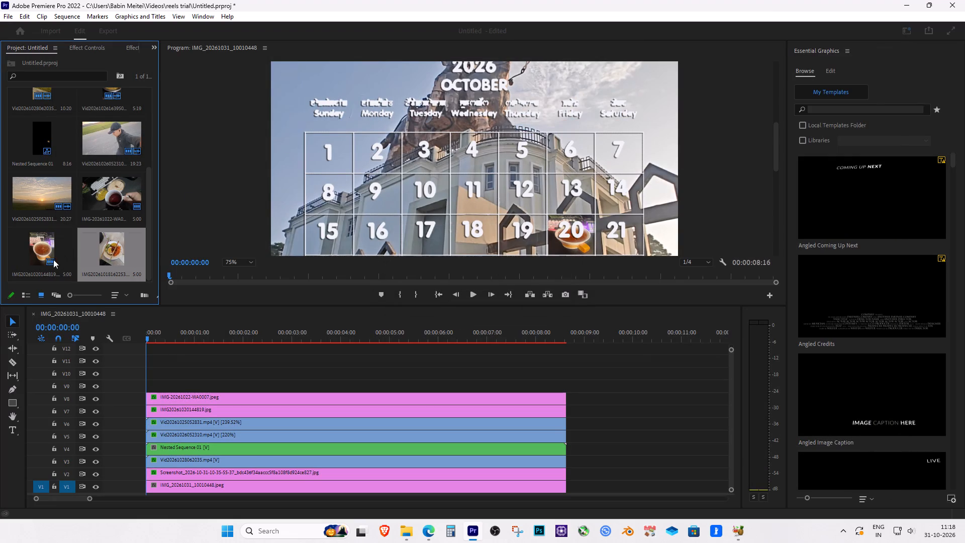
Place the noodle bowl photo at the start of track V9 and extend it to the end of the sequence's other clips.
left_click_drag(112, 256, 141, 385)
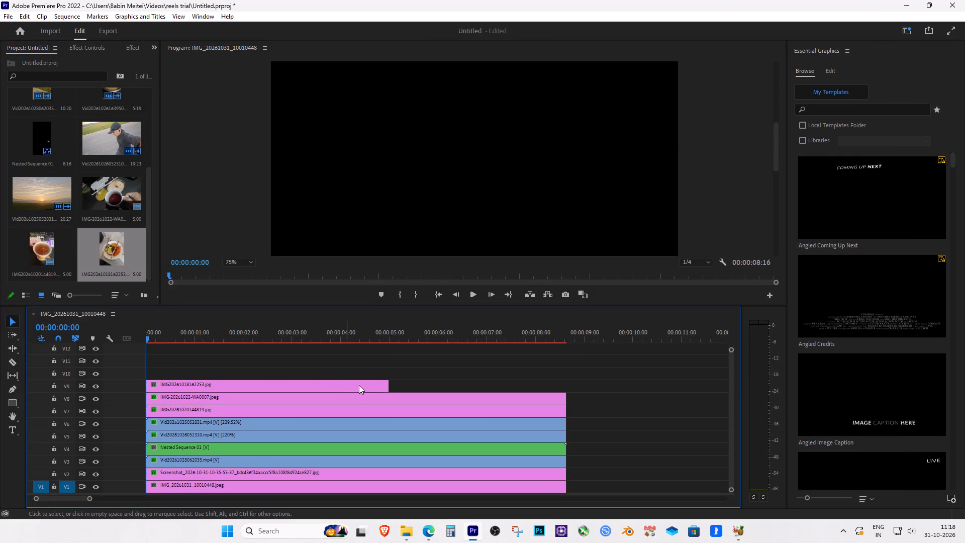
left_click_drag(389, 385, 565, 389)
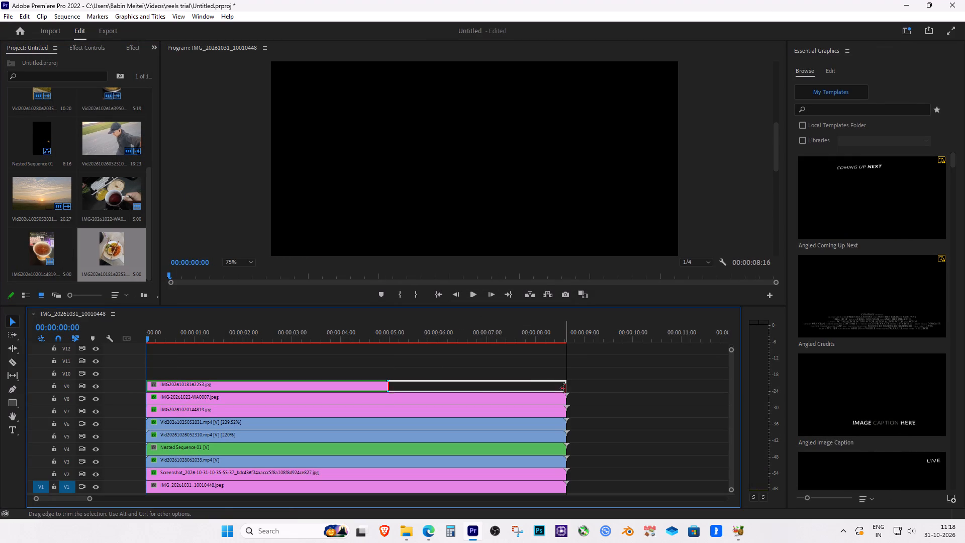
Apply the Crop effect to the noodle bowl photo on track V9.
left_click(220, 383)
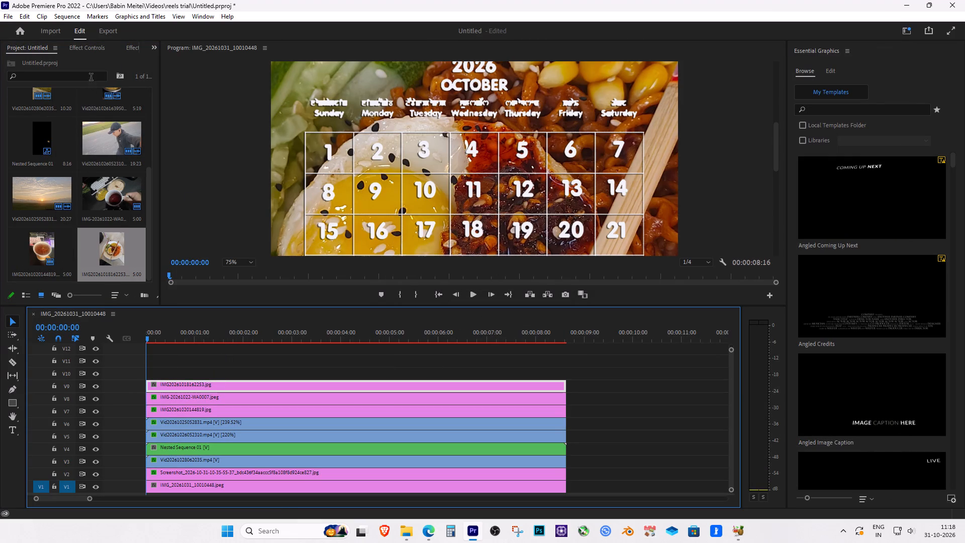
left_click(100, 44)
left_click(138, 46)
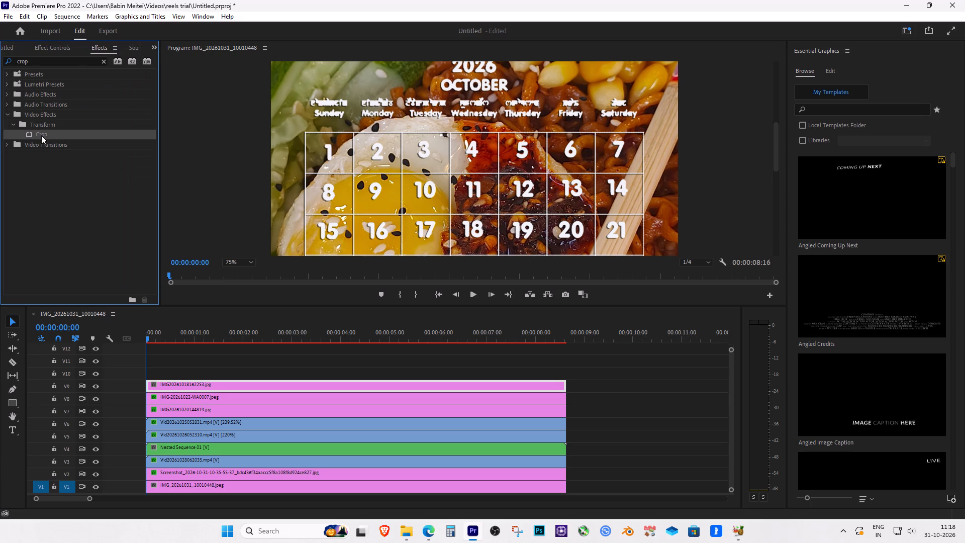
left_click_drag(42, 135, 199, 385)
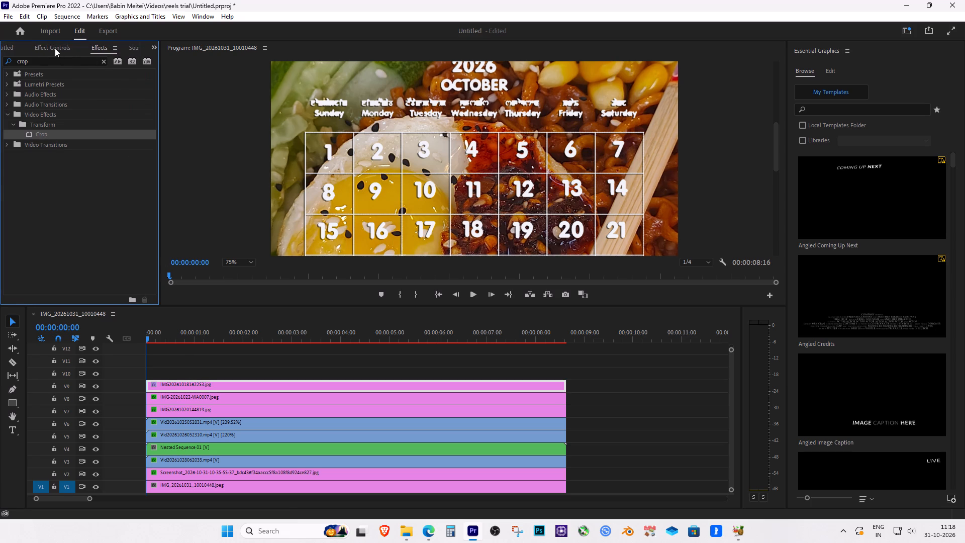
Scale the noodle bowl photo down to 4.0 so it is about the size of a calendar cell.
left_click(55, 48)
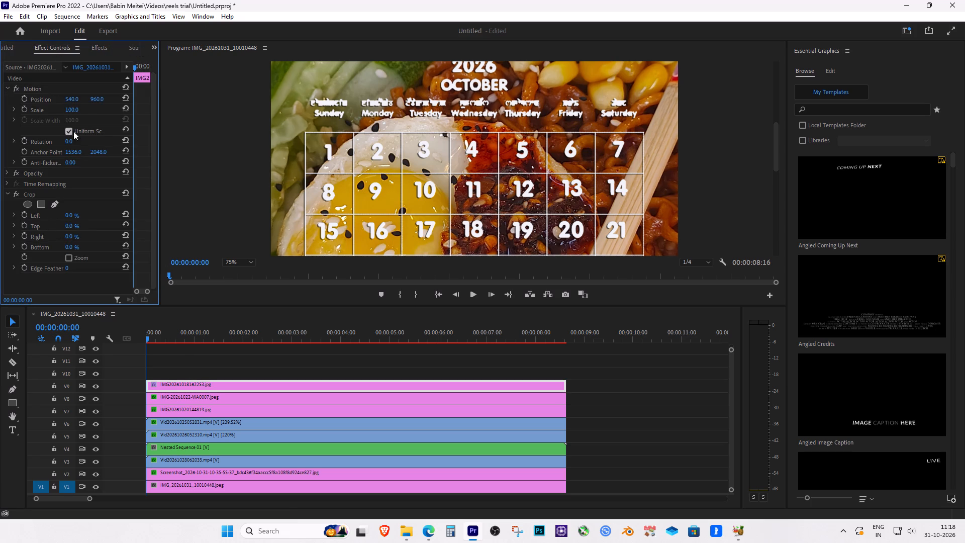
left_click_drag(76, 108, 25, 111)
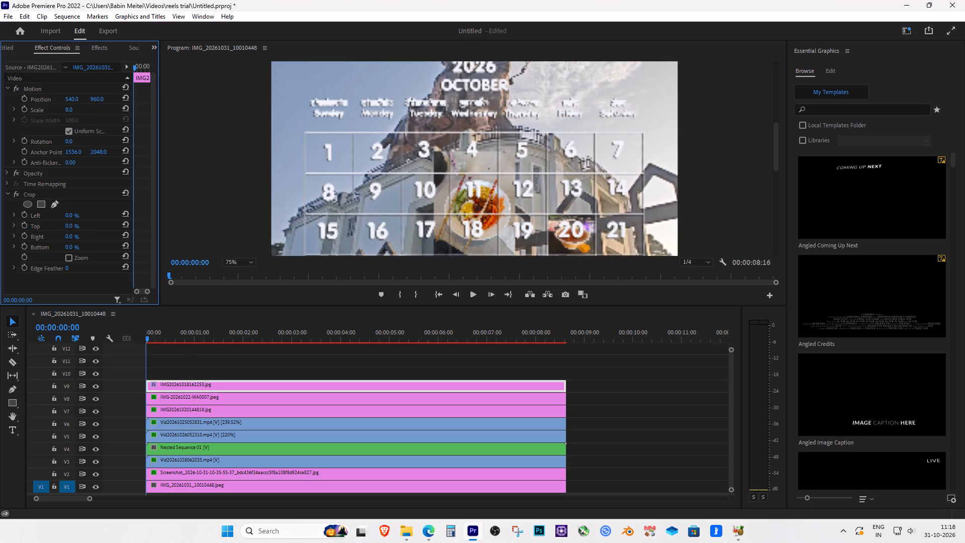
left_click_drag(25, 111, 24, 111)
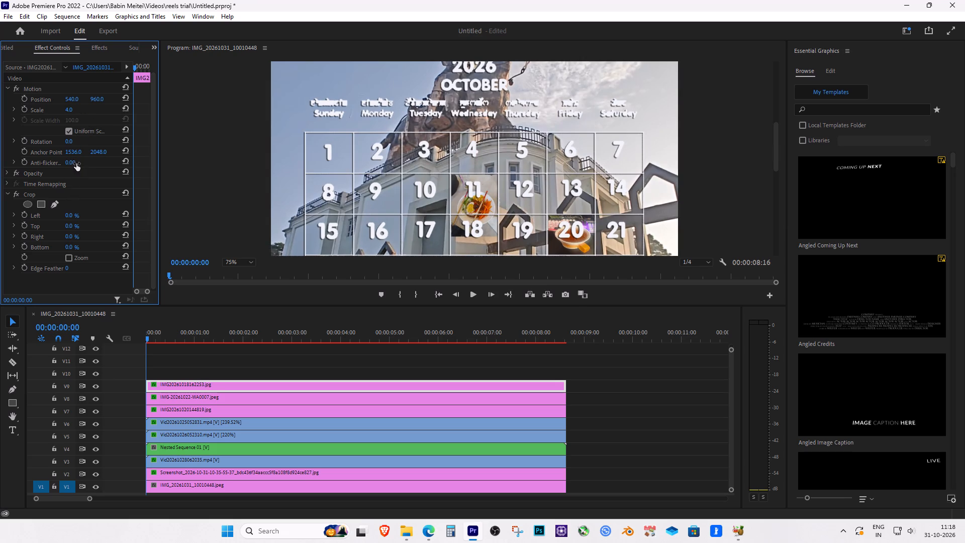
Crop the noodle bowl photo by 11% at the bottom and 13% at the top.
left_click_drag(72, 246, 83, 245)
left_click_drag(83, 245, 81, 242)
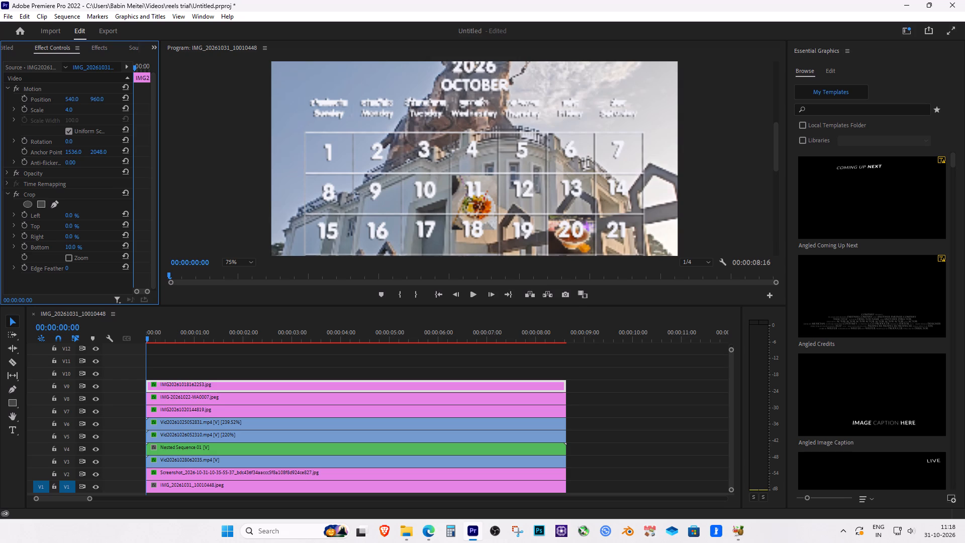
left_click_drag(81, 242, 82, 242)
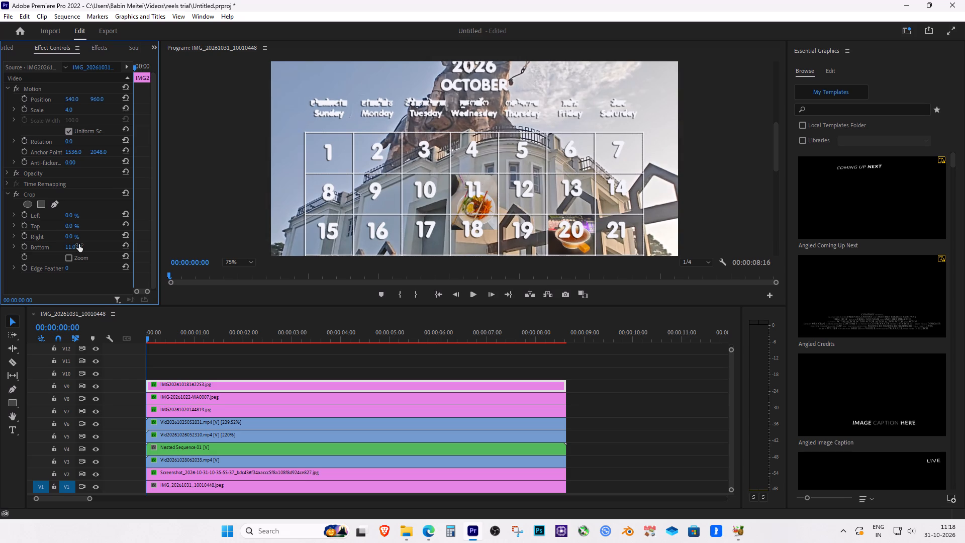
left_click_drag(71, 226, 72, 226)
left_click_drag(72, 226, 87, 226)
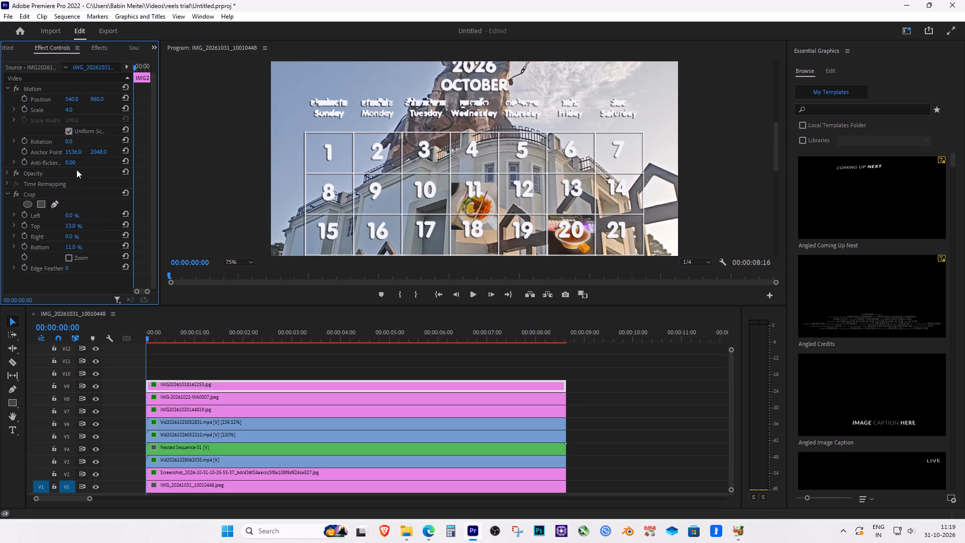
Move the noodle bowl photo down over the 18 cell to vertical position 1037 and reduce its scale to 3.0.
left_click_drag(95, 99, 132, 95)
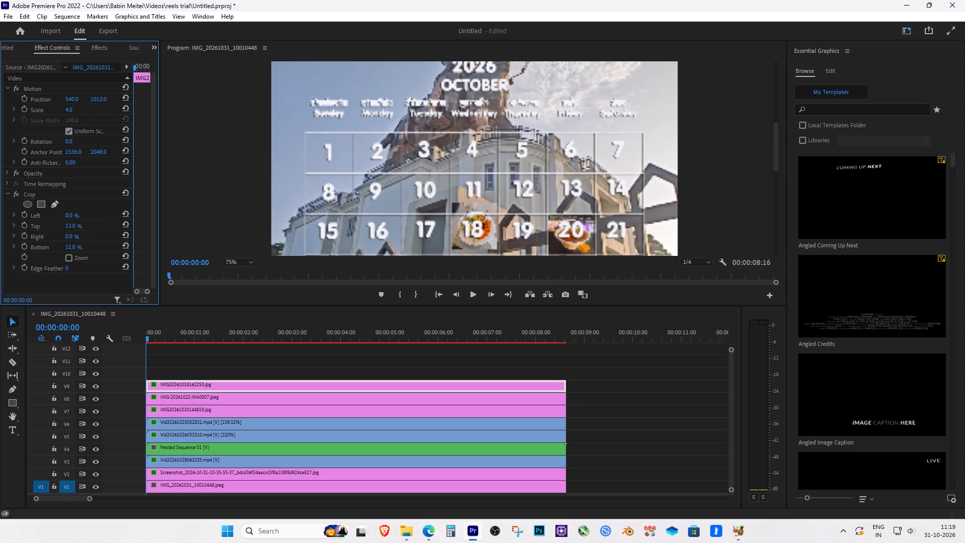
left_click_drag(132, 95, 136, 94)
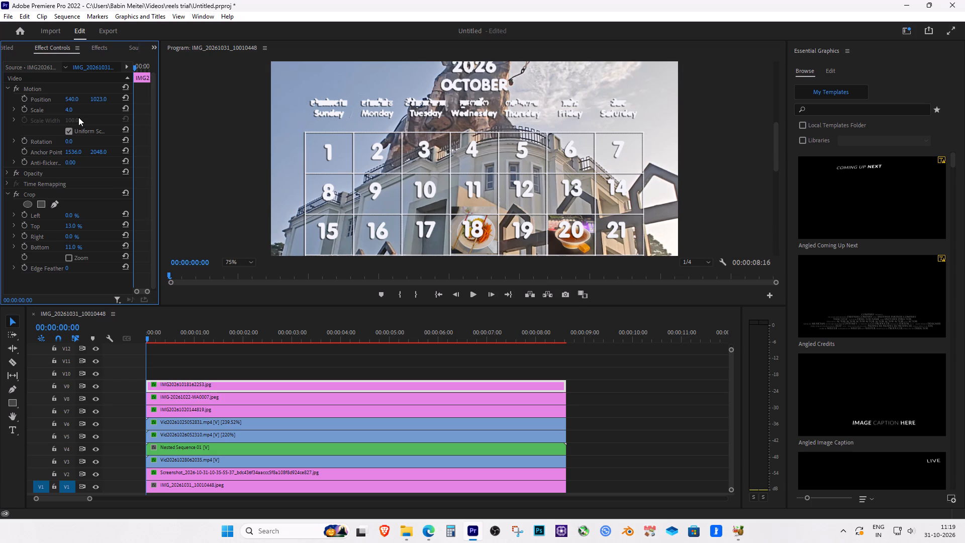
left_click_drag(71, 109, 48, 111)
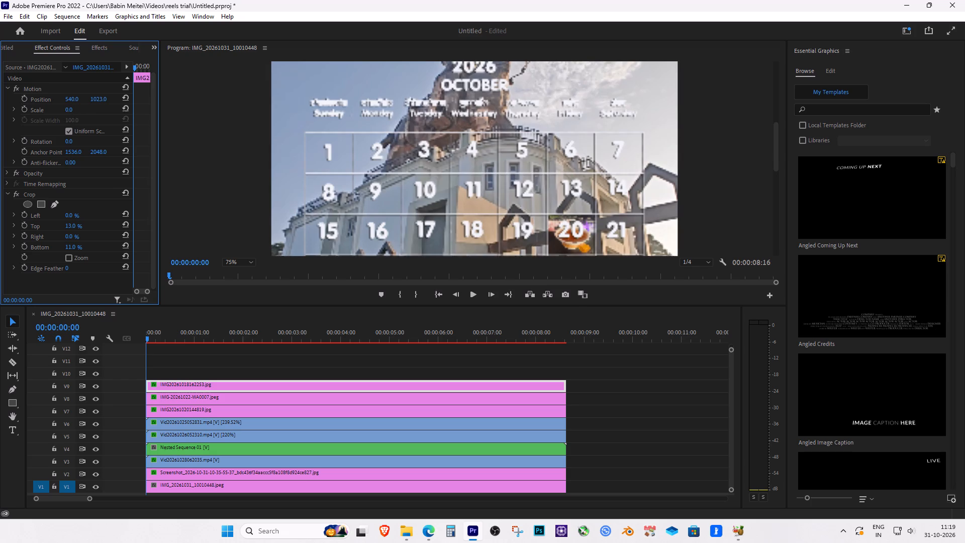
left_click_drag(48, 111, 49, 109)
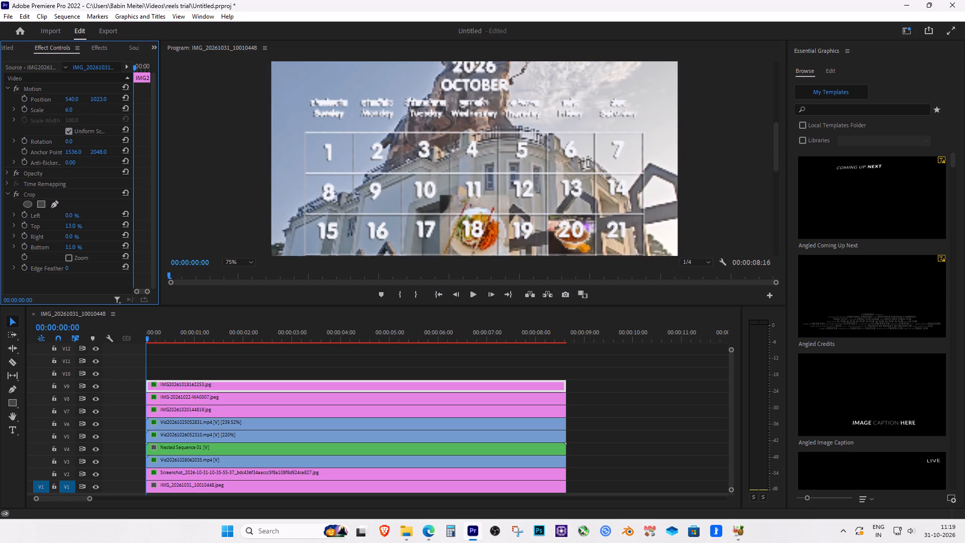
left_click_drag(49, 109, 47, 109)
left_click_drag(100, 99, 110, 97)
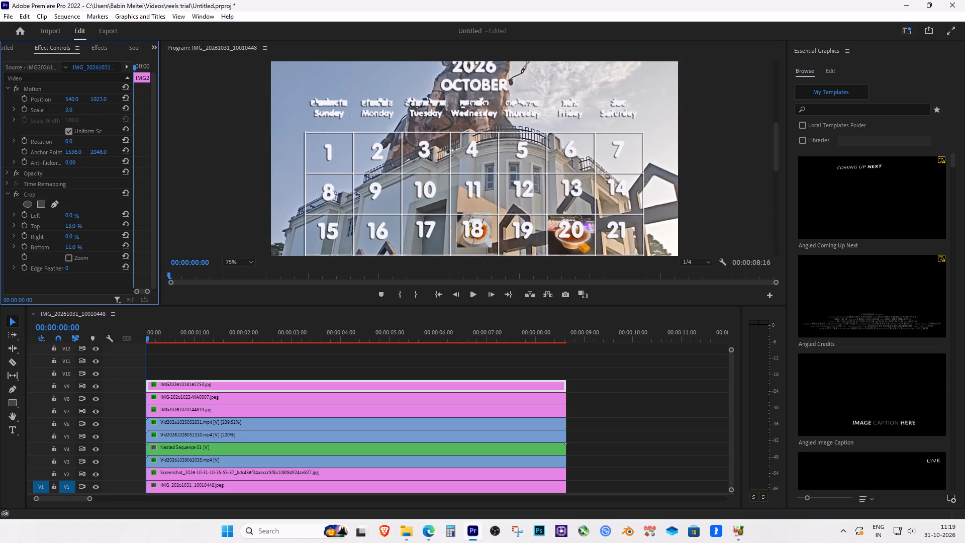
left_click_drag(110, 97, 129, 87)
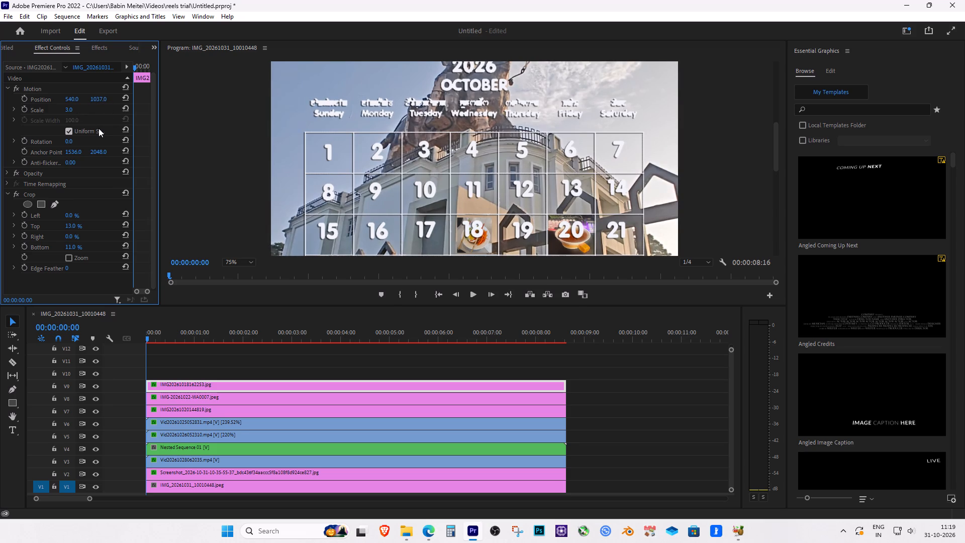
Turn off uniform scaling for the noodle bowl photo and set its scale width to 4.0.
left_click(71, 132)
left_click_drag(76, 120, 66, 122)
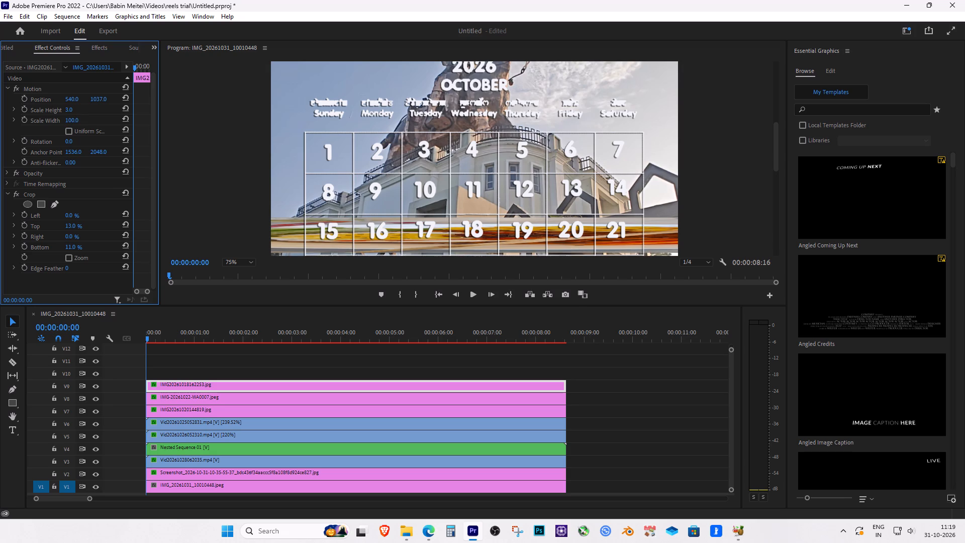
left_click_drag(66, 122, 6, 126)
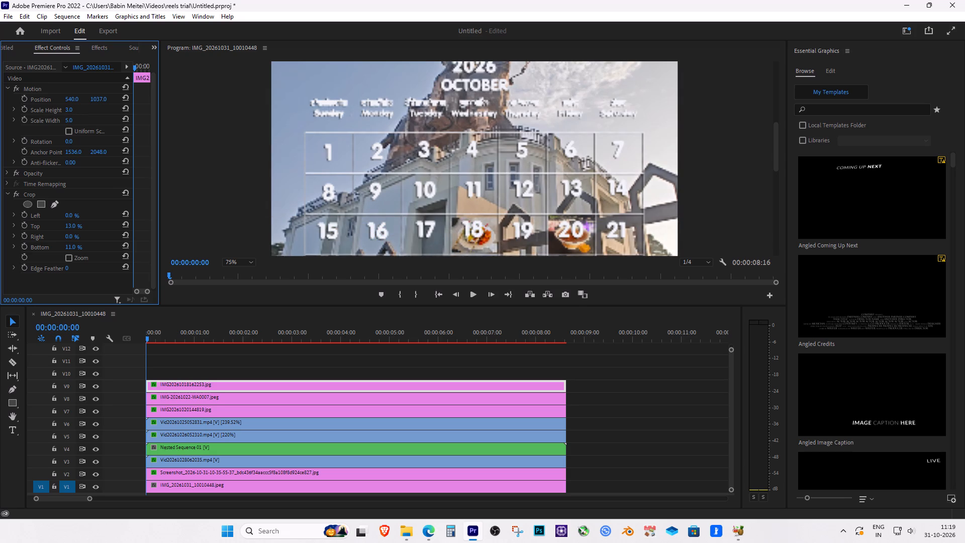
left_click_drag(6, 126, 6, 126)
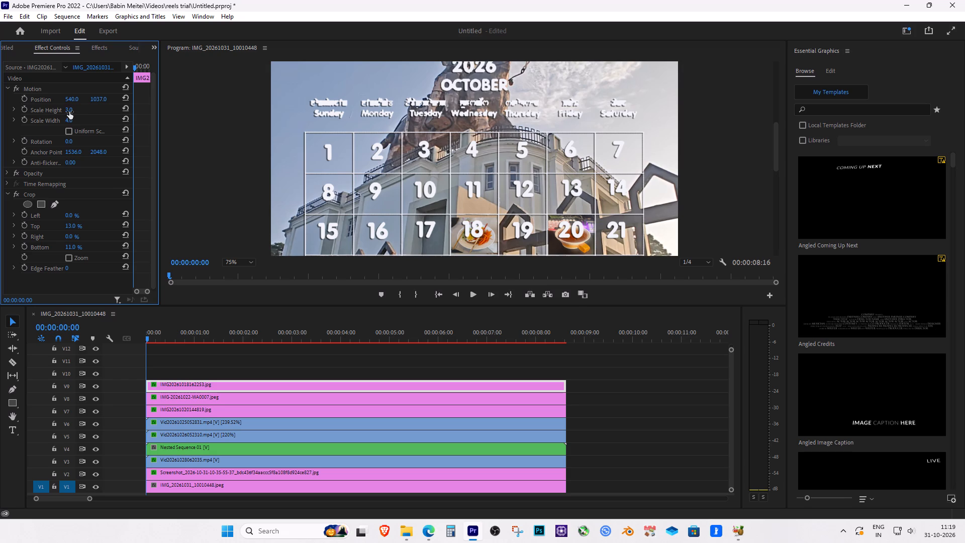
Set the noodle bowl photo's scale height to 3.8.
left_click_drag(69, 110, 85, 108)
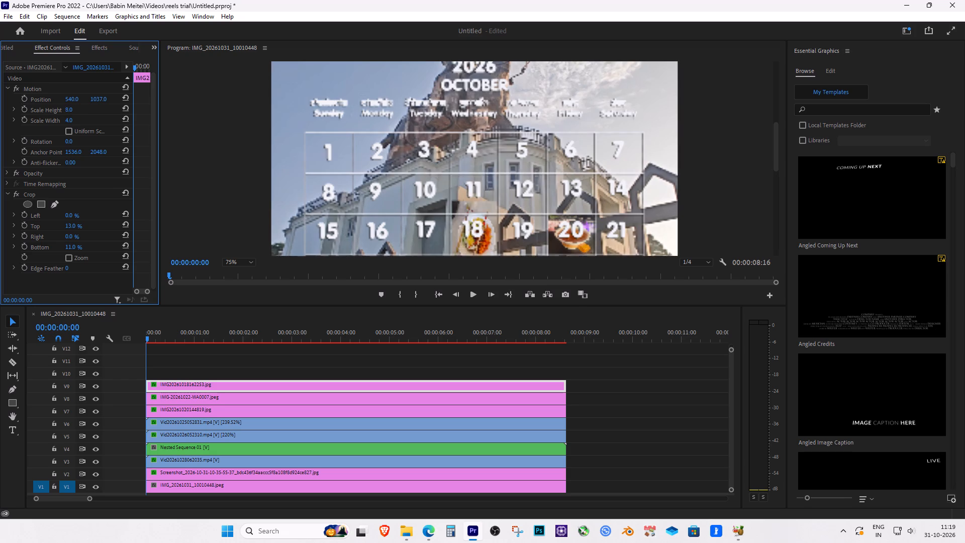
left_click_drag(85, 108, 82, 108)
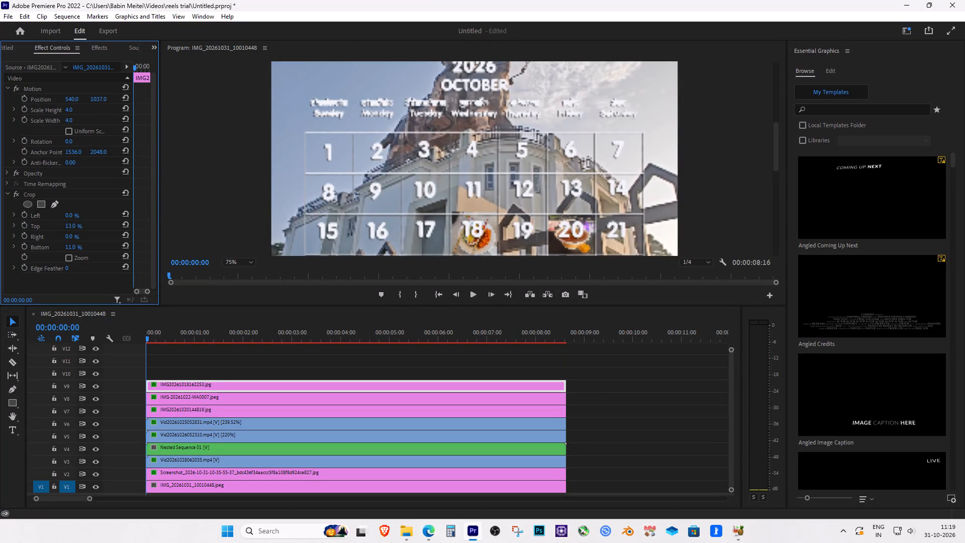
left_click(73, 108)
type("38")
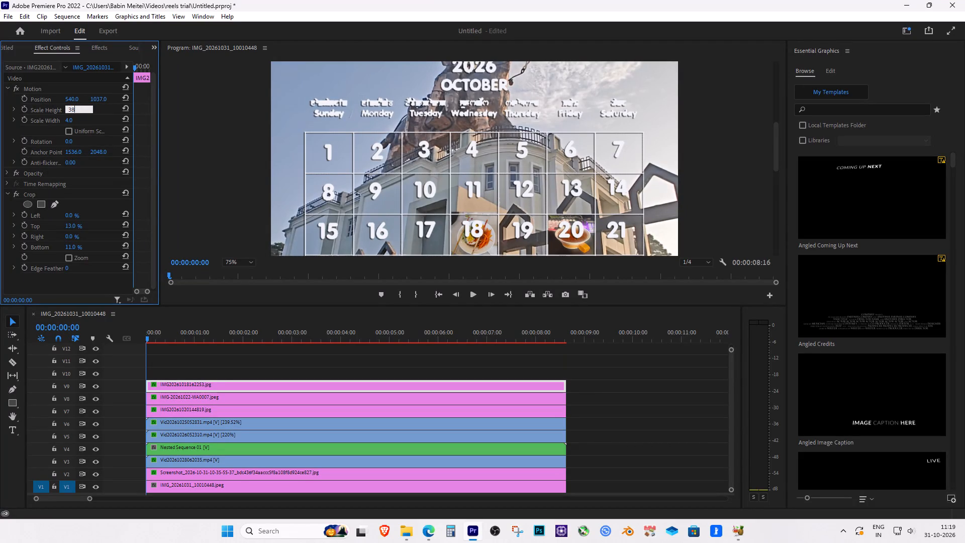
key("Return")
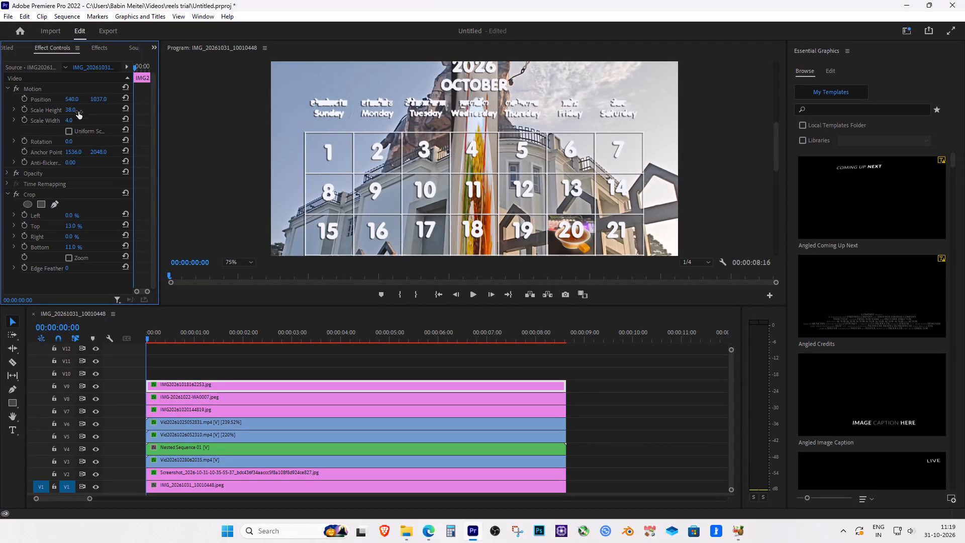
left_click(73, 109)
left_click(85, 107)
key("BackSpace")
key("BackSpace")
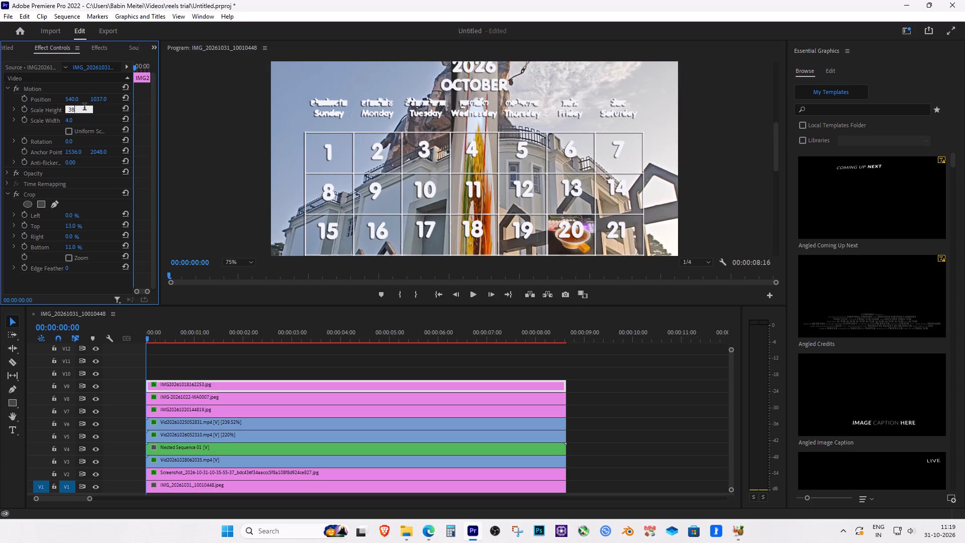
key("BackSpace")
type(".8")
key("Return")
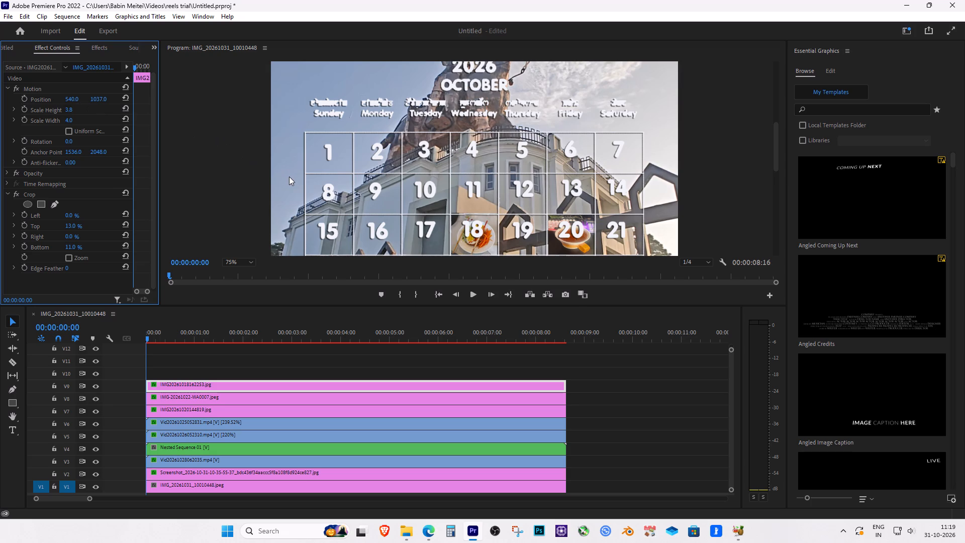
Shift the noodle bowl photo down to vertical position 1041 to fit the 18 cell.
left_click(98, 100)
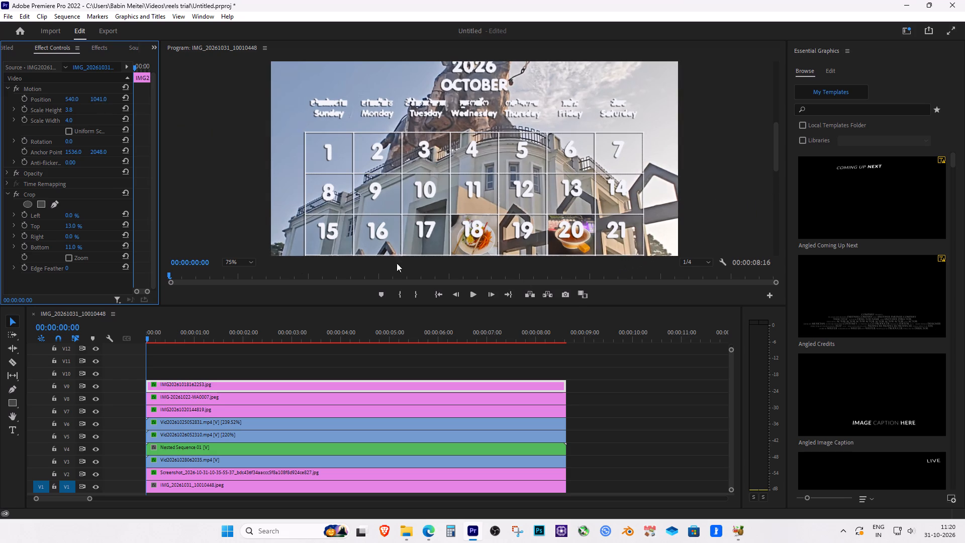
Save the project.
left_click(261, 306)
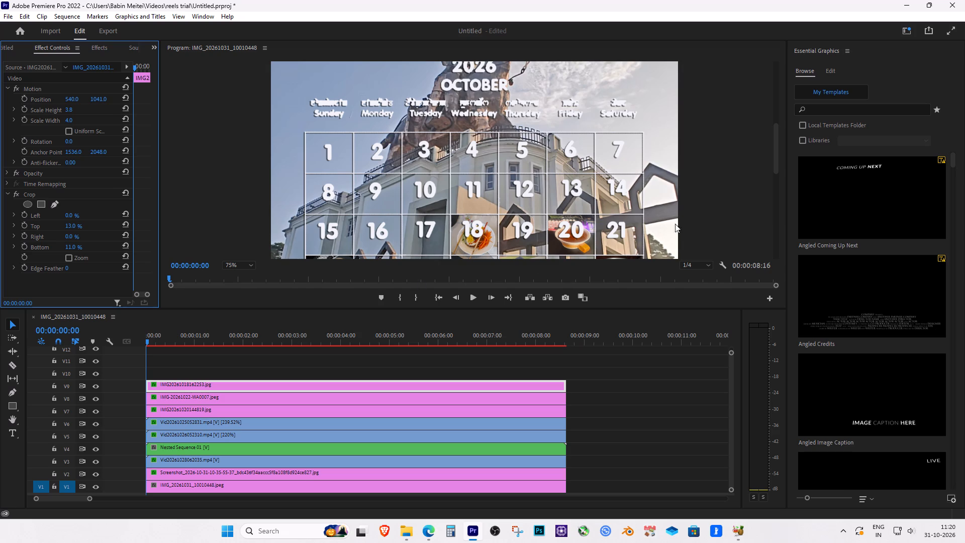
left_click(777, 157)
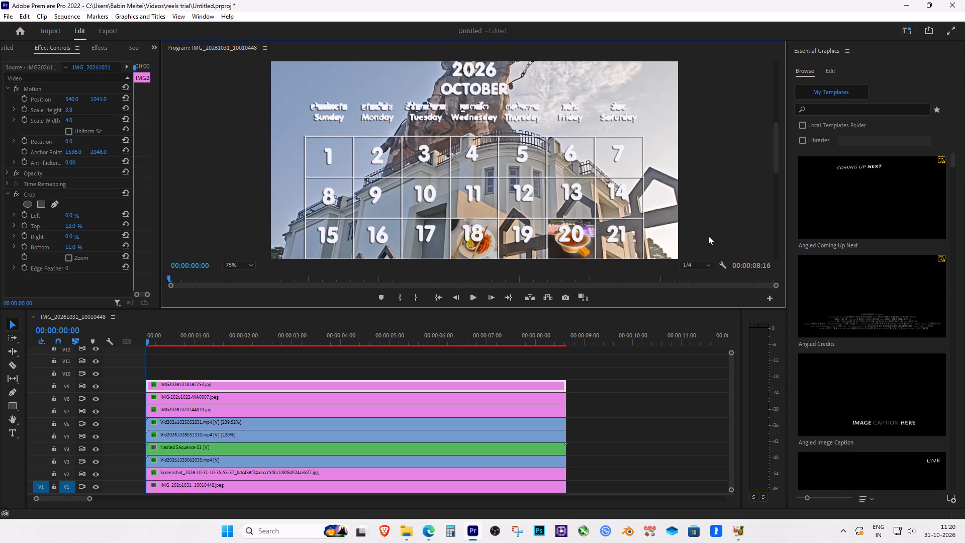
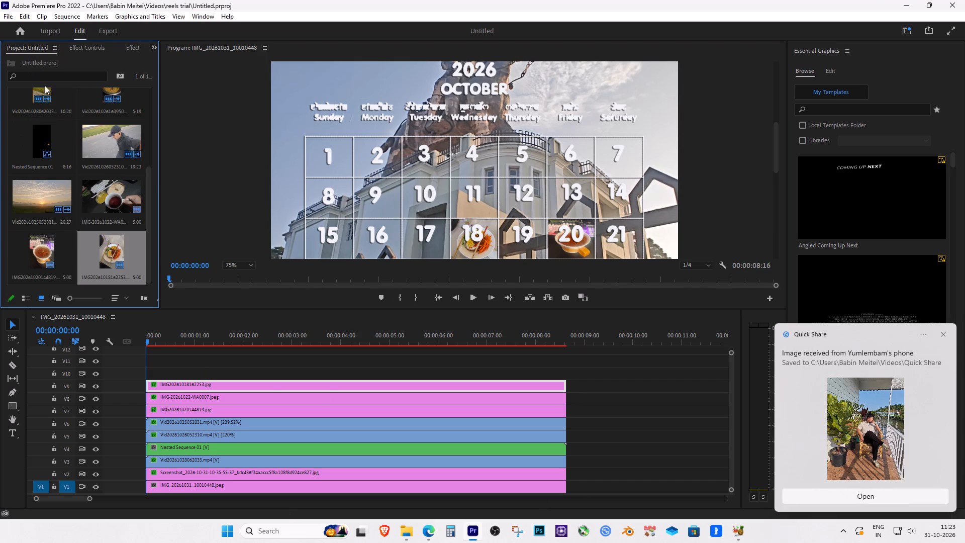
key("ctrl+i")
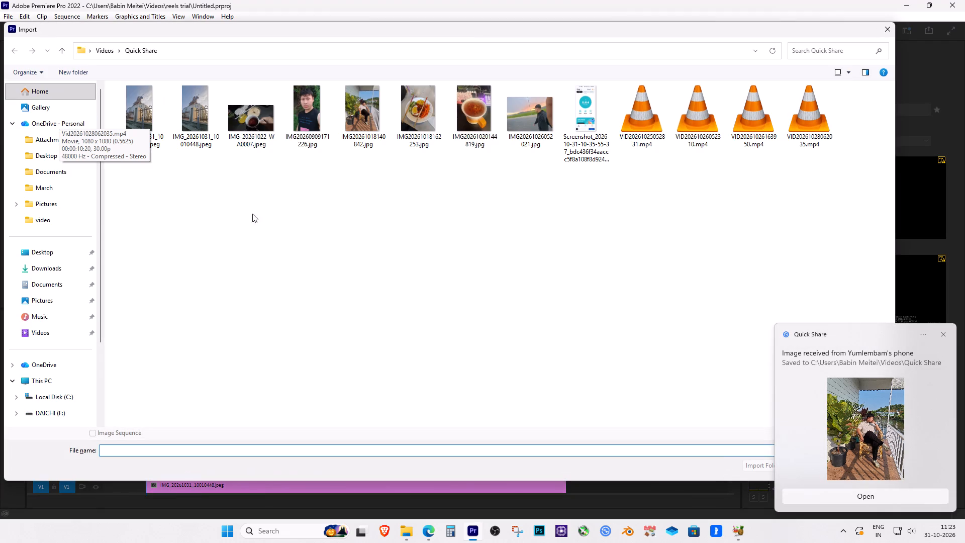
double_click(355, 117)
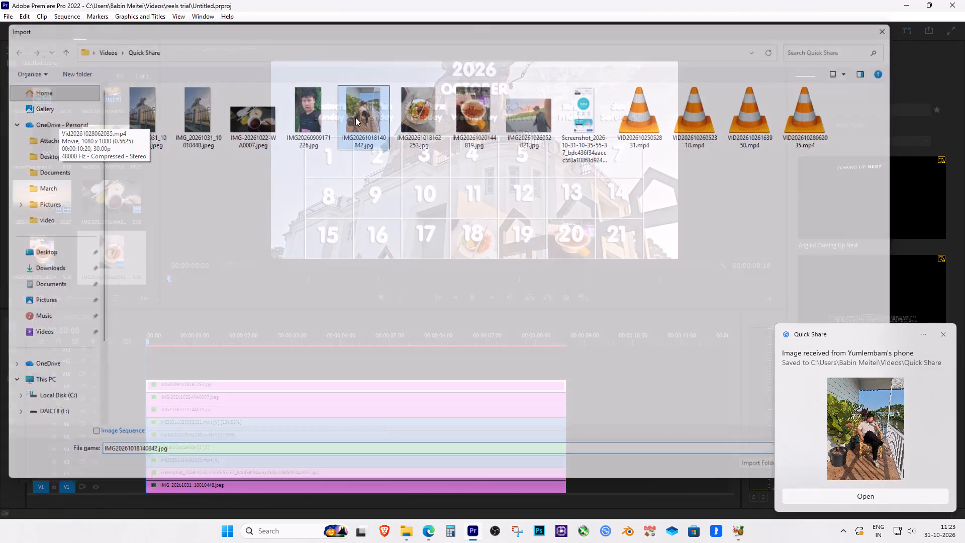
Place the balcony photo on track V10 at the sequence start and extend it to the end of the other clips.
left_click_drag(46, 255, 62, 270)
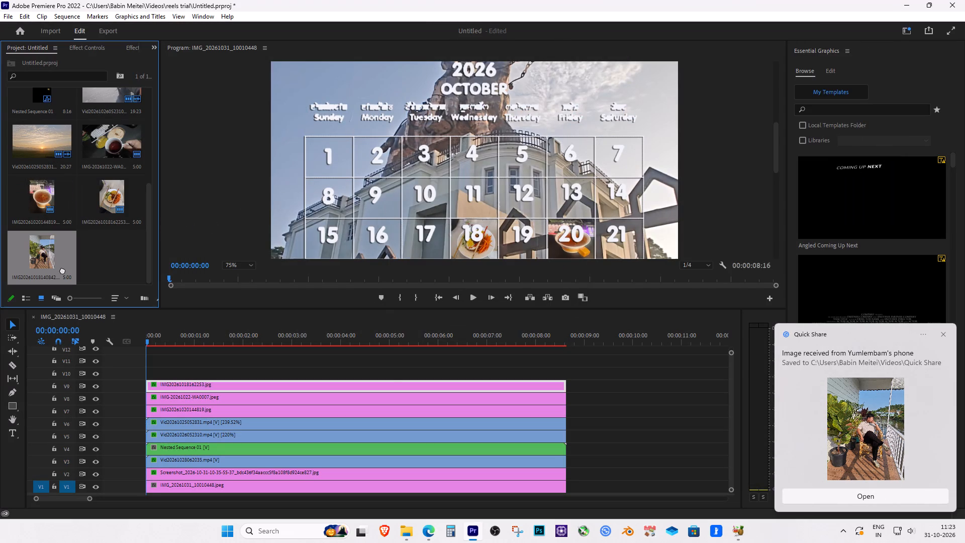
left_click_drag(62, 270, 148, 375)
left_click_drag(388, 372, 395, 372)
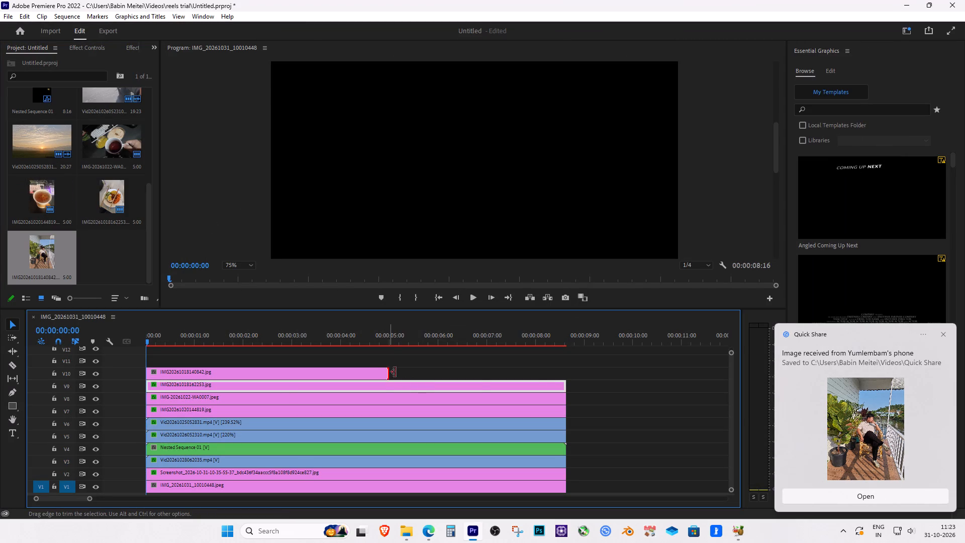
left_click_drag(395, 372, 565, 377)
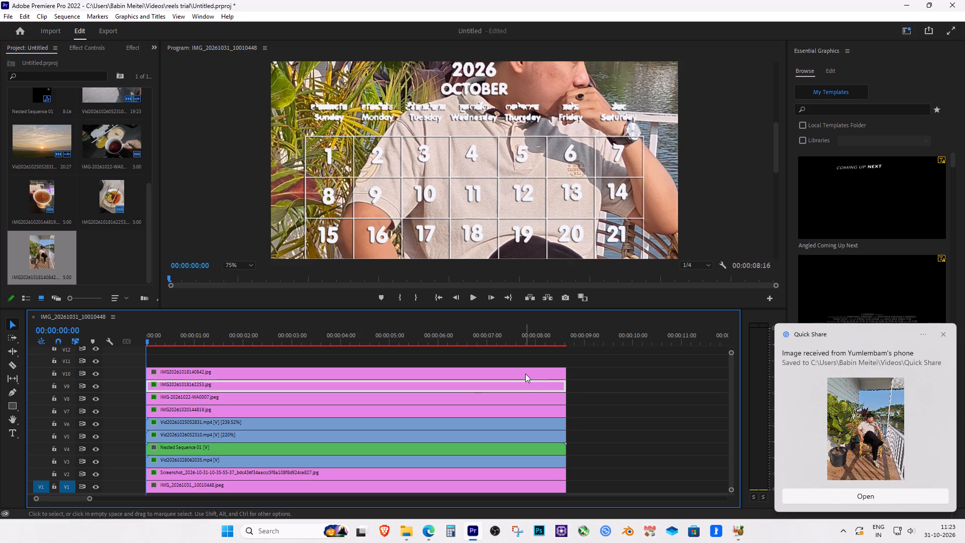
Apply the Crop effect to the balcony photo clip on V10.
left_click(87, 48)
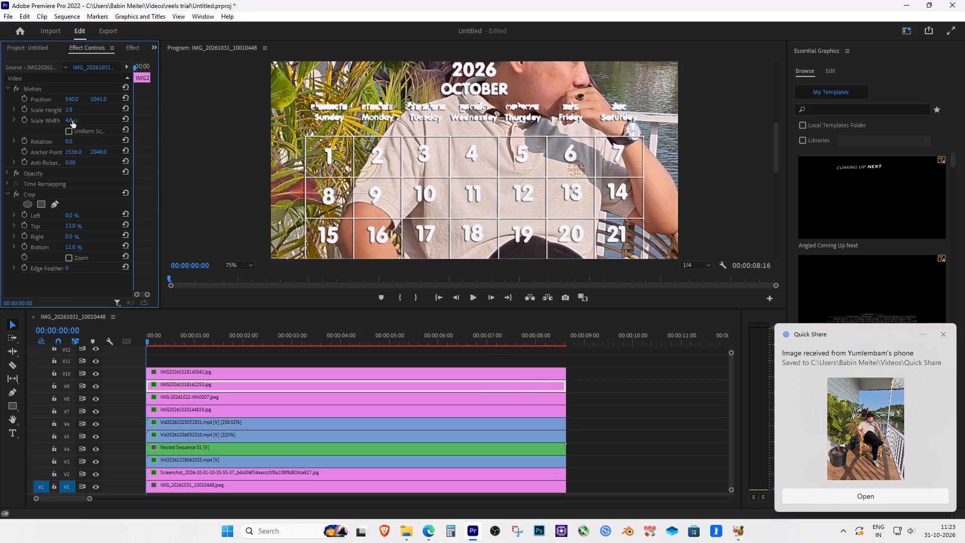
left_click(128, 46)
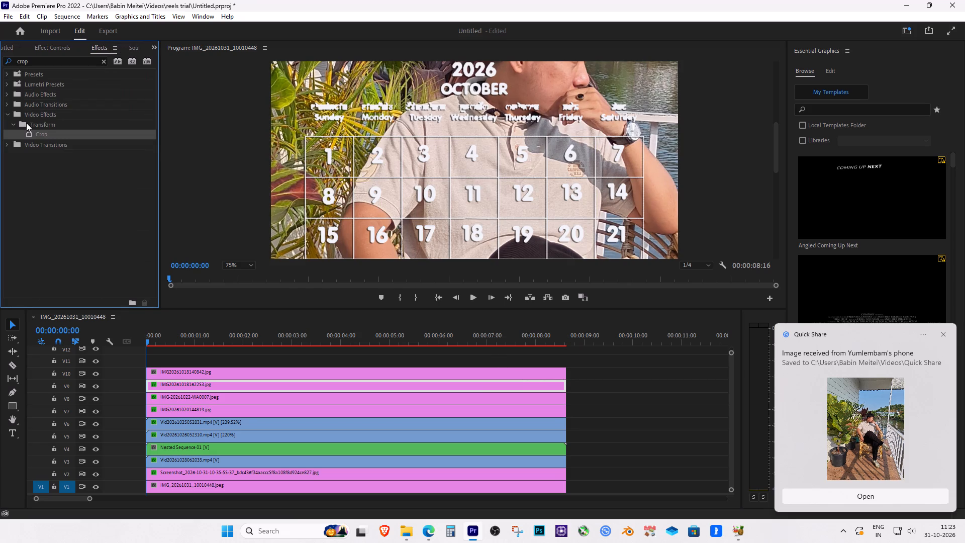
left_click_drag(40, 137, 244, 357)
left_click_drag(244, 357, 238, 372)
Scale the balcony photo down to 5.0 and move it to position 415, 980 over the 17 cell.
left_click(238, 373)
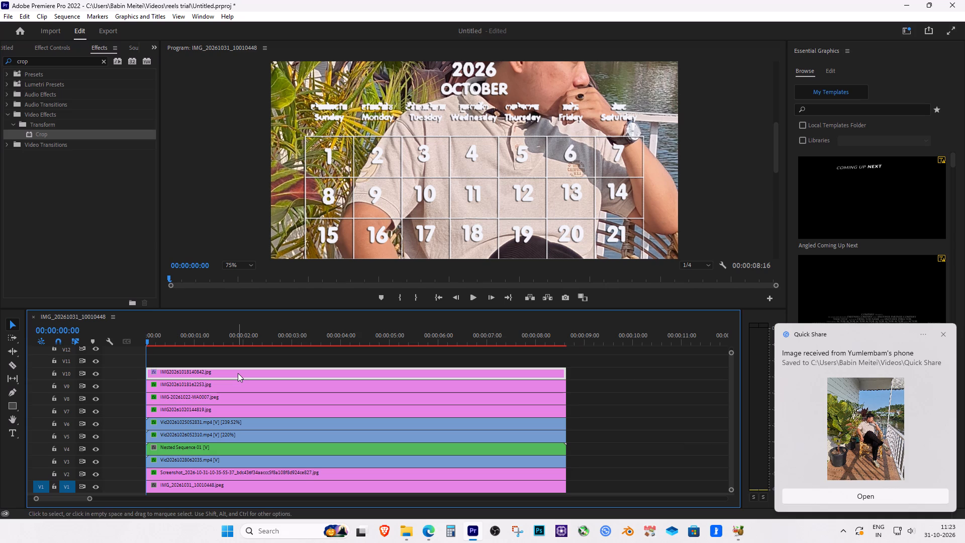
left_click(74, 49)
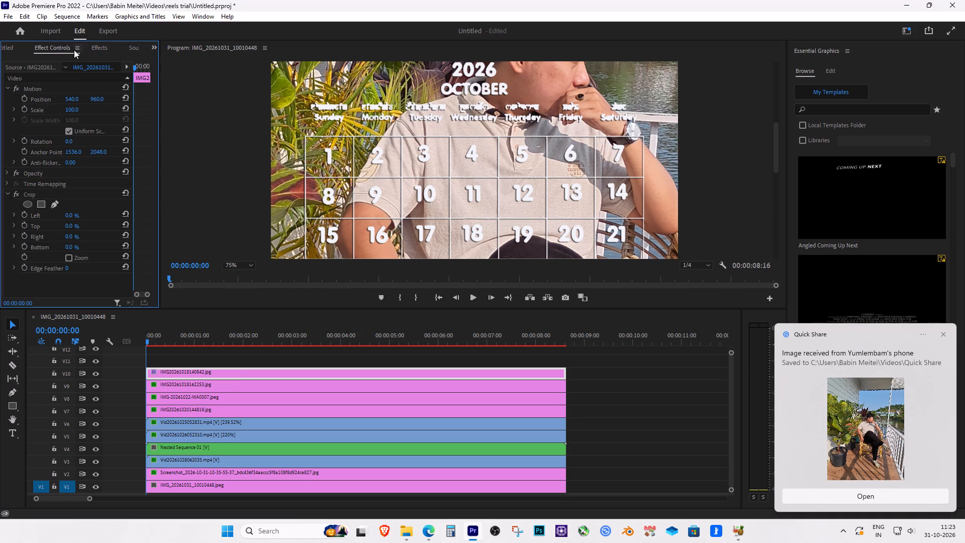
left_click_drag(75, 110, 14, 115)
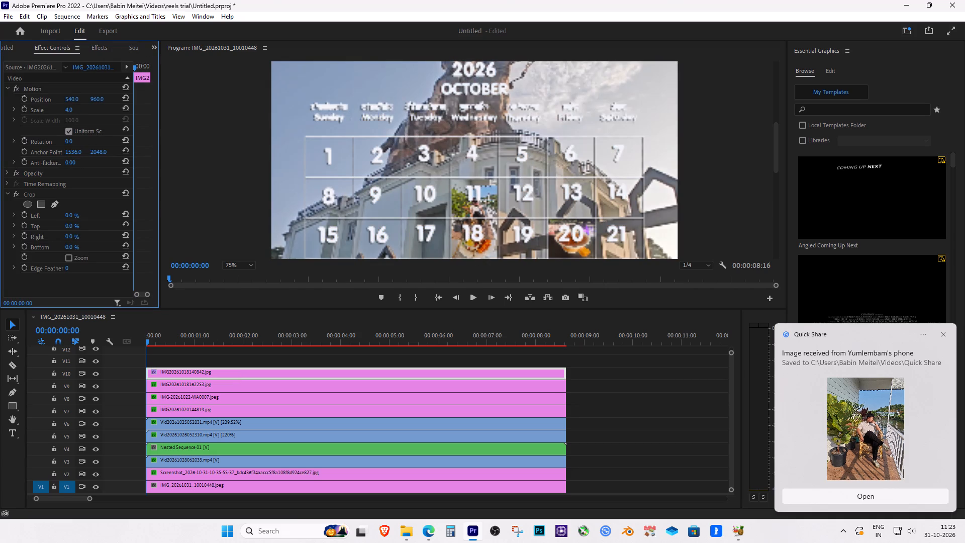
left_click_drag(14, 115, 15, 115)
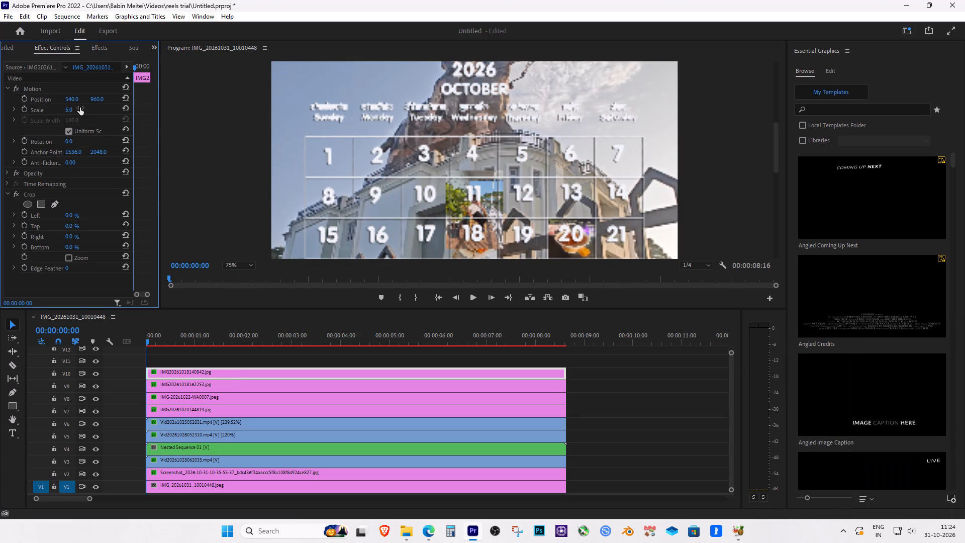
left_click(774, 156)
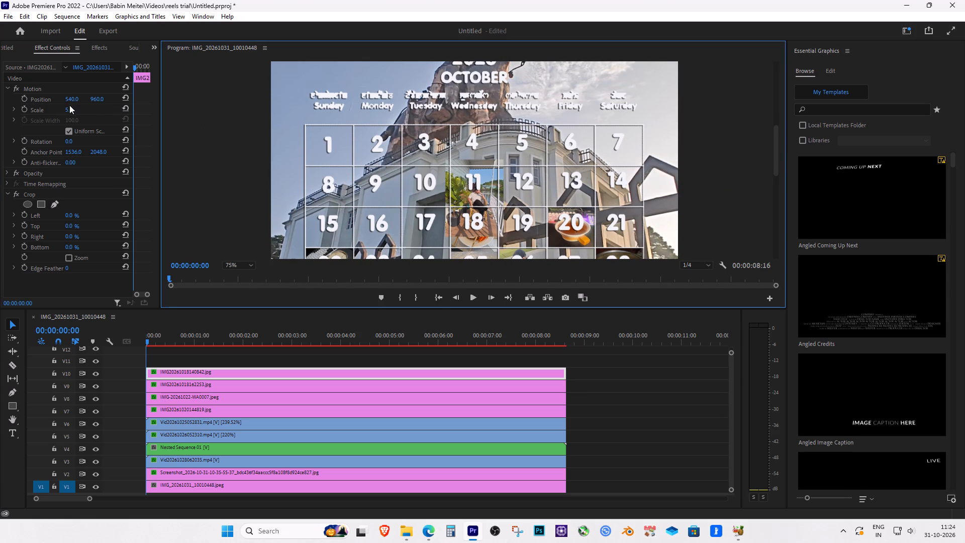
left_click_drag(72, 100, 18, 106)
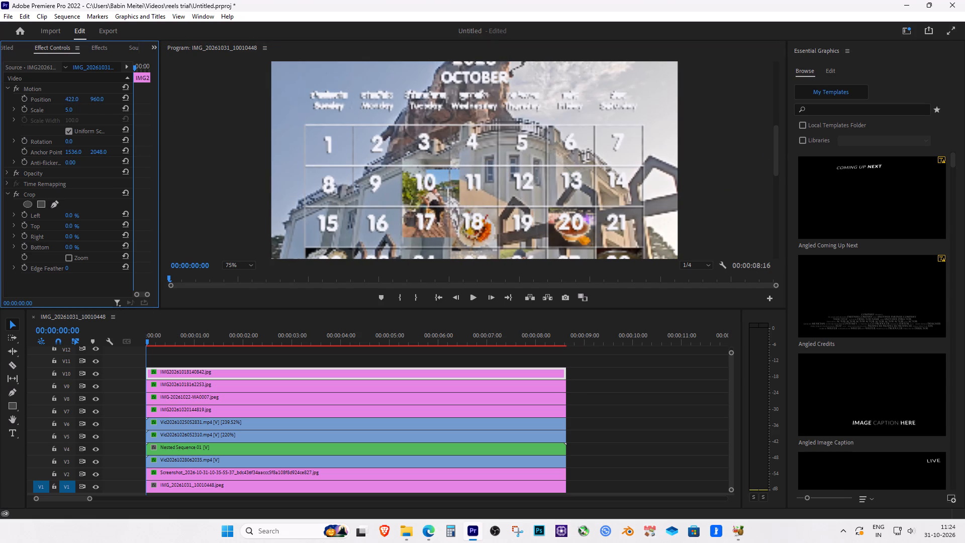
left_click_drag(18, 106, 17, 108)
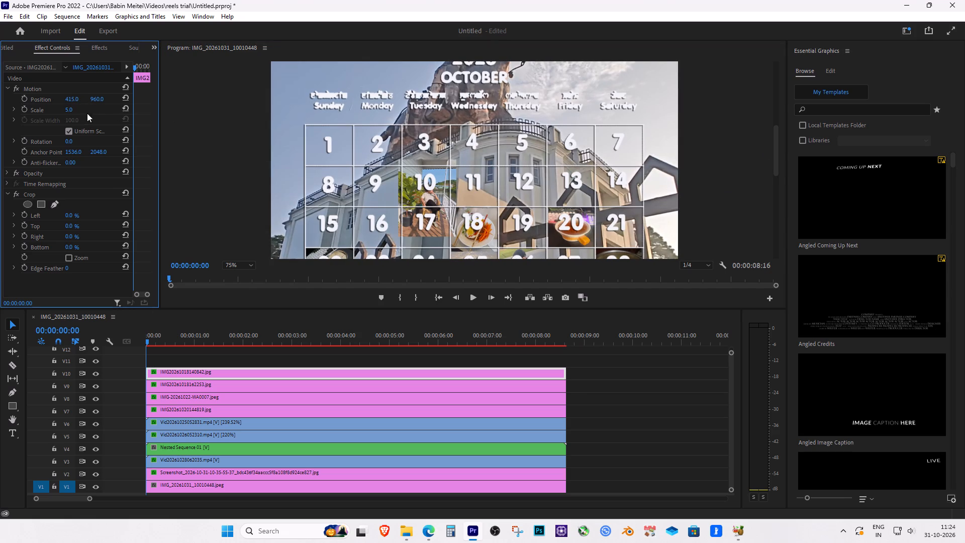
left_click_drag(94, 98, 147, 71)
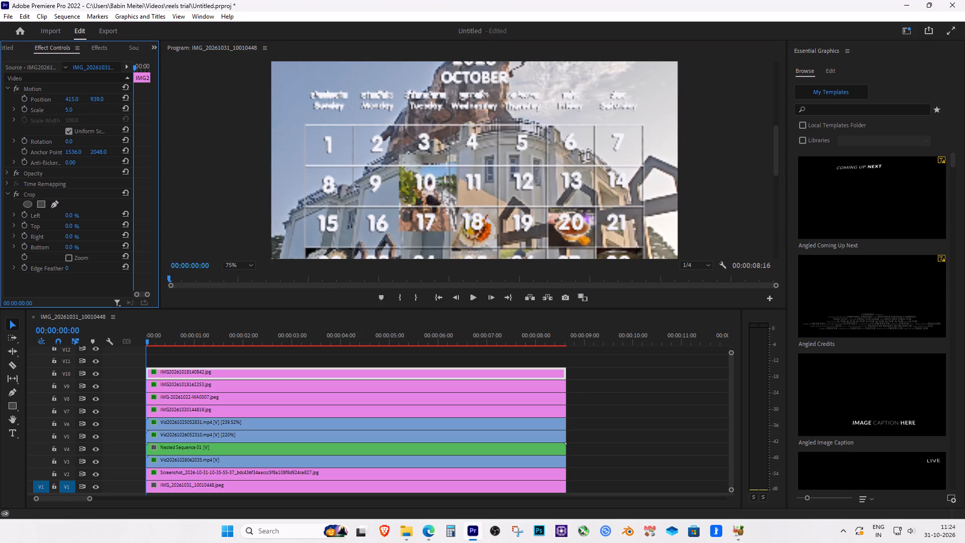
left_click_drag(147, 71, 138, 77)
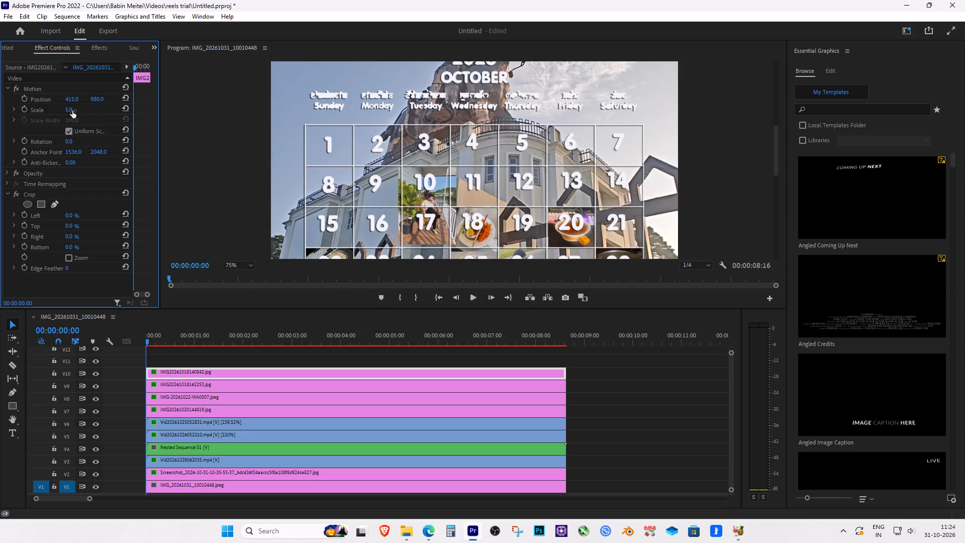
Reduce the balcony photo's scale to 4.0 and shift it down to vertical position 1003.
left_click_drag(72, 111, 56, 109)
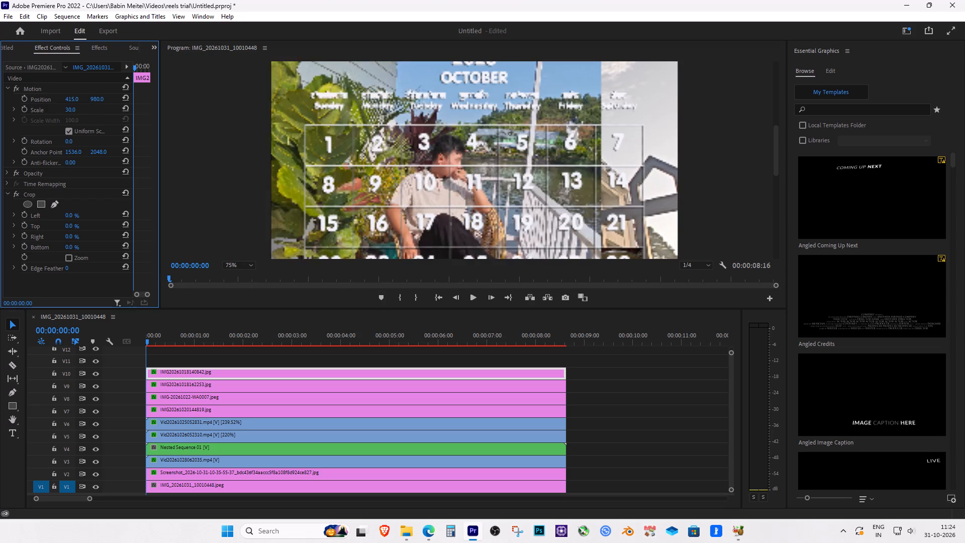
left_click_drag(56, 109, 43, 109)
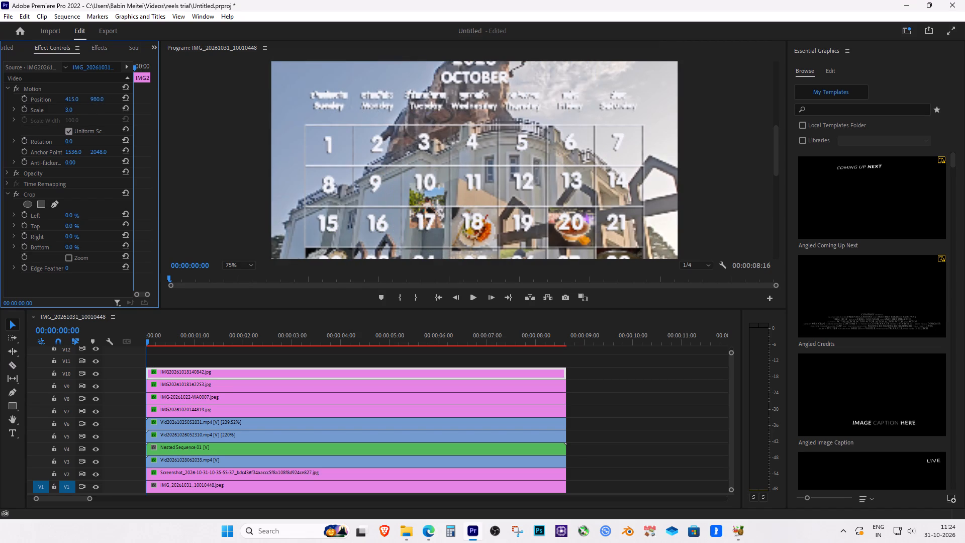
left_click_drag(43, 109, 43, 109)
left_click_drag(97, 98, 100, 95)
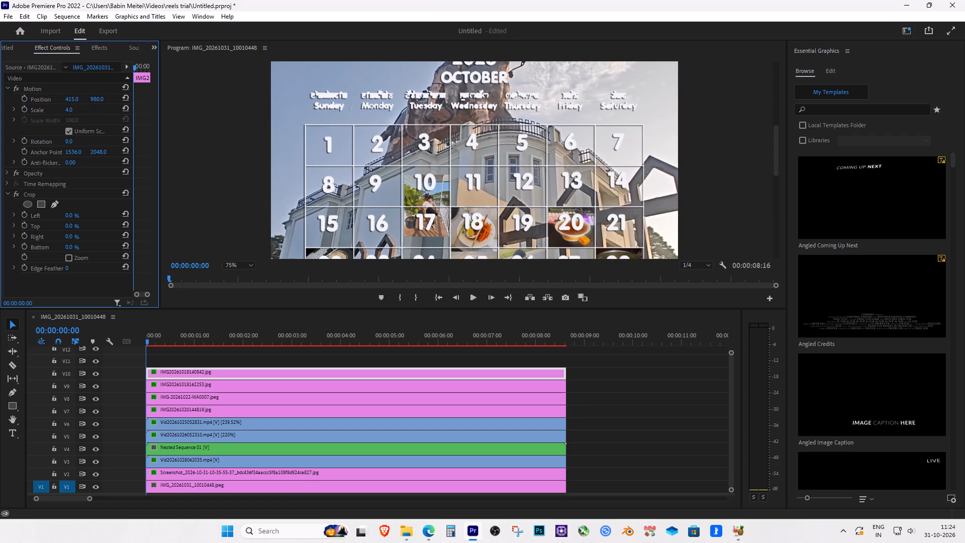
left_click_drag(100, 95, 128, 57)
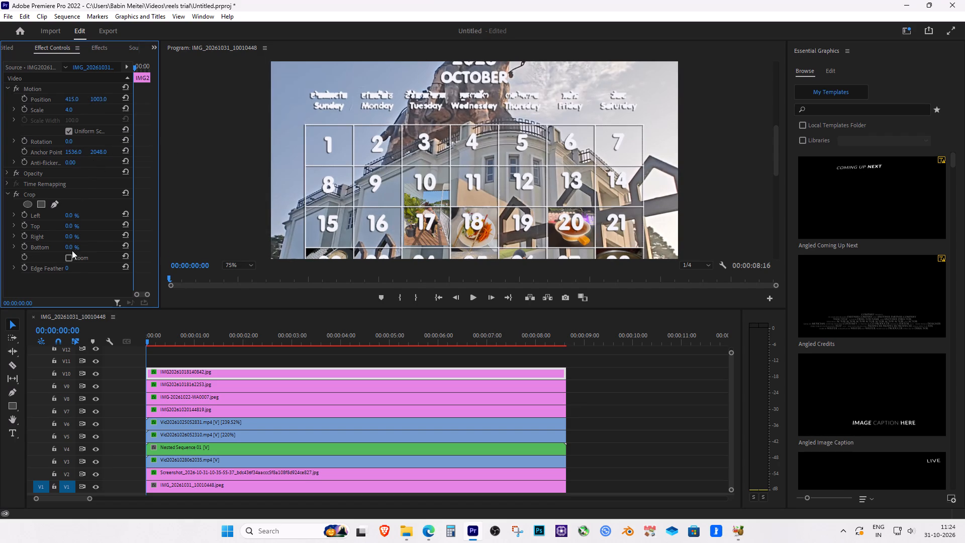
Crop the balcony photo by 11% at the bottom and 15% at the top.
left_click_drag(73, 246, 82, 243)
left_click_drag(82, 243, 67, 240)
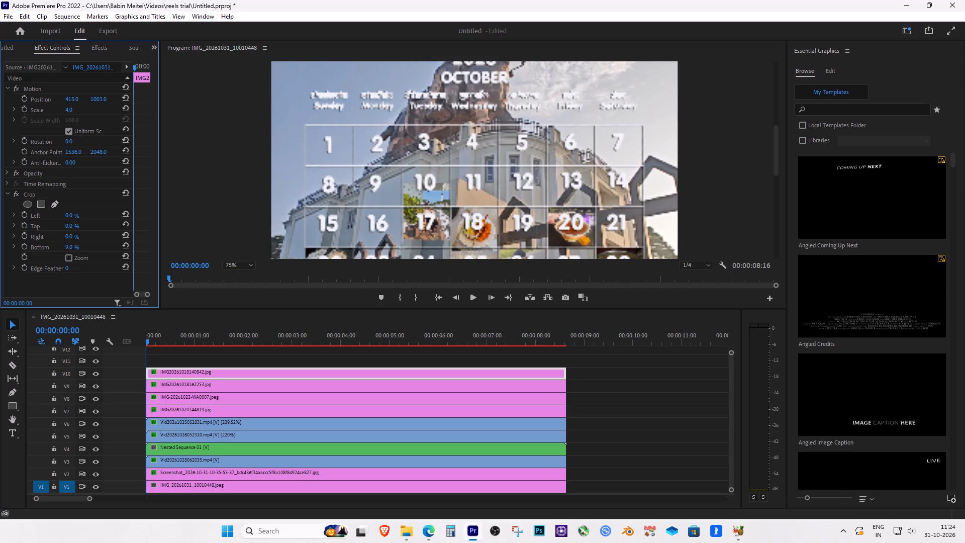
left_click_drag(67, 240, 68, 240)
left_click_drag(72, 225, 80, 222)
left_click_drag(80, 222, 83, 222)
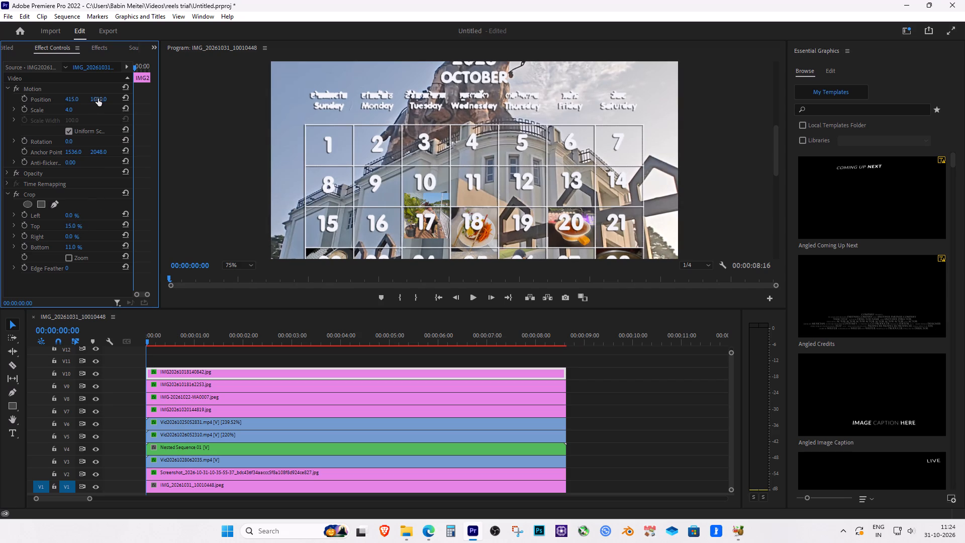
Shift the balcony photo down to vertical position 1023 and increase its top crop to 28% to fit the 17 cell.
left_click_drag(99, 99, 136, 81)
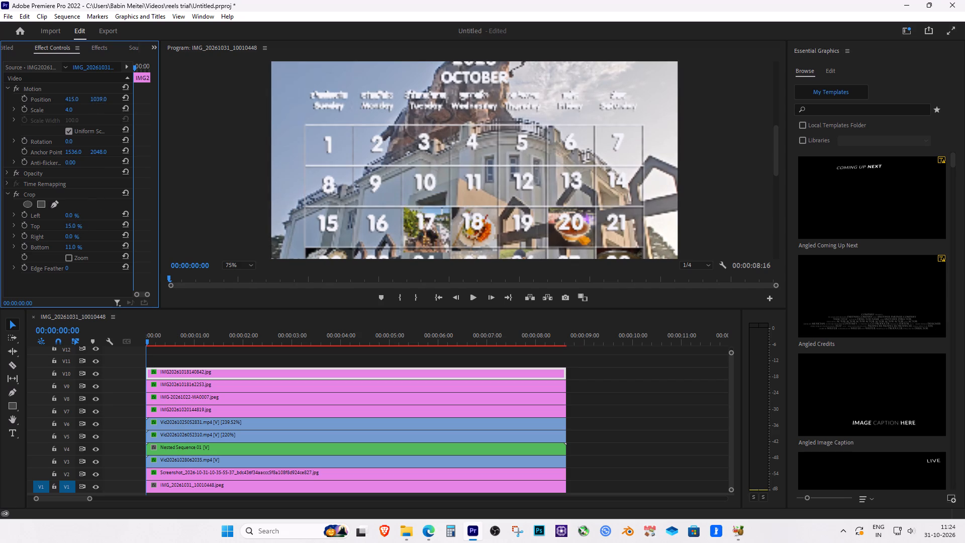
left_click_drag(136, 81, 131, 85)
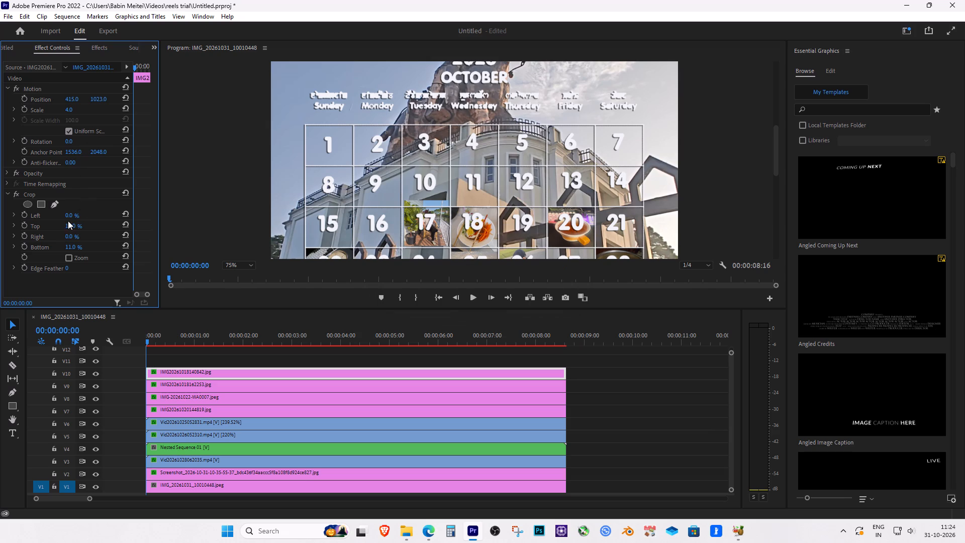
left_click_drag(71, 226, 82, 222)
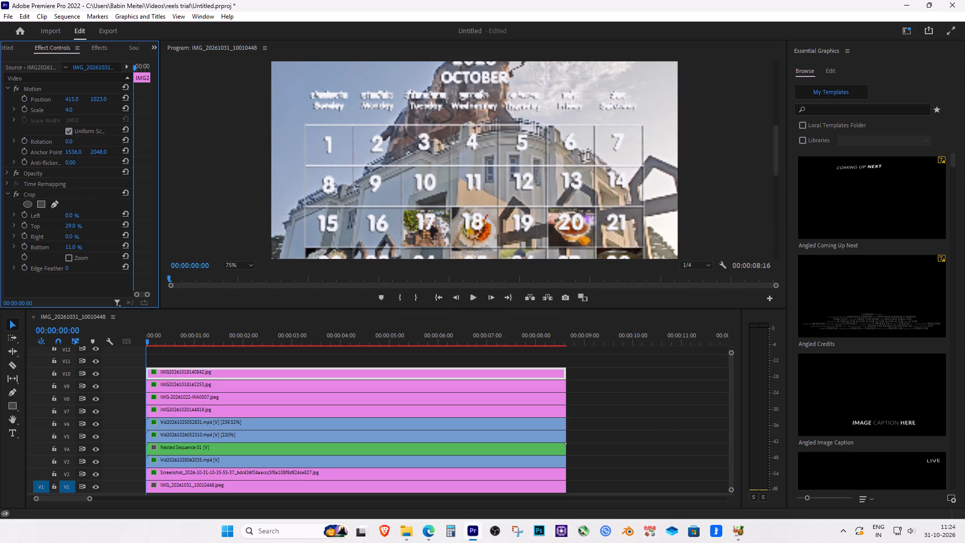
left_click_drag(82, 222, 81, 222)
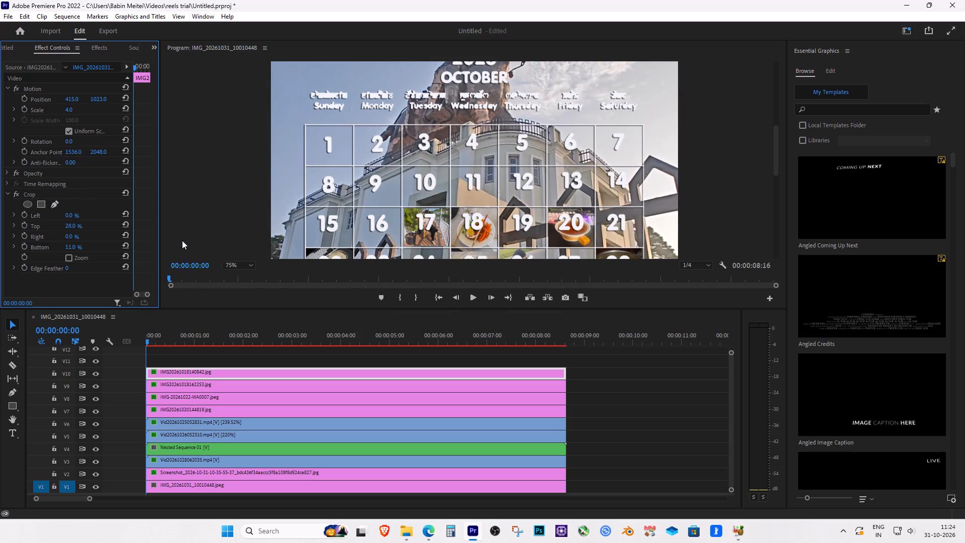
Nudge the balcony photo to horizontal position 412 to align it with the 17 cell.
left_click_drag(72, 99, 76, 100)
left_click_drag(76, 100, 76, 106)
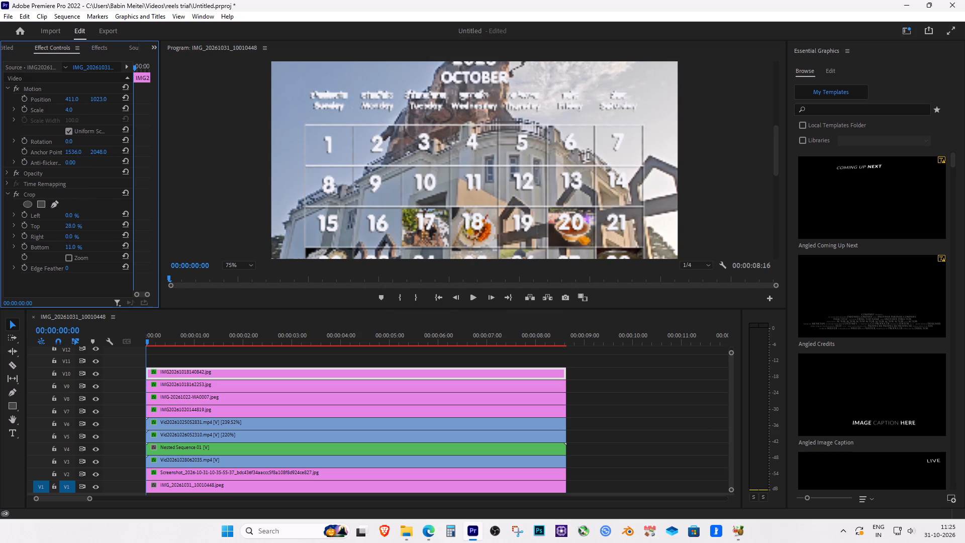
left_click_drag(76, 106, 77, 106)
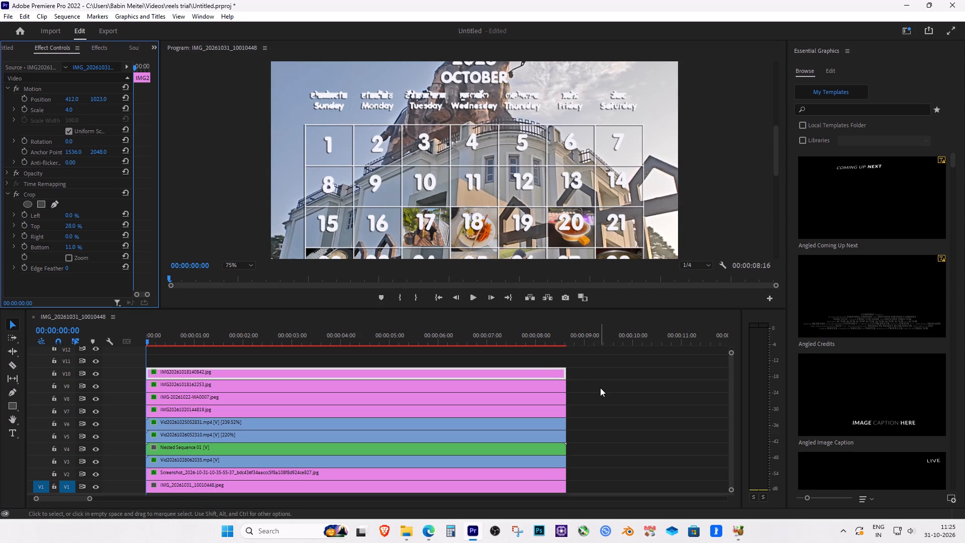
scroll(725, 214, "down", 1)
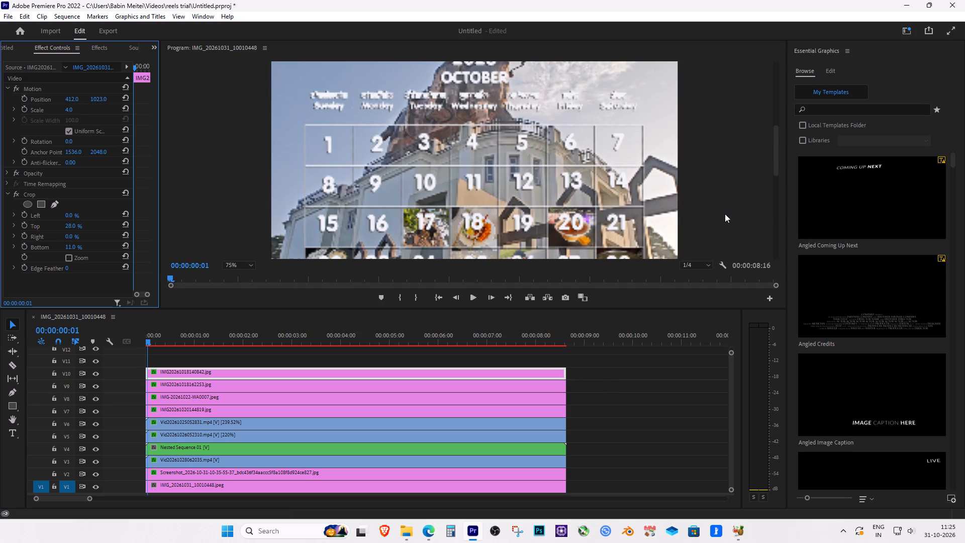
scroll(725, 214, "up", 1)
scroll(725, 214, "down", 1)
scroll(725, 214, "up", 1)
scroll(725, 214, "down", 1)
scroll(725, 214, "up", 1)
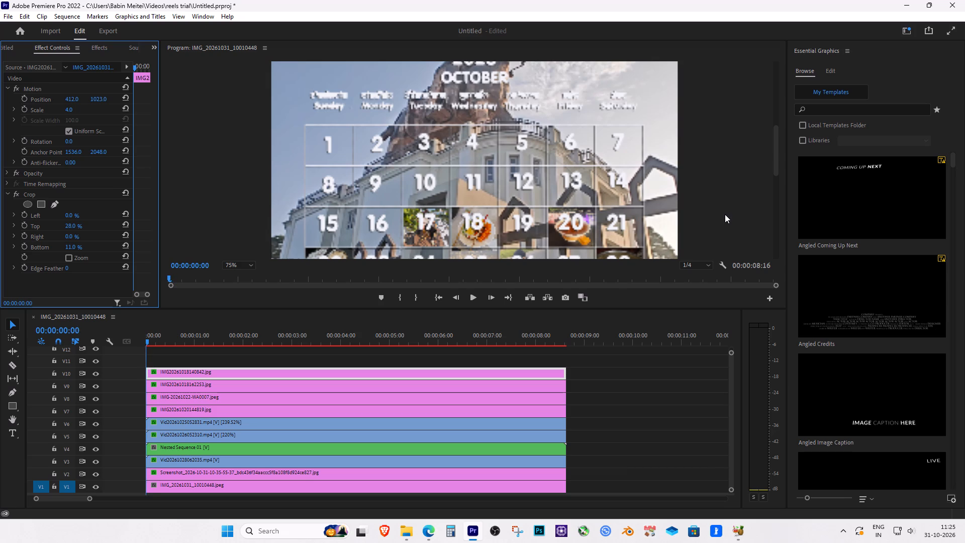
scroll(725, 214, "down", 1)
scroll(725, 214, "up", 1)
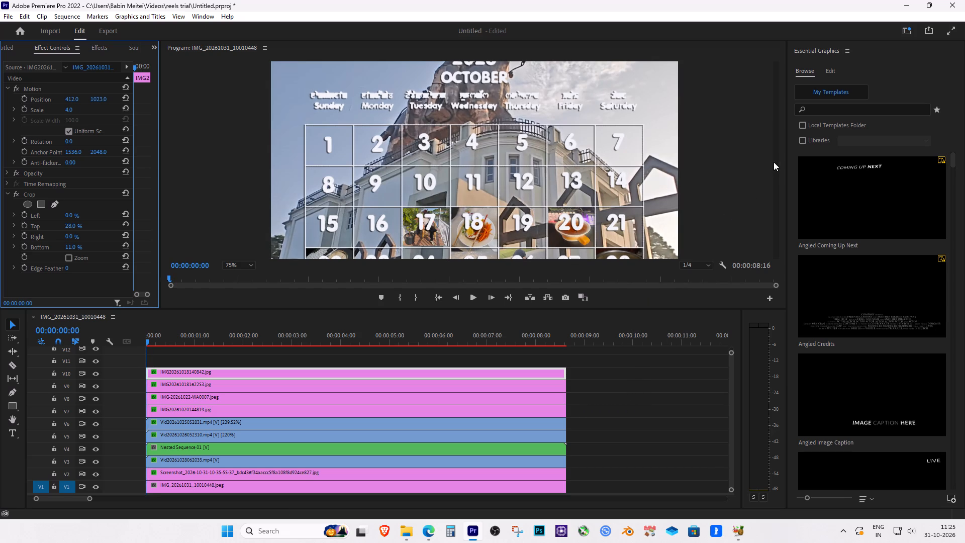
Preview the sequence's opening seconds with the lower calendar rows in view, and return the playhead to the start.
left_click_drag(774, 162, 778, 186)
left_click(475, 296)
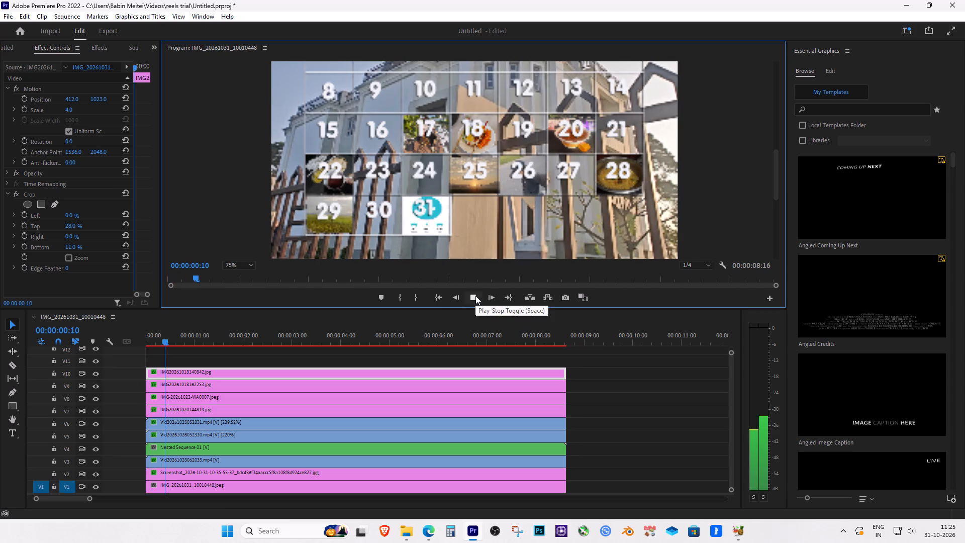
left_click(475, 296)
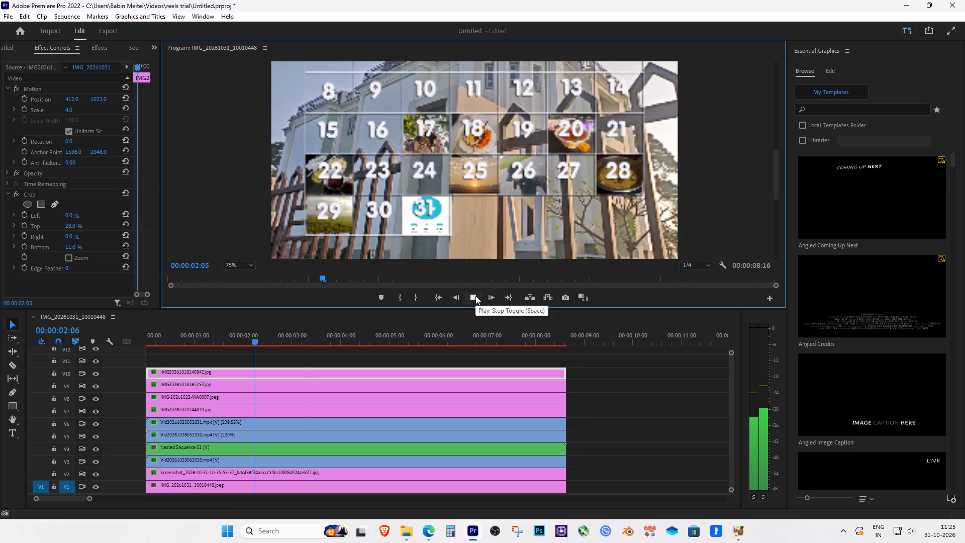
left_click_drag(308, 342, 119, 344)
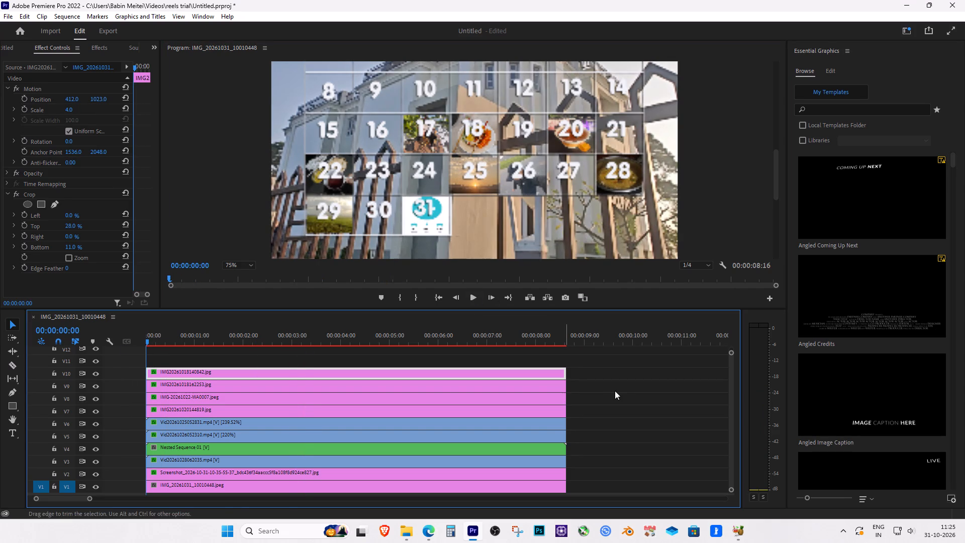
Save the project with the fitted calendar cell clips.
key("ctrl+s")
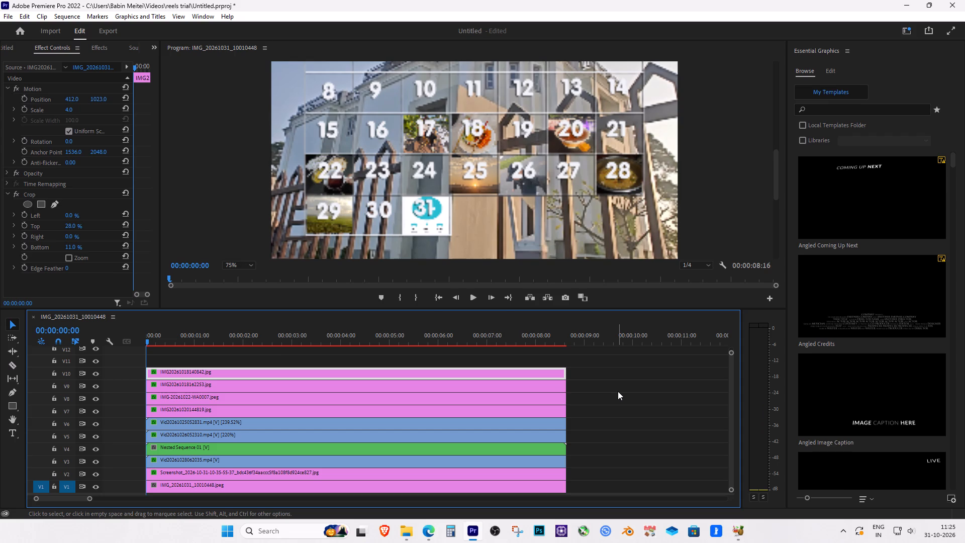
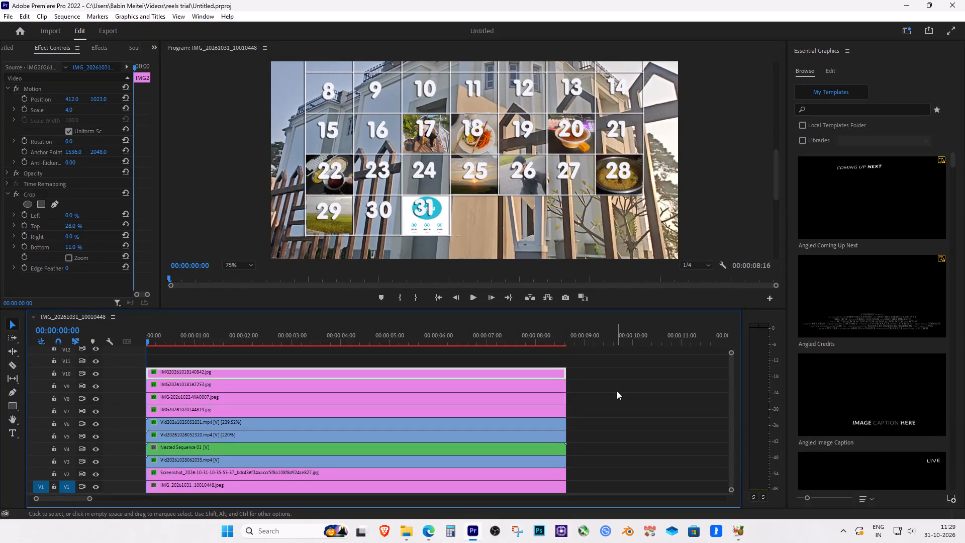
Save the project again with the current calendar cell layout.
key("ctrl+s")
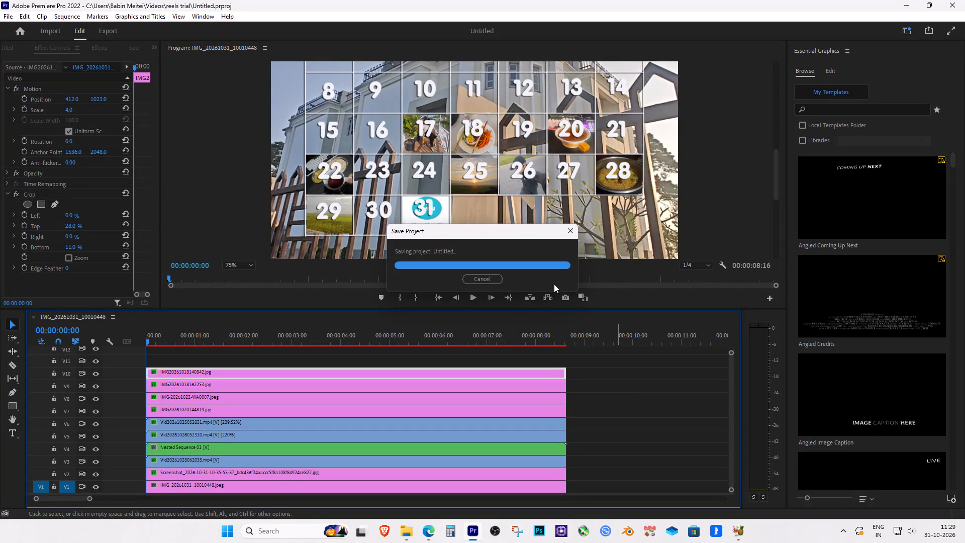
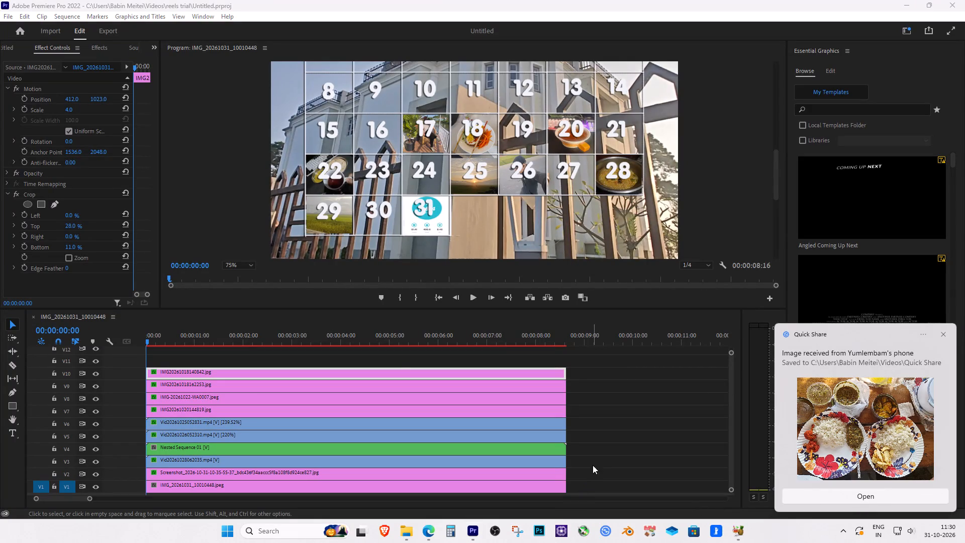
Import IMG20261018131201.jpg, the photo of two food plates, from the Quick Share folder into the project.
left_click(13, 52)
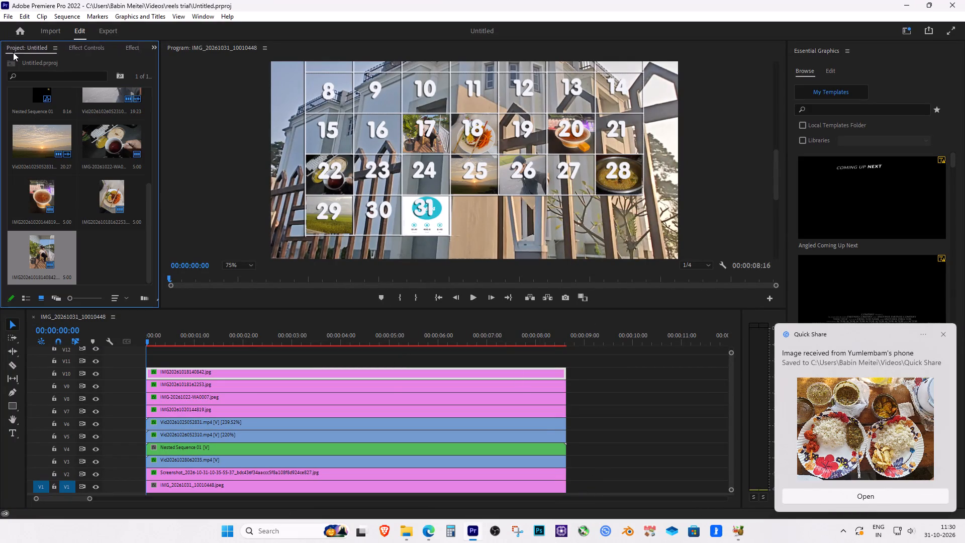
key("super+i")
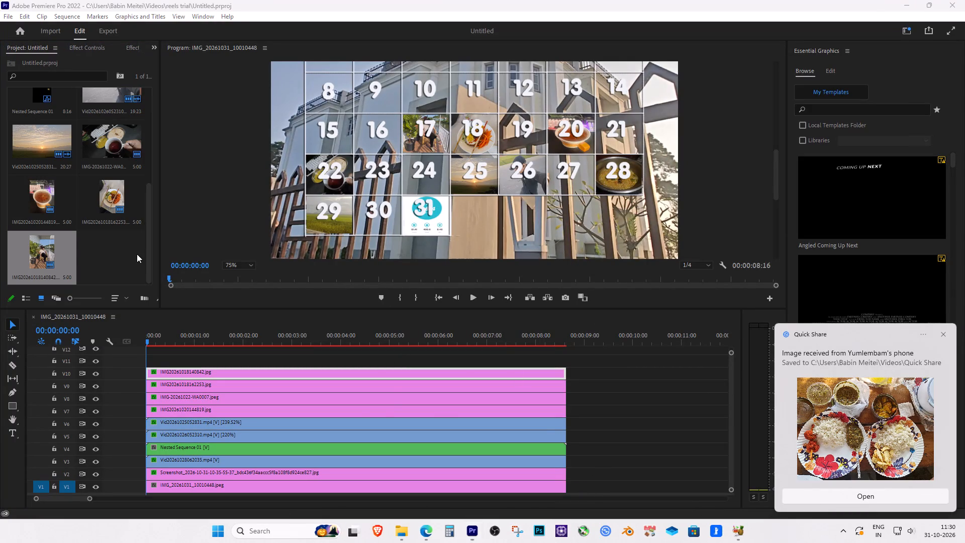
left_click(964, 0)
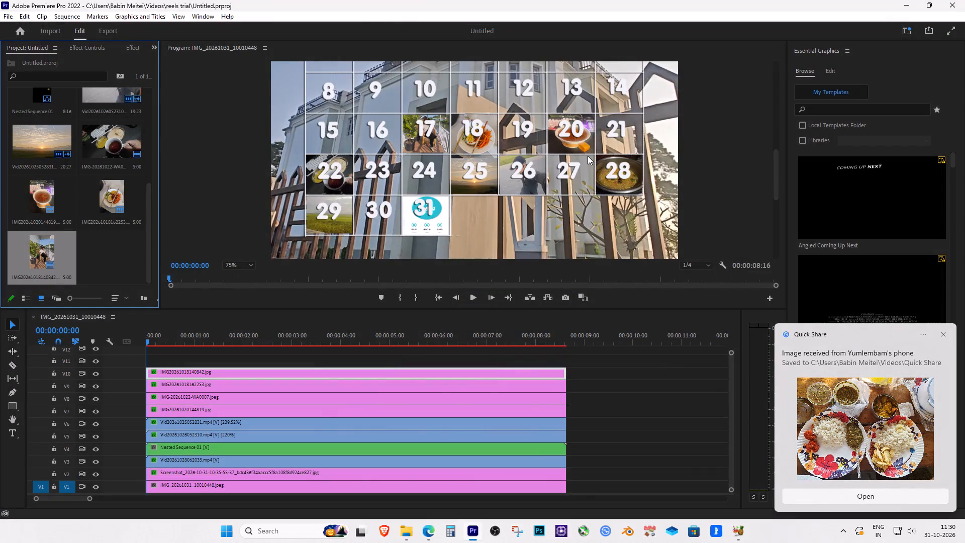
key("ctrl+i")
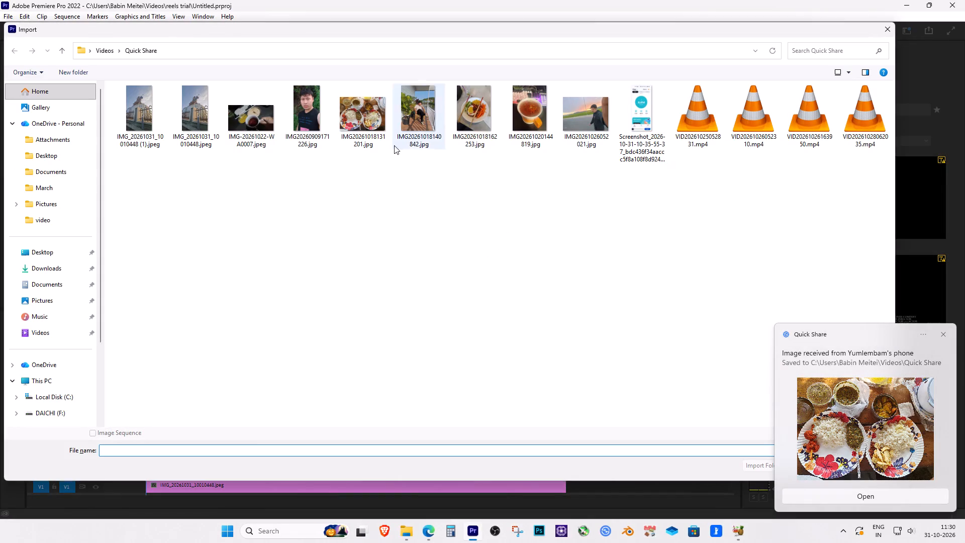
double_click(368, 121)
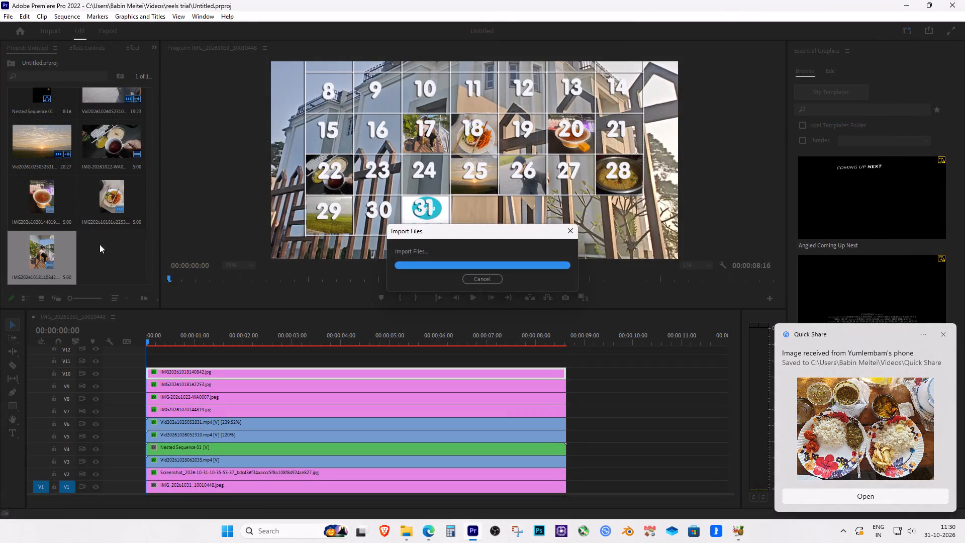
Place the food-plates photo at the start of track V11 and extend it to the sequence end, duration 00:00:08:16.
left_click_drag(102, 255, 149, 363)
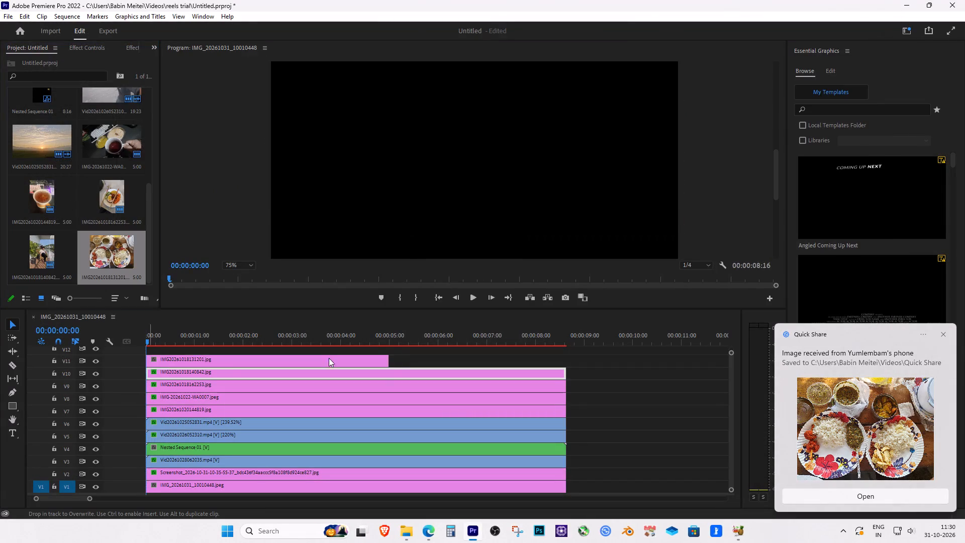
left_click_drag(385, 358, 564, 364)
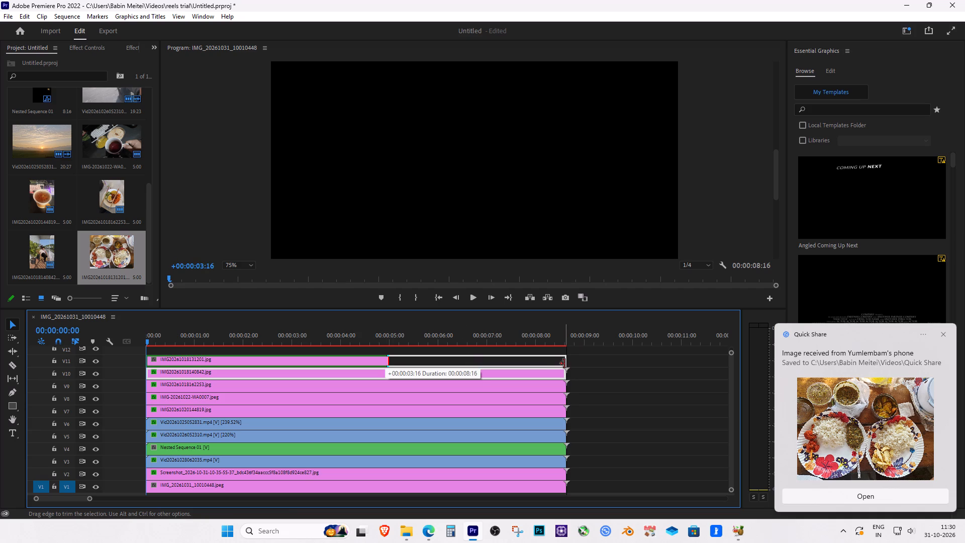
left_click(539, 361)
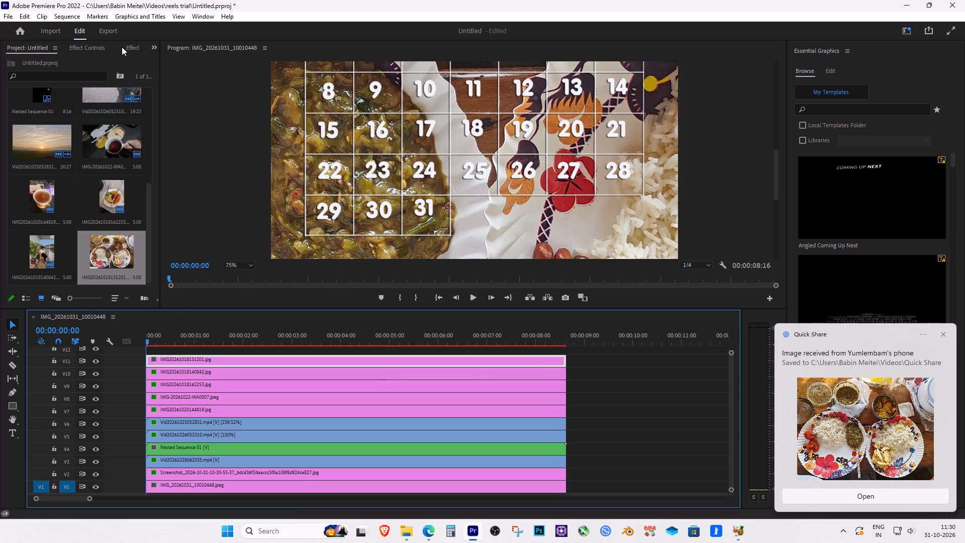
Apply the Crop effect to the food-plates clip on V11.
left_click(129, 48)
left_click_drag(46, 135, 213, 361)
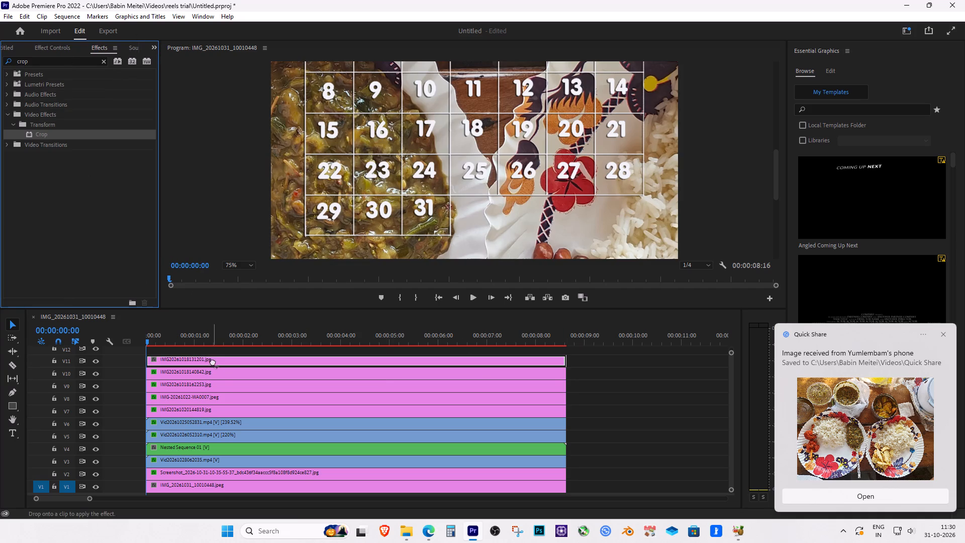
left_click_drag(213, 361, 214, 364)
Scale the food-plates clip on V11 down to 5.
left_click(51, 51)
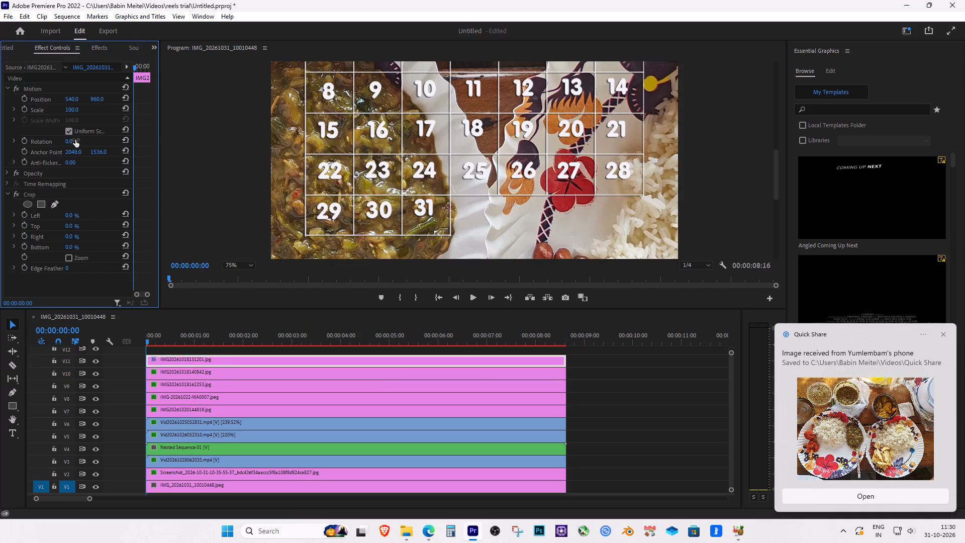
left_click_drag(74, 110, 44, 111)
left_click_drag(44, 111, 58, 111)
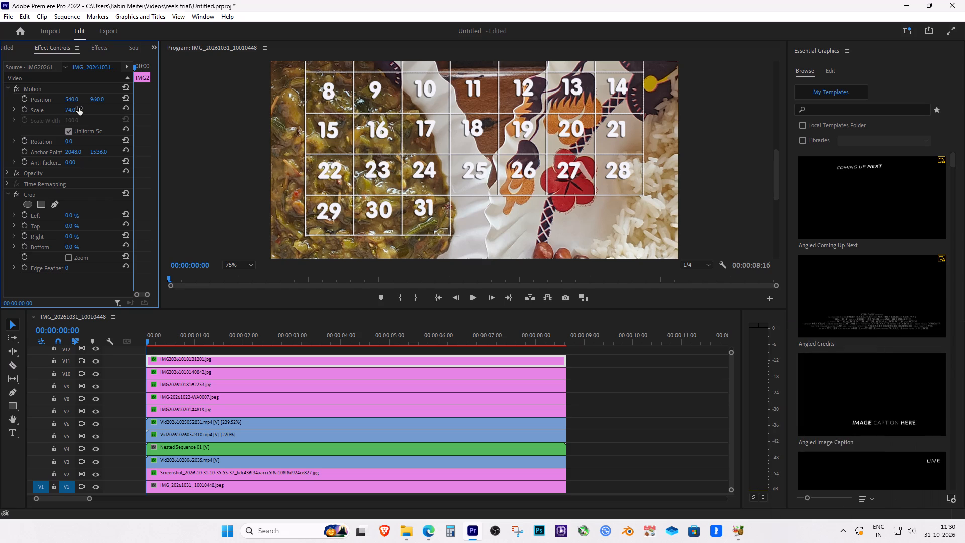
left_click(695, 261)
left_click(695, 261)
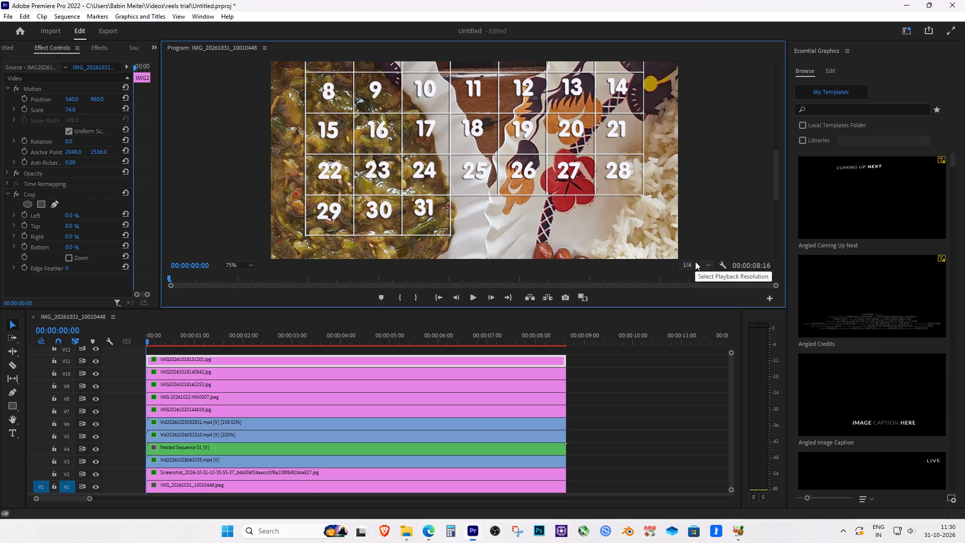
scroll(598, 376, "up", 3)
scroll(597, 375, "down", 2)
scroll(597, 375, "up", 3)
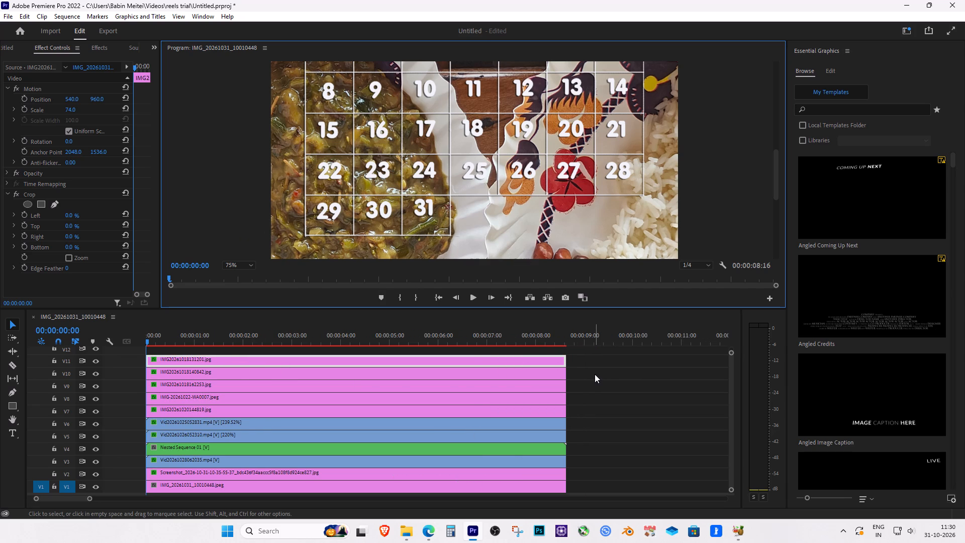
left_click_drag(73, 105, 57, 108)
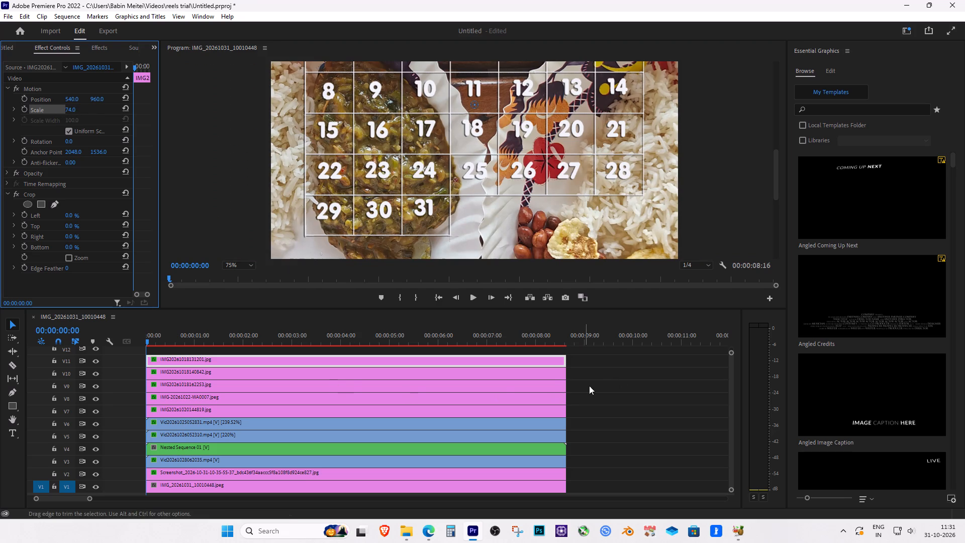
left_click(619, 377)
left_click(465, 355)
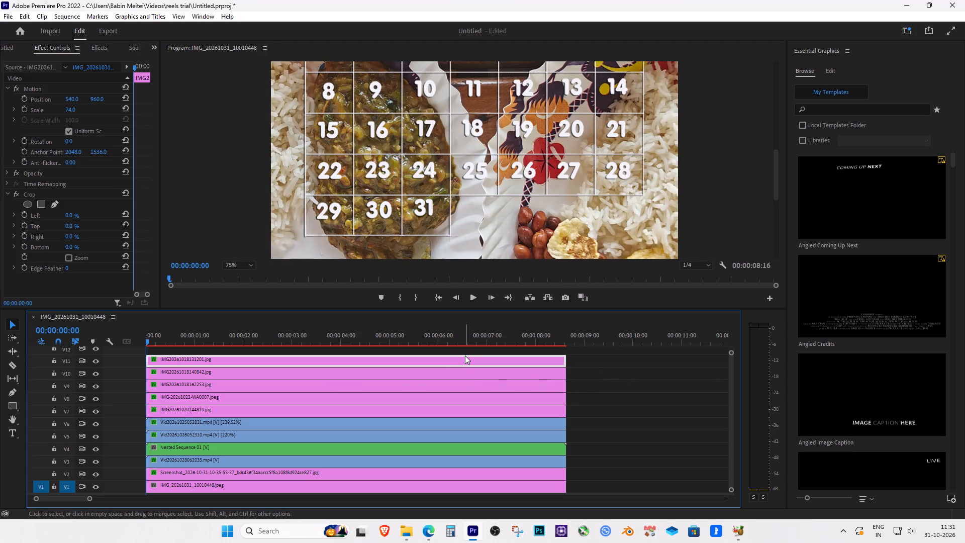
left_click_drag(73, 110, 60, 110)
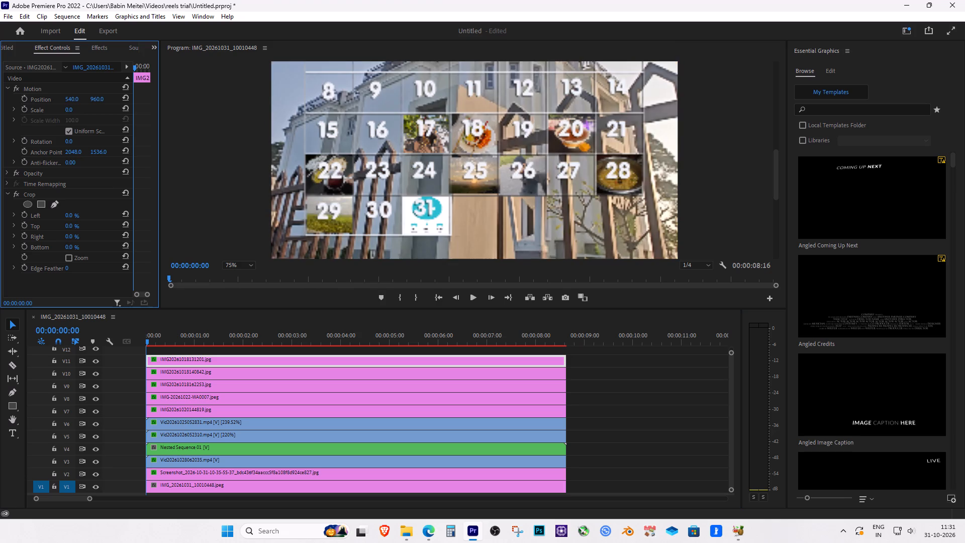
left_click_drag(60, 110, 62, 110)
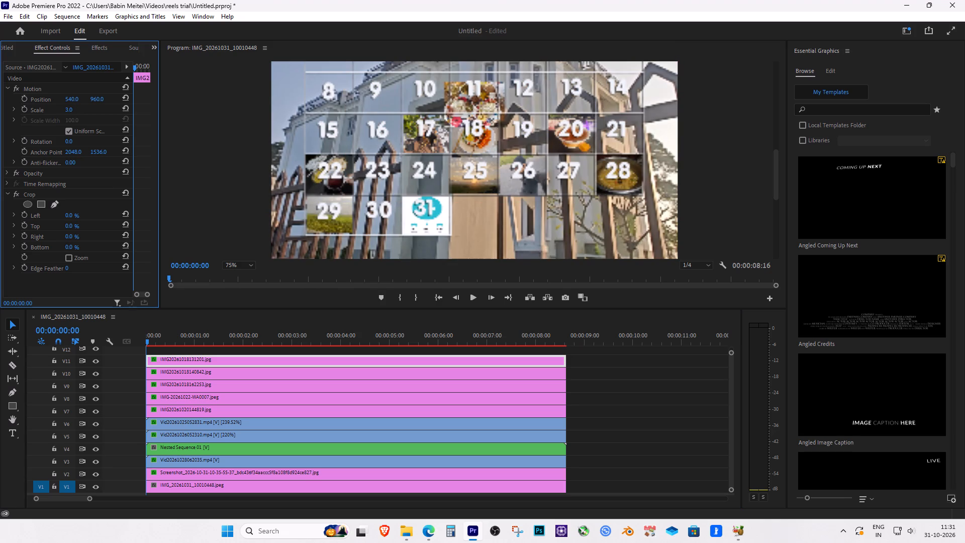
left_click_drag(62, 110, 62, 110)
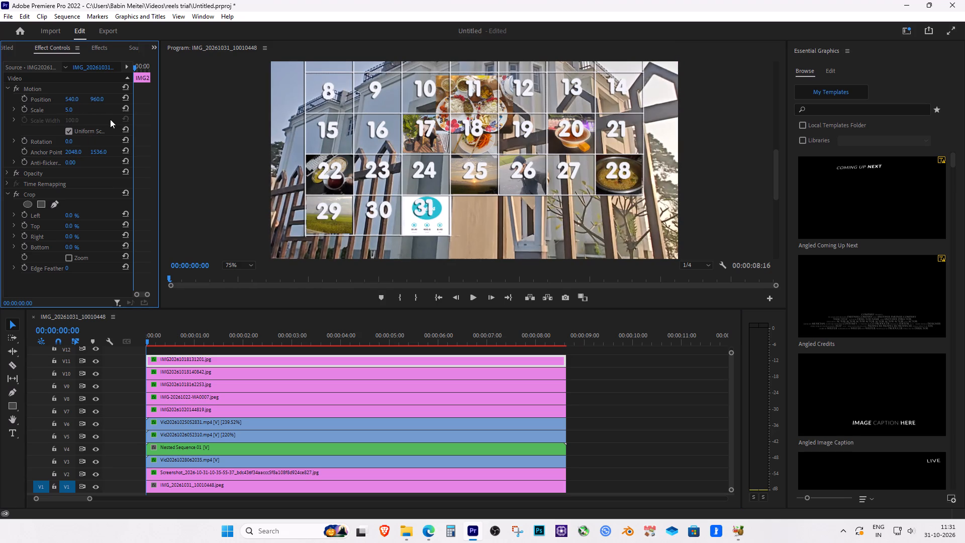
Fit the food-plates photo into the day 15 calendar cell with scale 3 and position 154, 1042.
left_click_drag(78, 99, 0, 111)
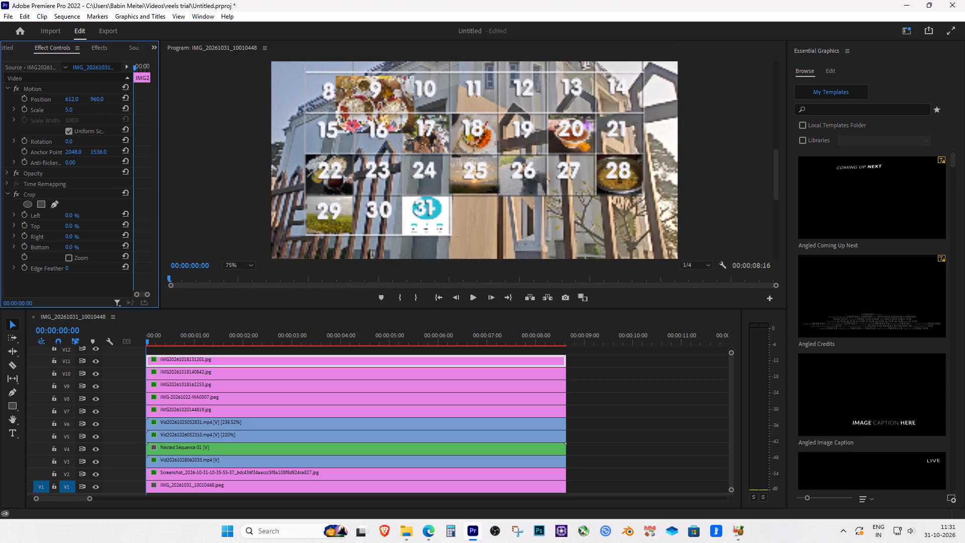
left_click_drag(0, 111, 73, 101)
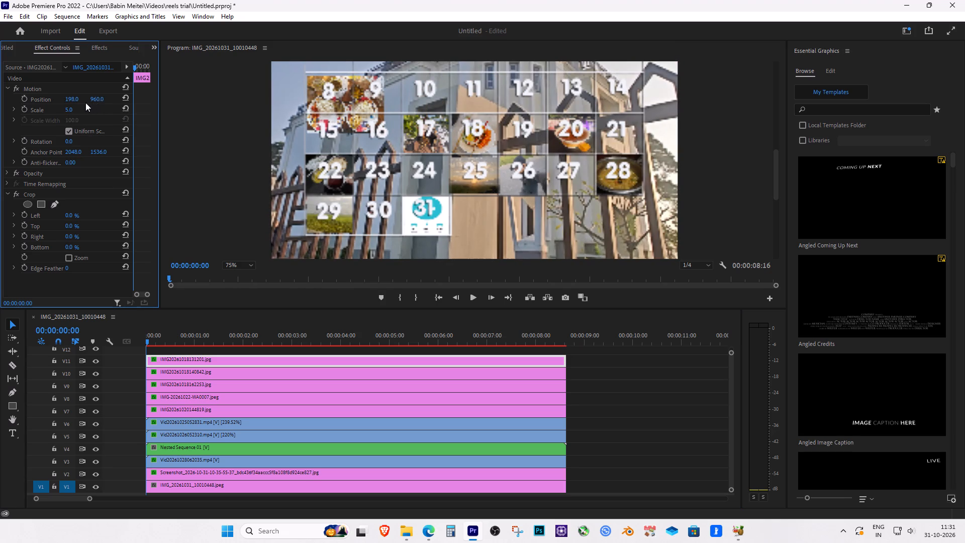
left_click_drag(99, 97, 127, 40)
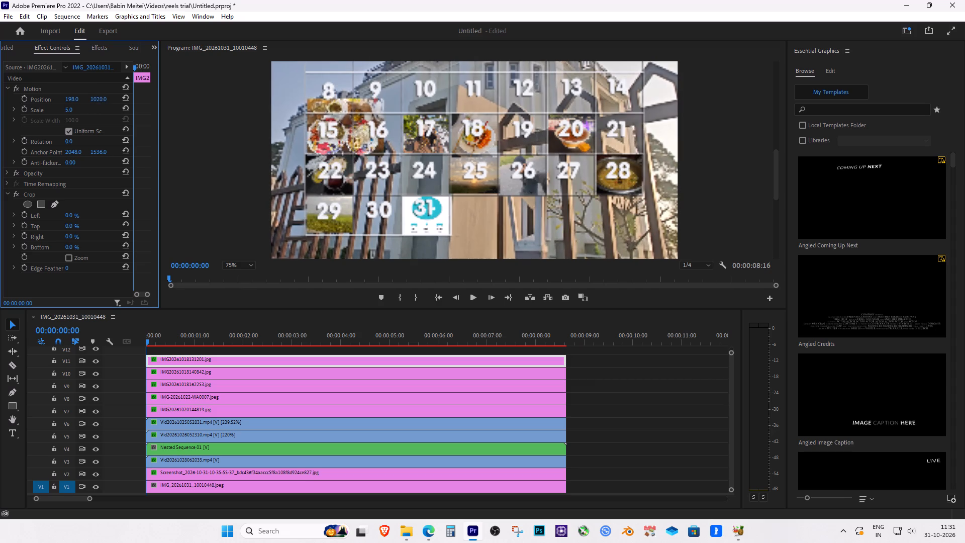
left_click_drag(127, 40, 126, 44)
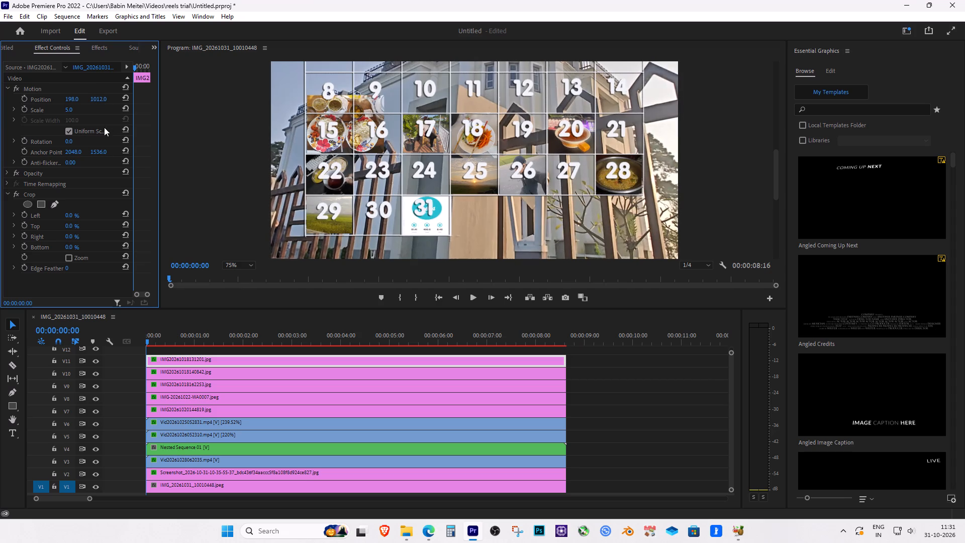
left_click_drag(72, 110, 55, 109)
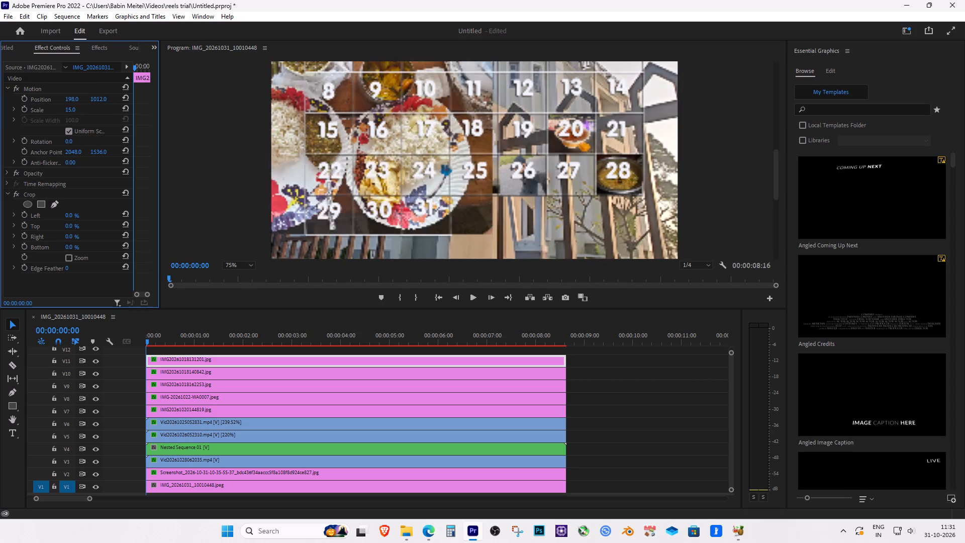
left_click_drag(55, 109, 50, 110)
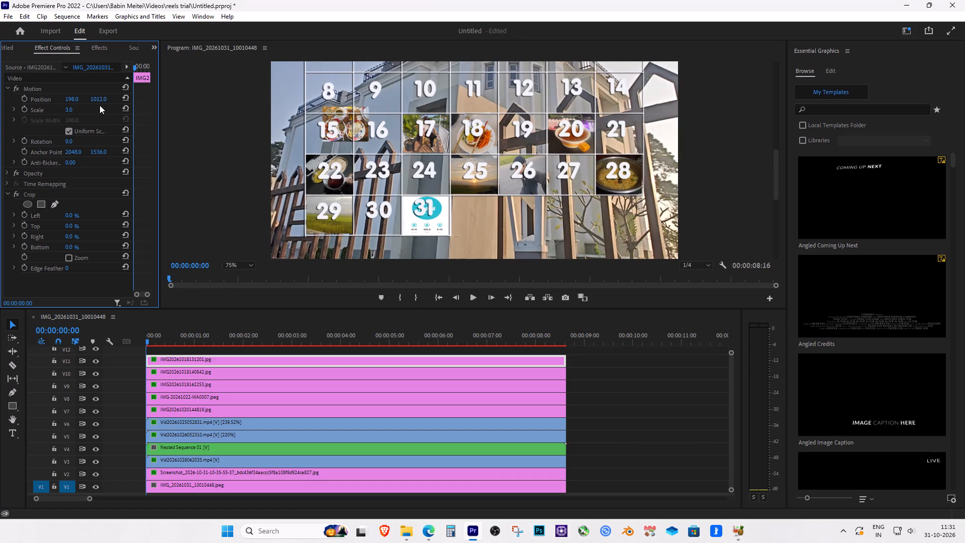
left_click_drag(96, 98, 116, 69)
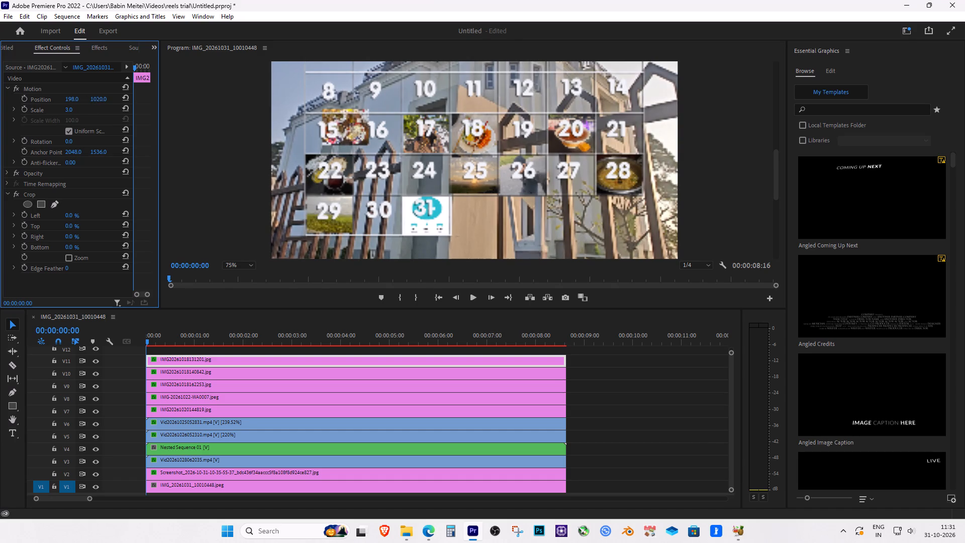
left_click_drag(116, 69, 120, 63)
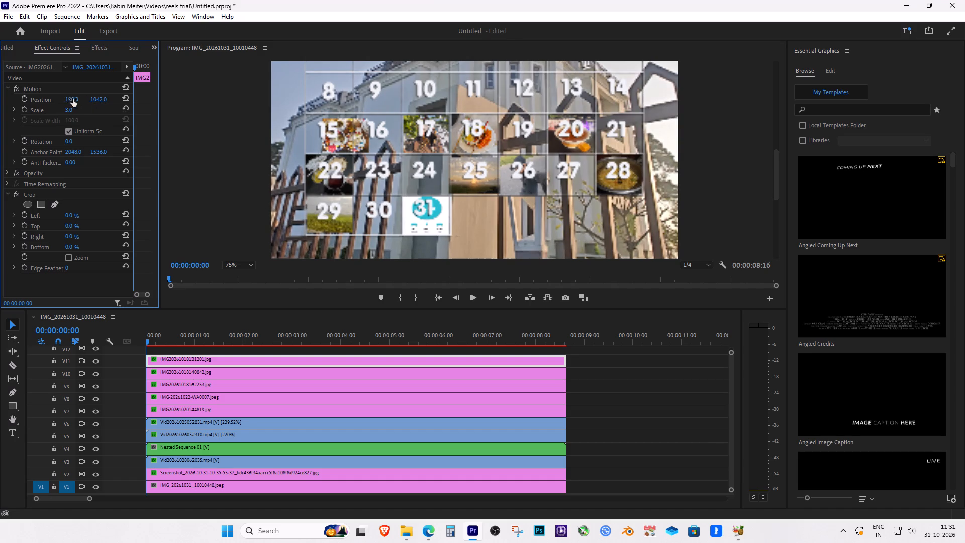
left_click_drag(73, 99, 41, 101)
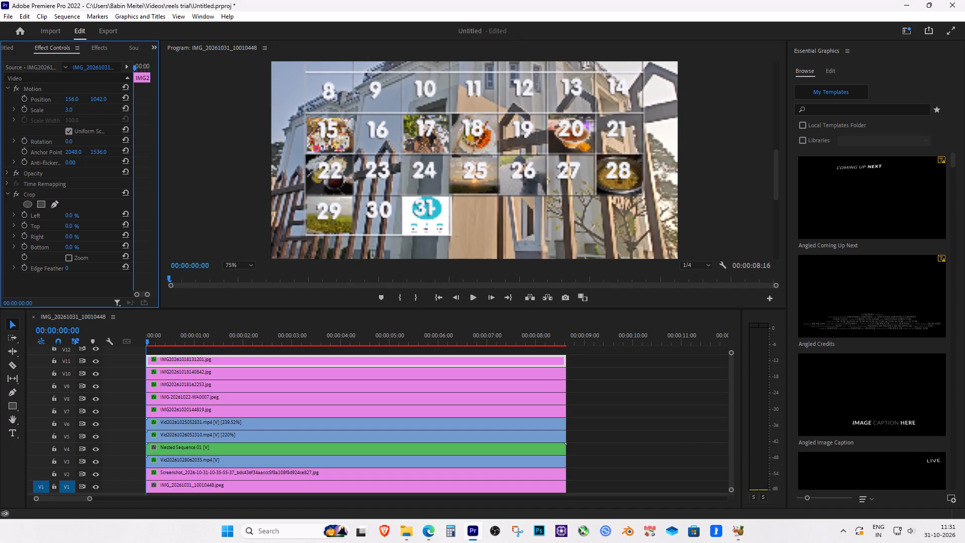
left_click_drag(41, 101, 41, 101)
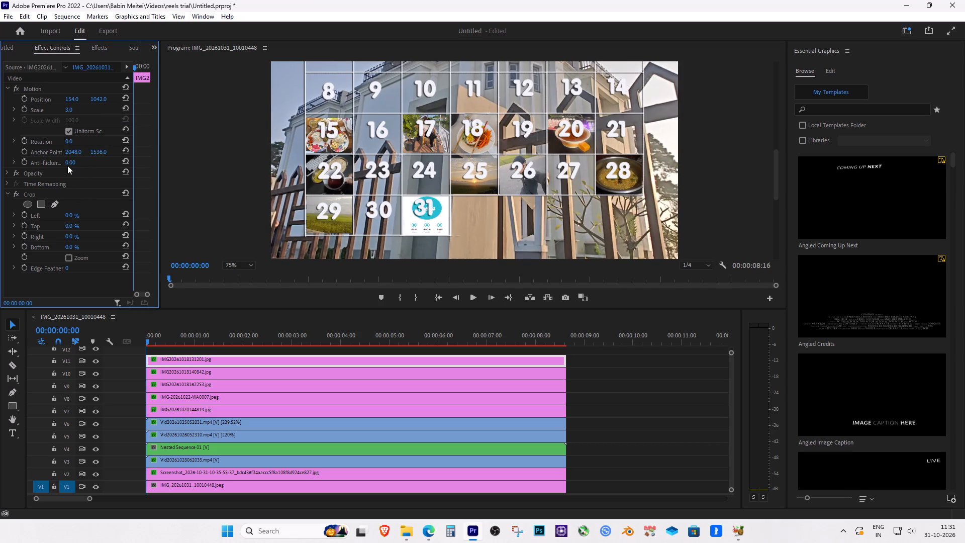
Turn off uniform scaling for the food-plates clip on V11 and set its scale width to 3.
left_click(69, 132)
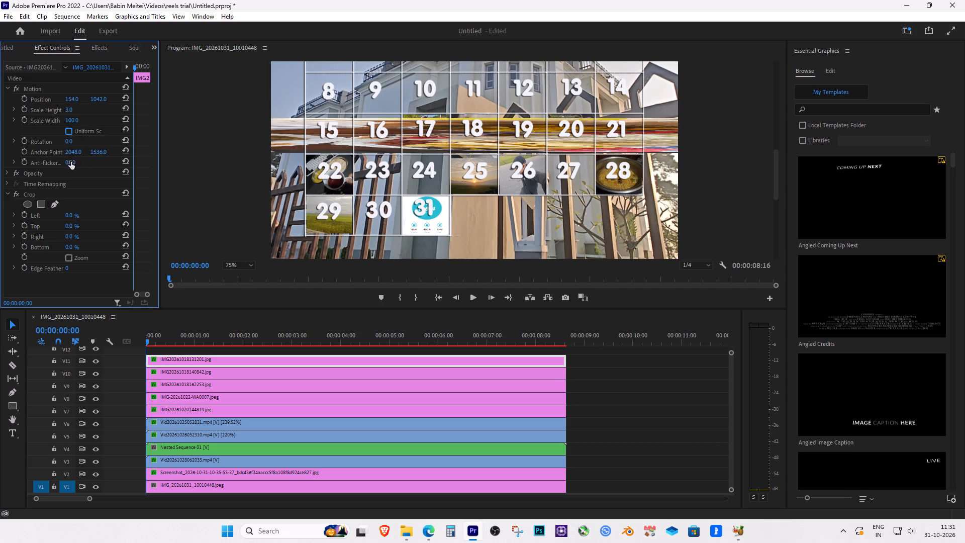
left_click_drag(73, 120, 98, 120)
left_click_drag(98, 120, 19, 116)
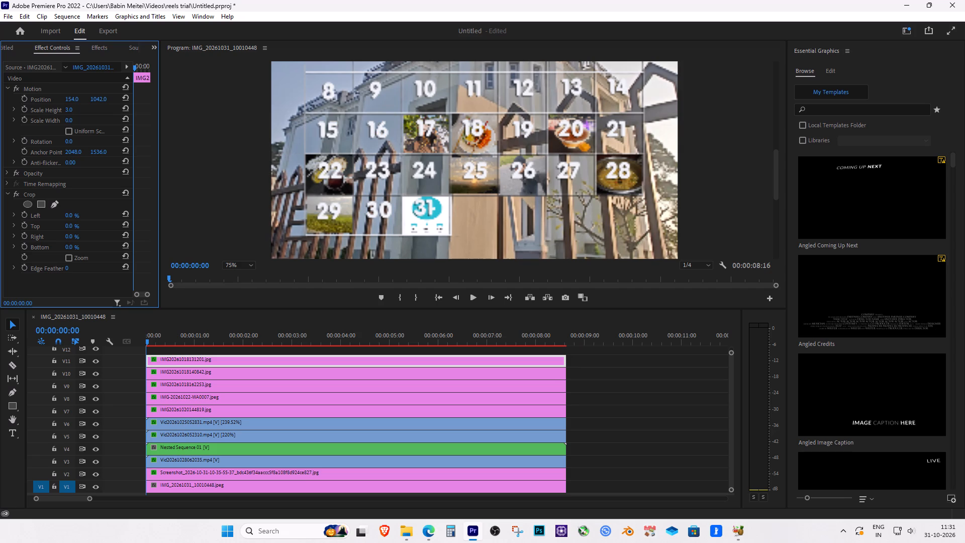
left_click_drag(19, 116, 20, 116)
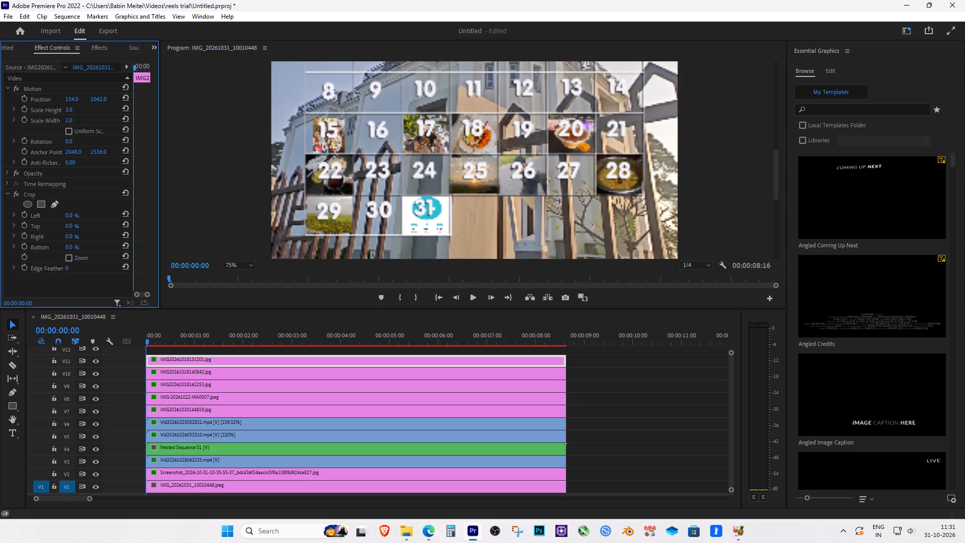
left_click_drag(20, 116, 21, 116)
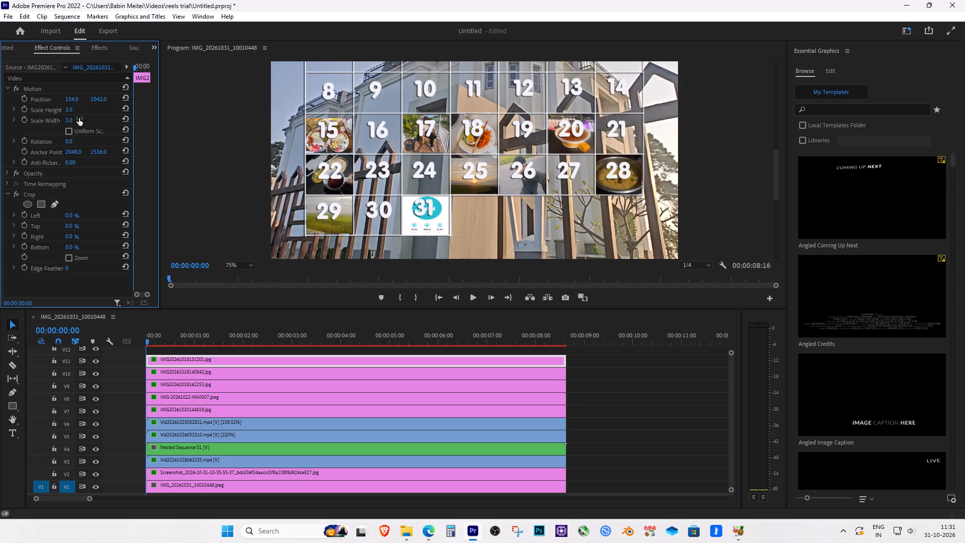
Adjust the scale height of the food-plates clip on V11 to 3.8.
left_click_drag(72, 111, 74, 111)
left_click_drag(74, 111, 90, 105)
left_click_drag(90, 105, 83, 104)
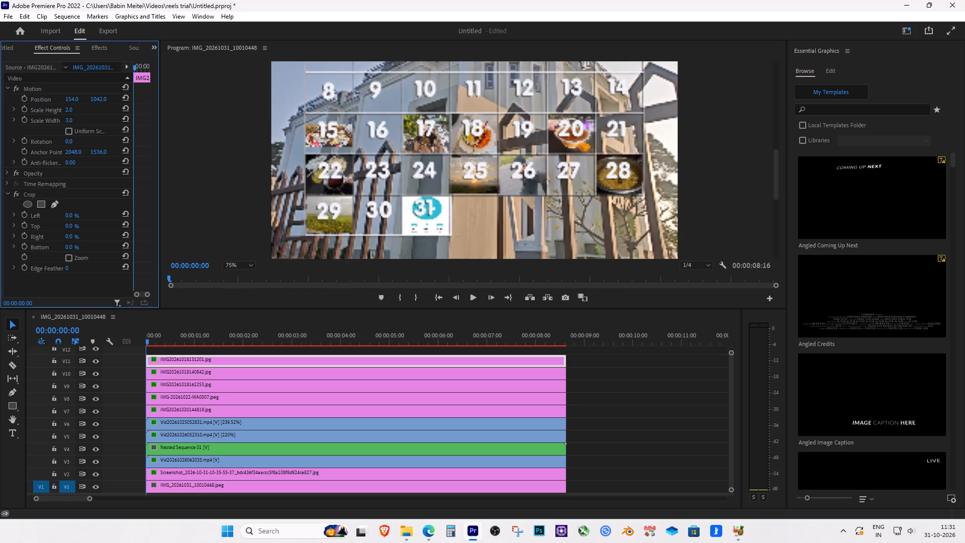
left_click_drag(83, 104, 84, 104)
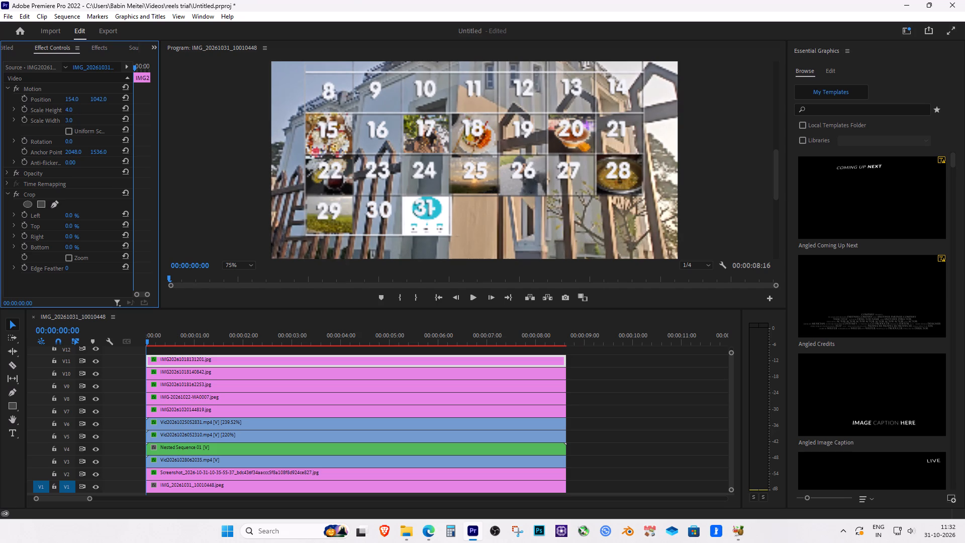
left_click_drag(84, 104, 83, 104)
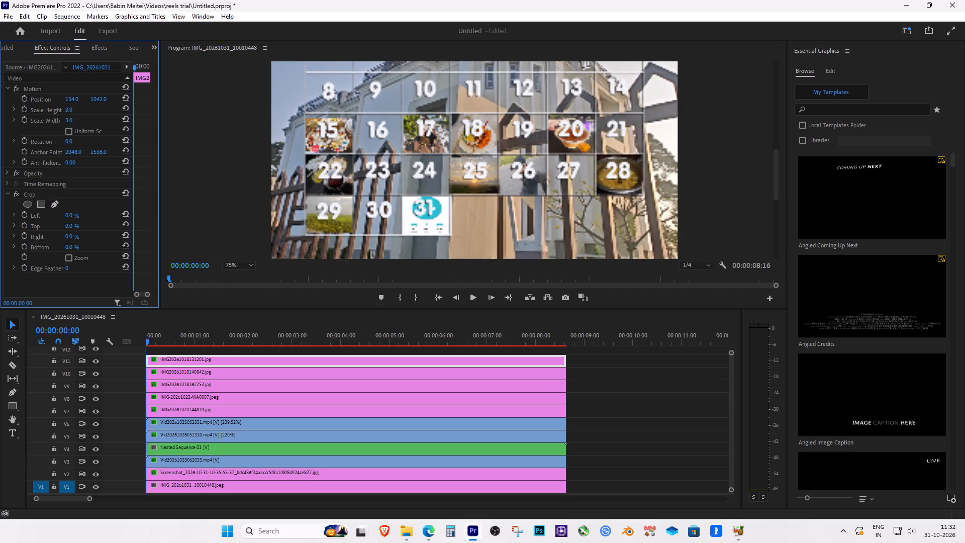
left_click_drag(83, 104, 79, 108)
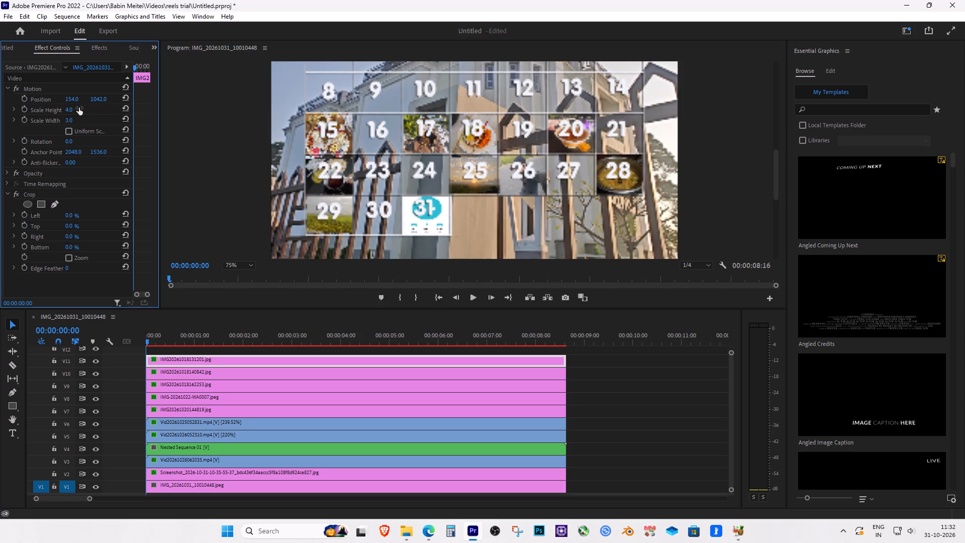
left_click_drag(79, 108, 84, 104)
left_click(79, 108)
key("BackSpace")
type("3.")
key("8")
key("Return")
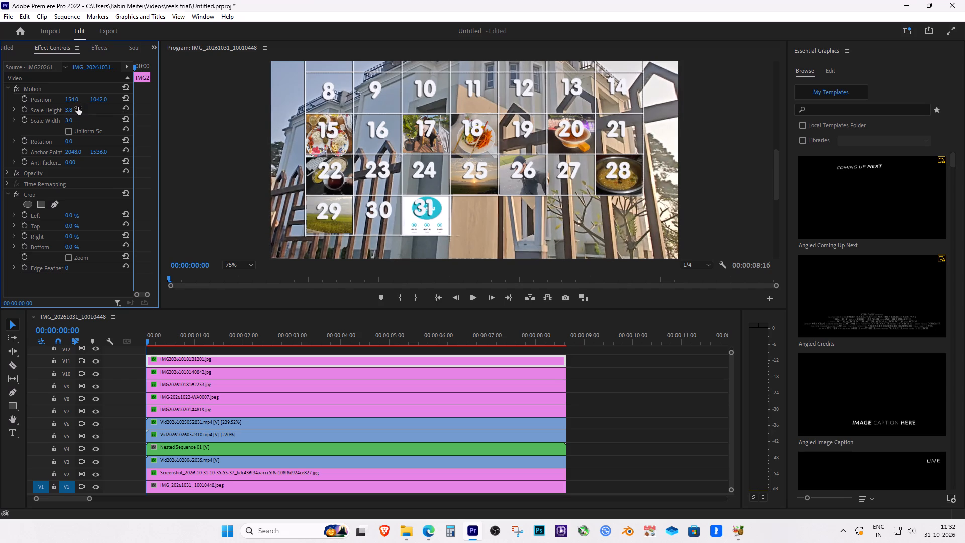
Reduce the scale height of the food-plates clip on V11 to 3.6 to fit the day 15 cell.
left_click(78, 107)
key("Right")
key("BackSpace")
key("7")
key("Return")
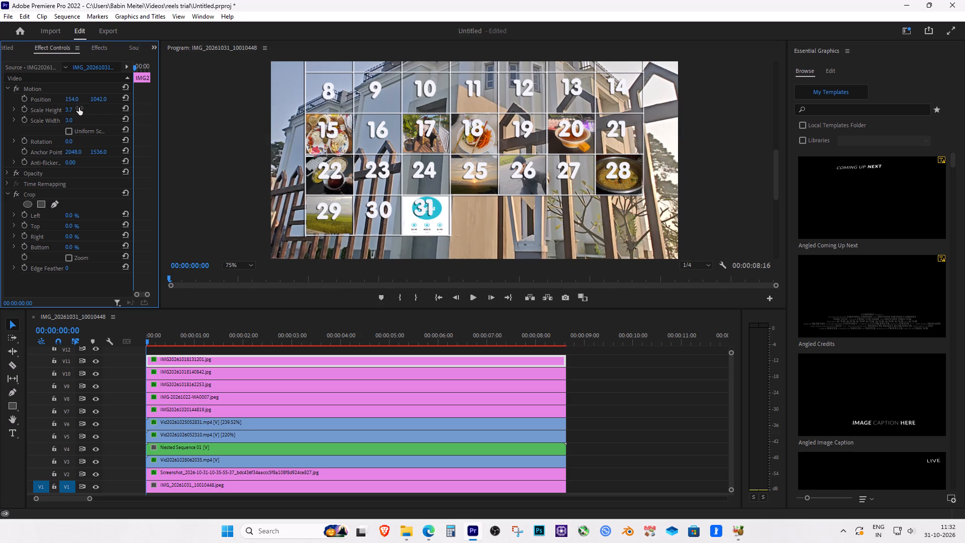
left_click(79, 108)
left_click(79, 108)
key("BackSpace")
key("6")
key("Return")
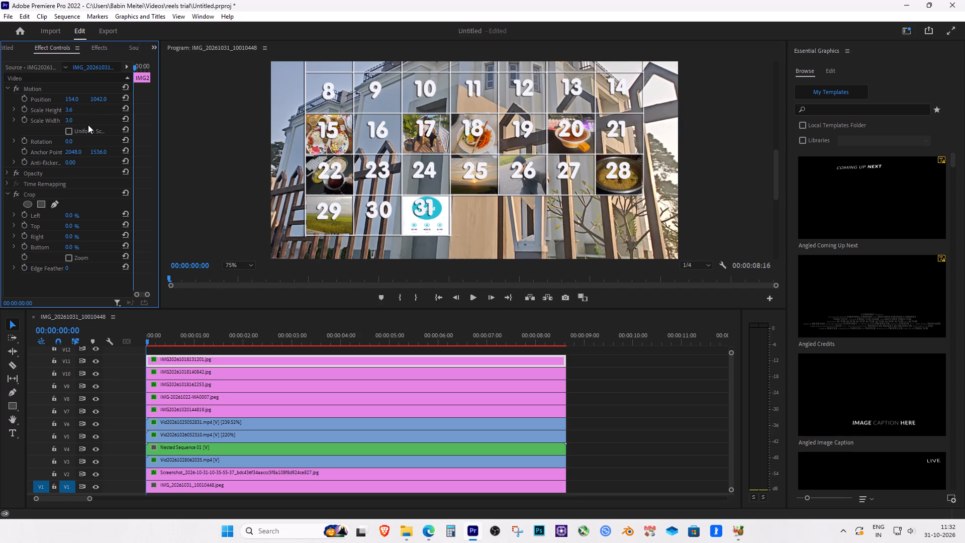
Set the vertical position of the food-plates clip on V11 to 1036.
left_click(98, 98)
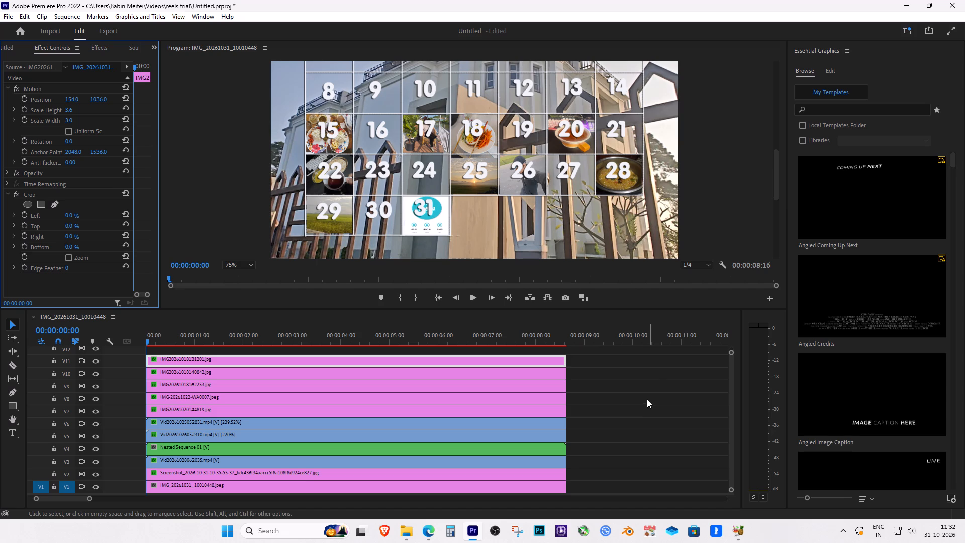
Enlarge the timeline area to expose empty tracks V12 and V13, keeping the calendar's first three weeks in the preview.
scroll(683, 172, "up", 1)
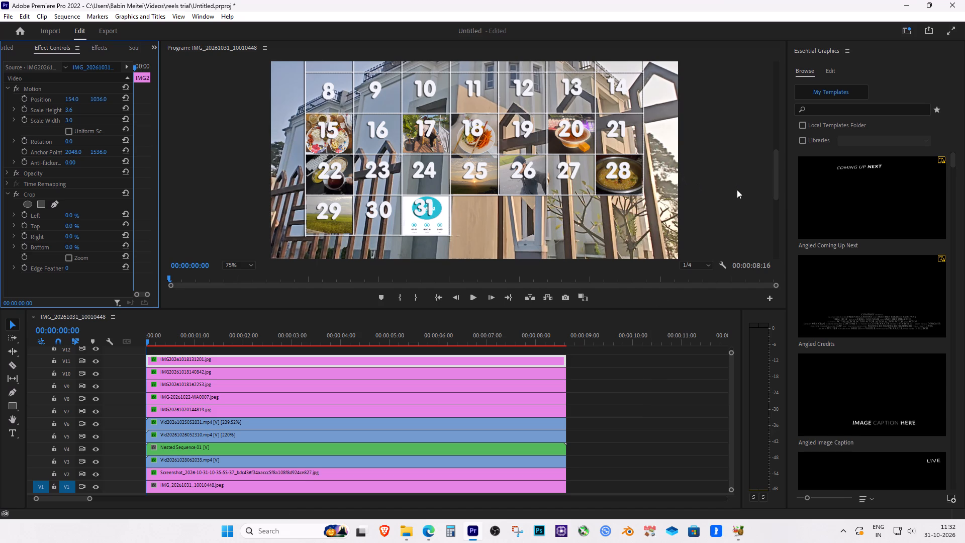
left_click_drag(777, 186, 780, 185)
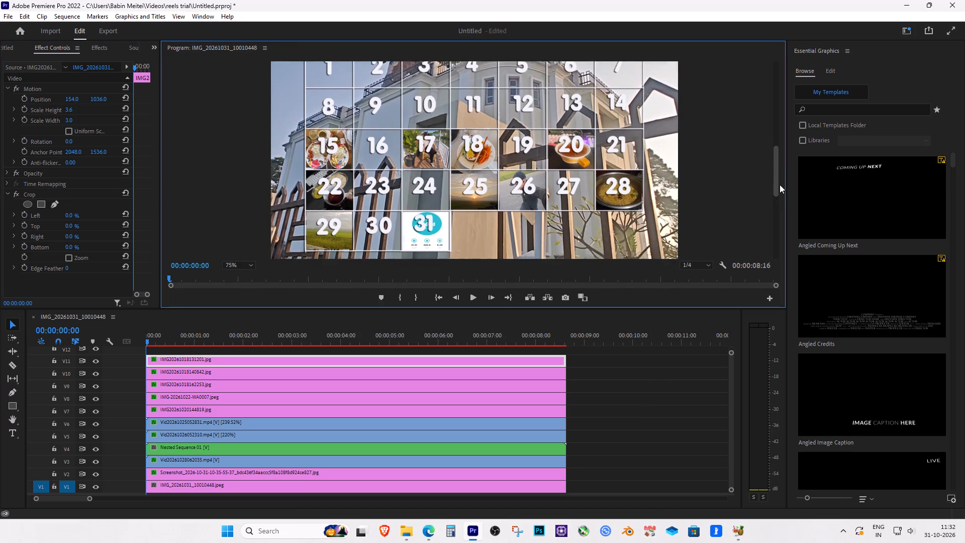
left_click_drag(780, 185, 782, 177)
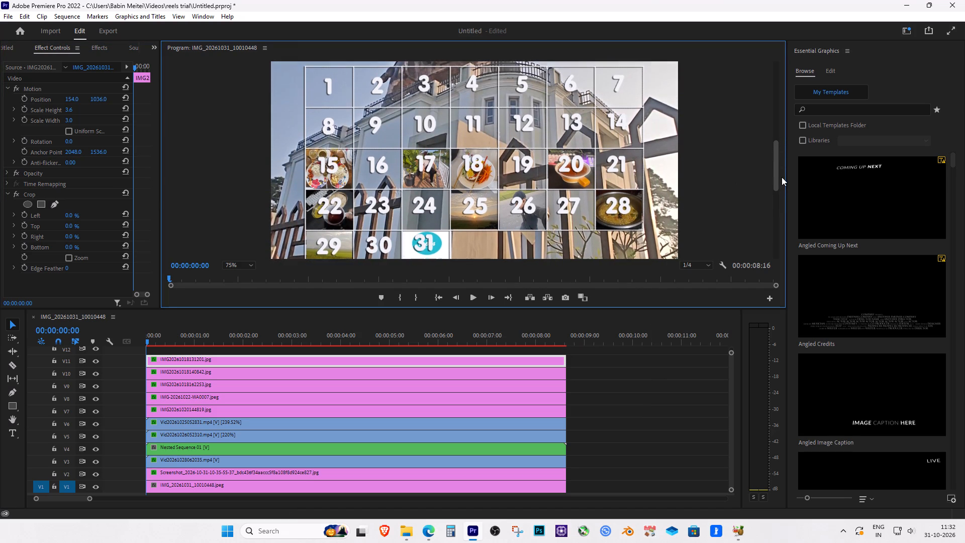
left_click_drag(782, 177, 780, 170)
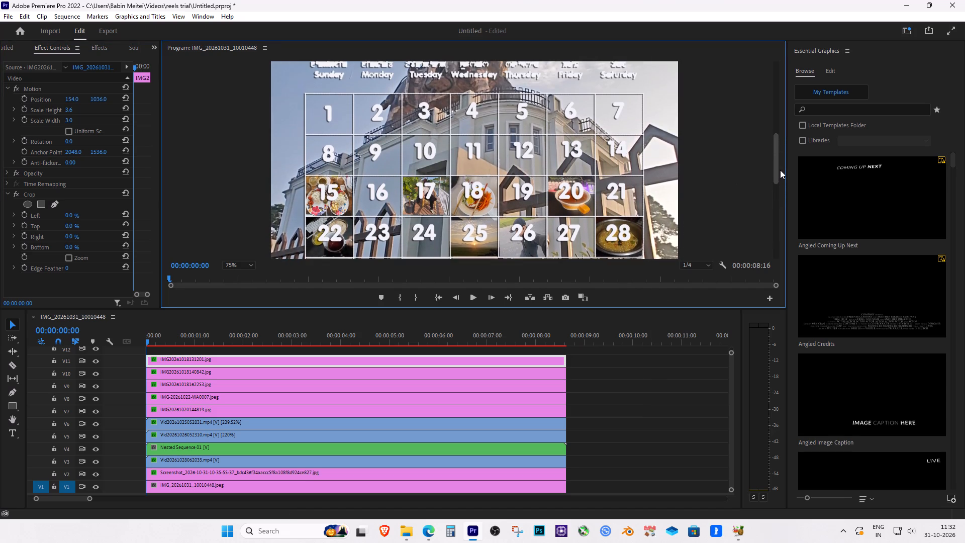
left_click_drag(780, 170, 783, 172)
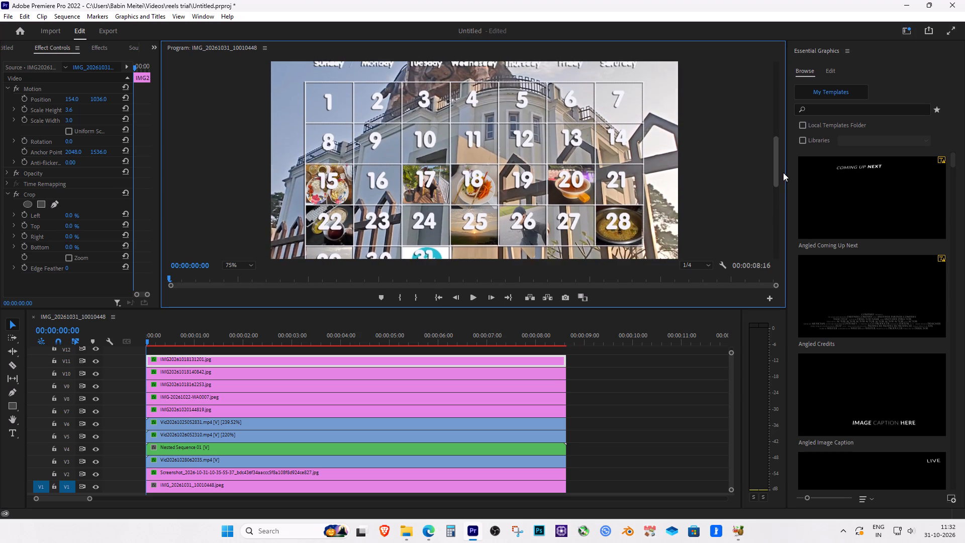
left_click_drag(783, 172, 787, 159)
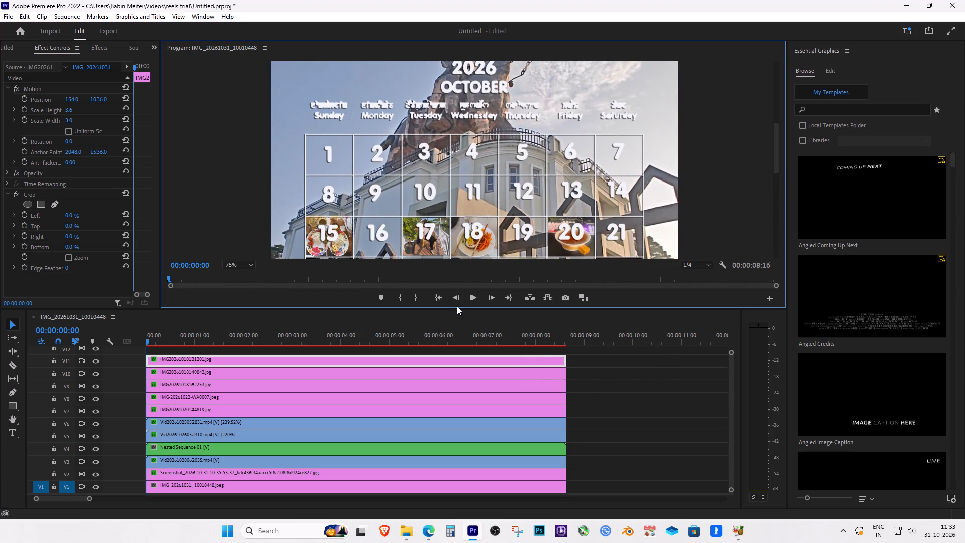
left_click_drag(458, 308, 461, 296)
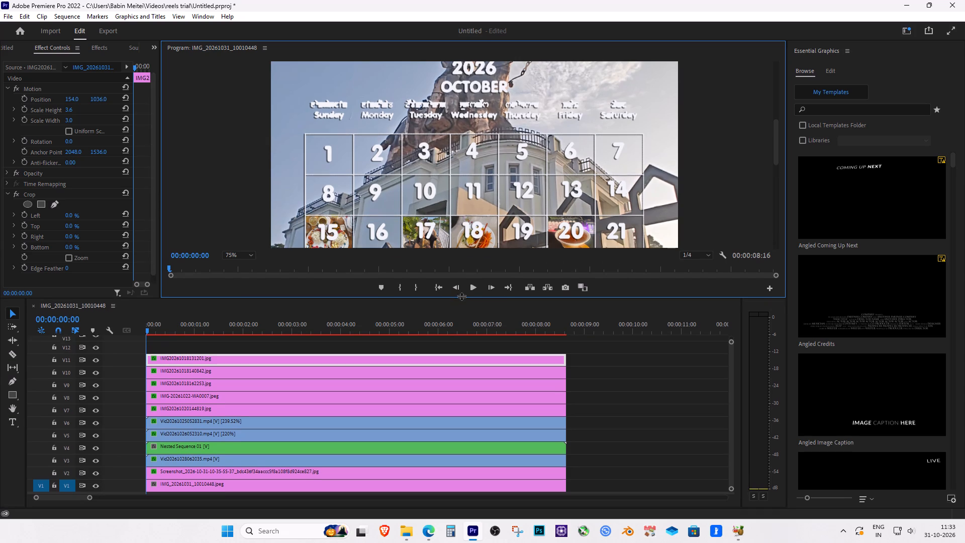
left_click_drag(461, 296, 464, 290)
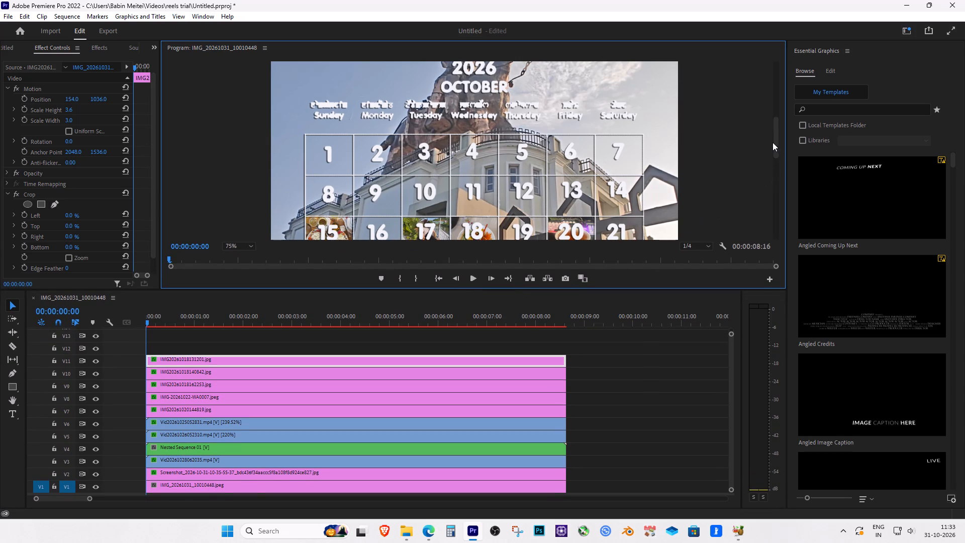
left_click_drag(774, 143, 774, 149)
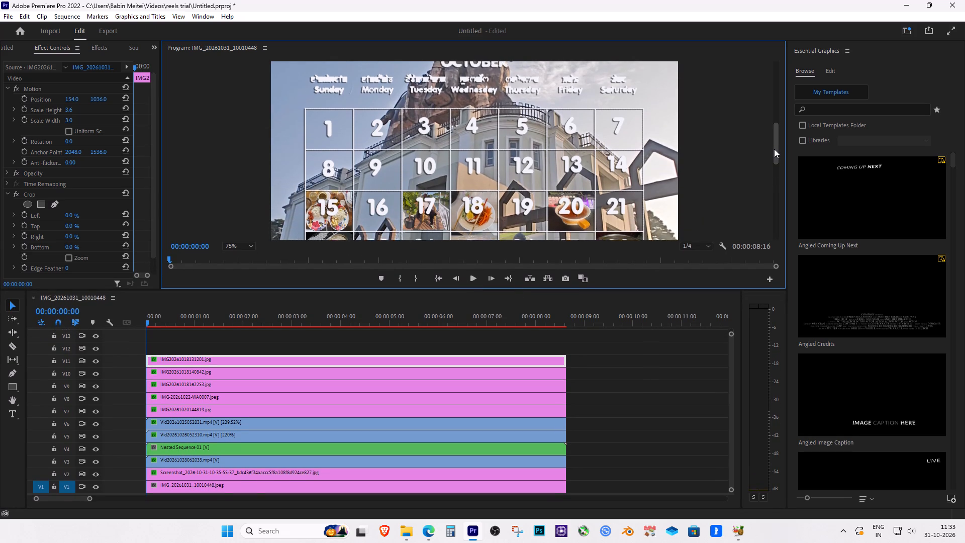
left_click_drag(774, 149, 775, 148)
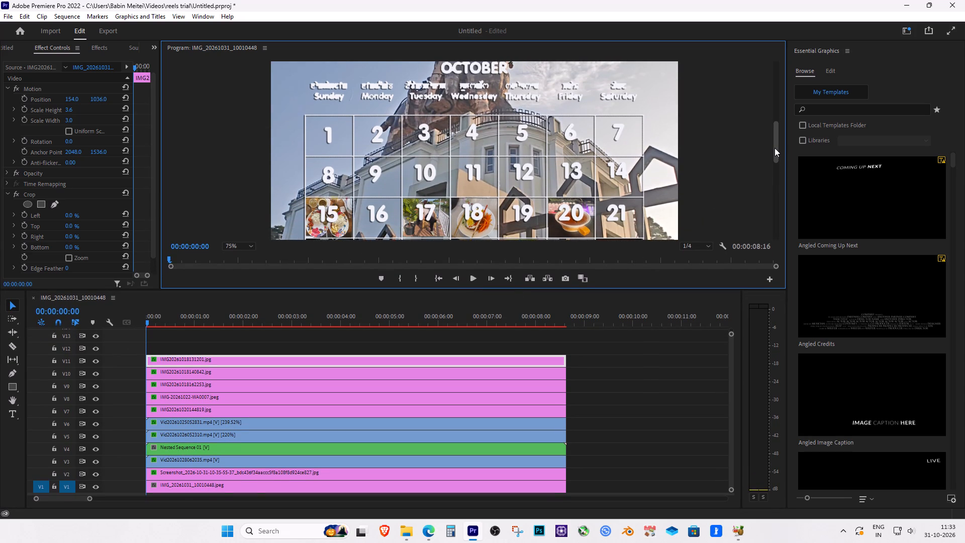
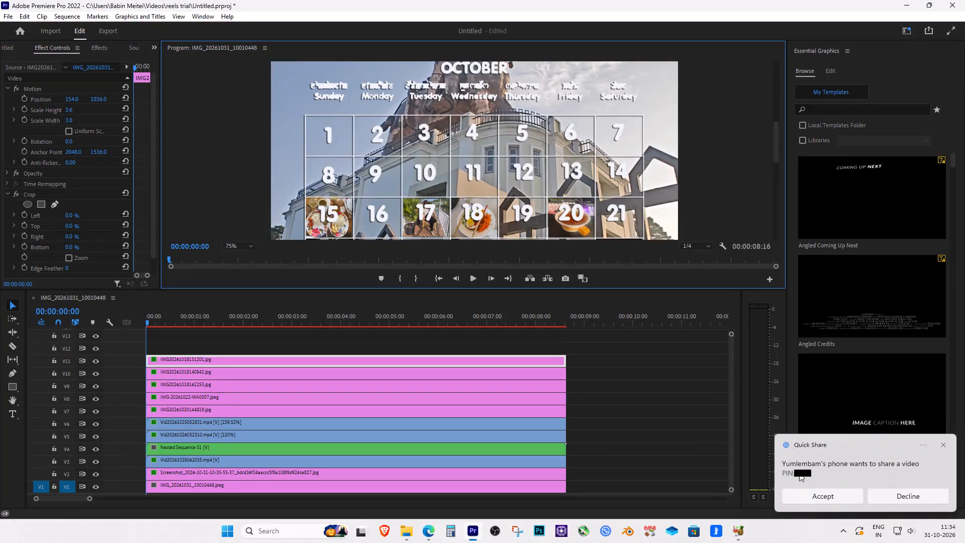
Accept the video shared from the phone and encode VID20261018055446.mp4 in HandBrake.
left_click(835, 500)
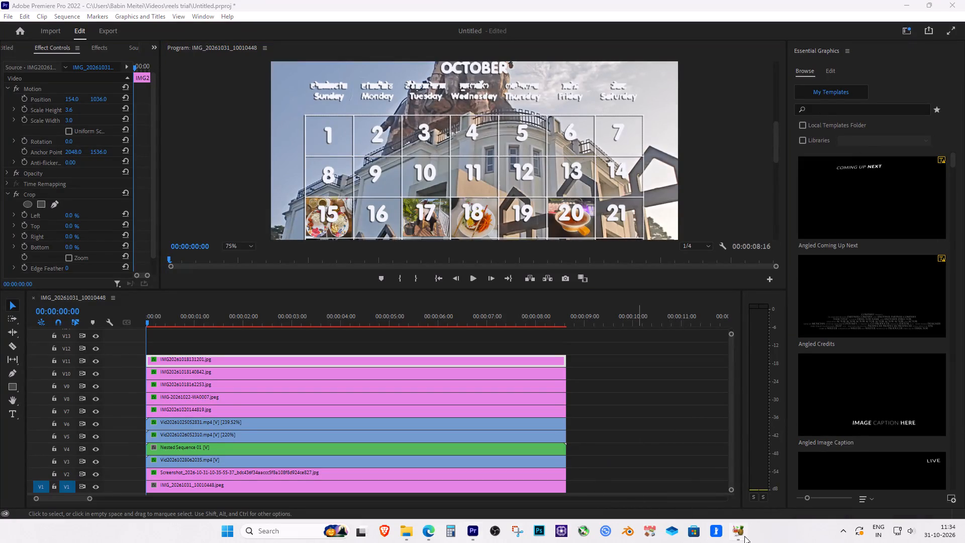
left_click(406, 535)
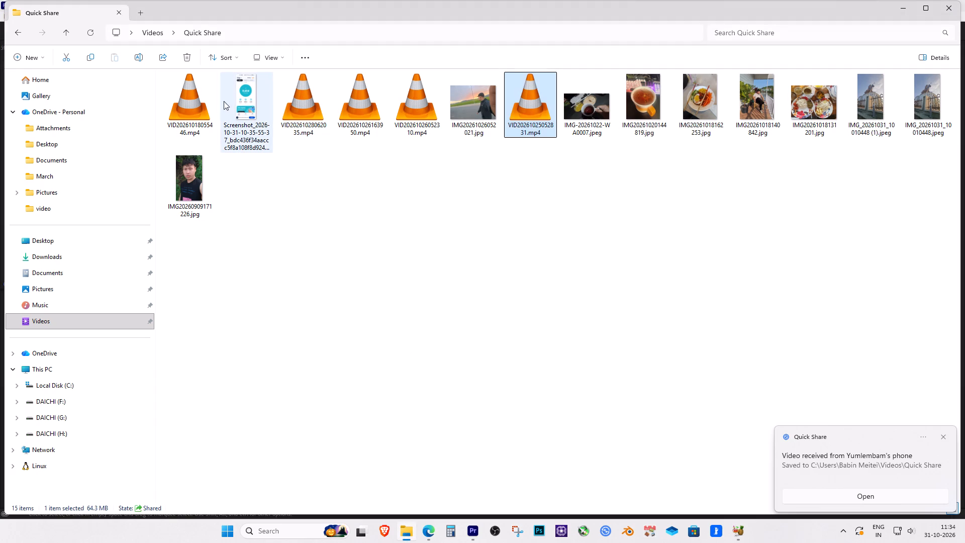
left_click_drag(192, 108, 736, 538)
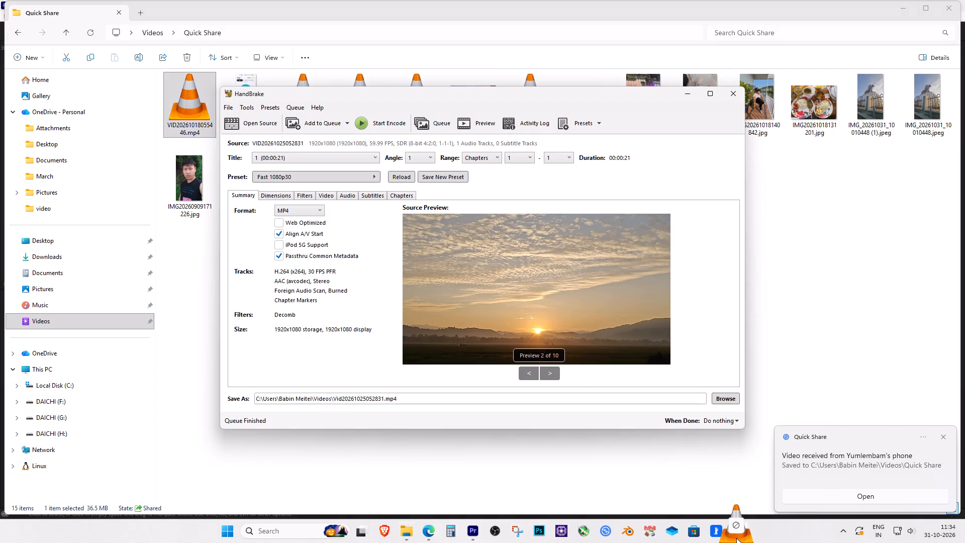
left_click_drag(736, 538, 429, 303)
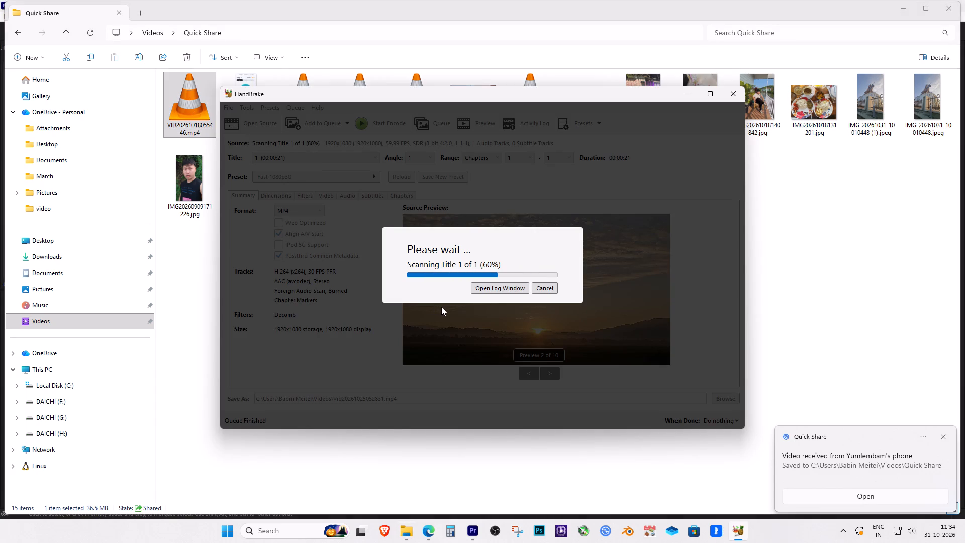
left_click(370, 125)
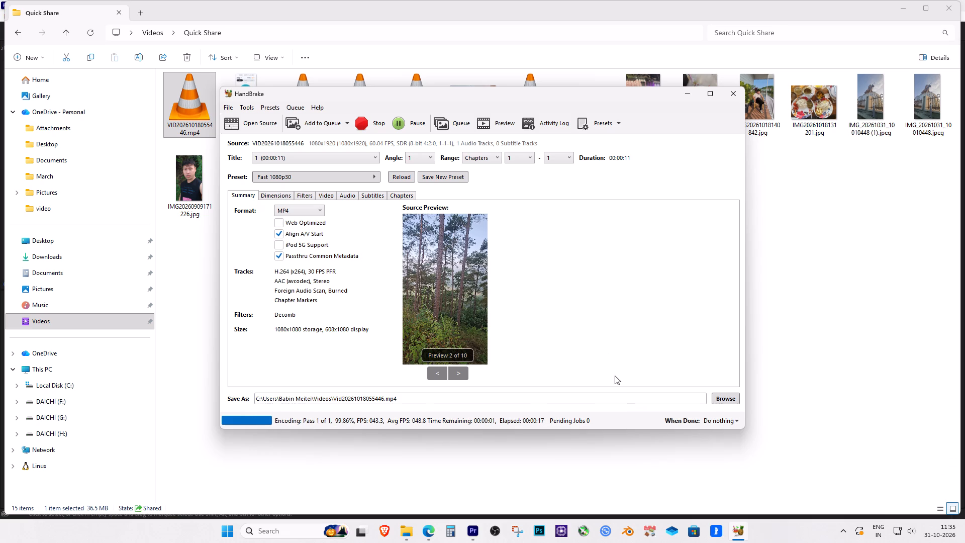
Switch to Premiere Pro and import the converted Vid20261018055446.mp4 from the Videos folder into the project.
left_click(476, 530)
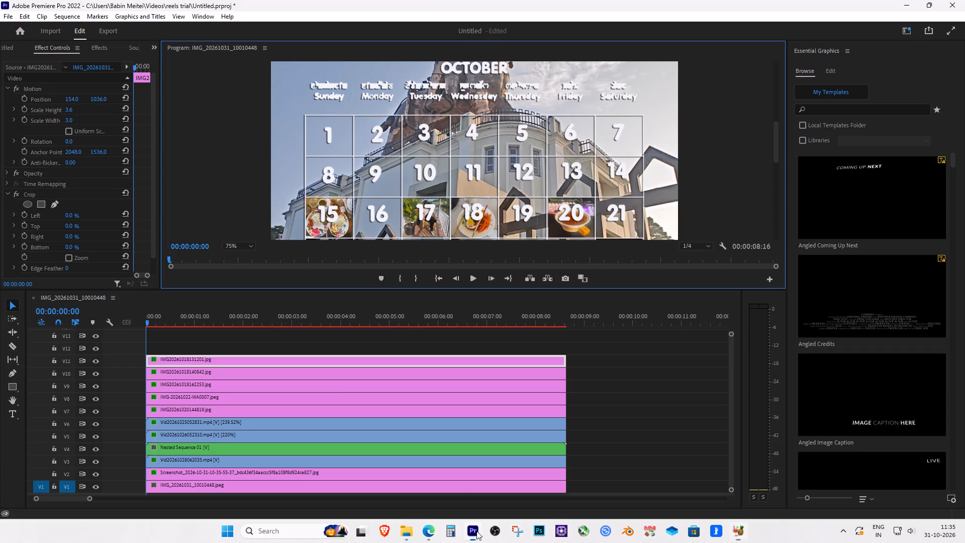
left_click(19, 52)
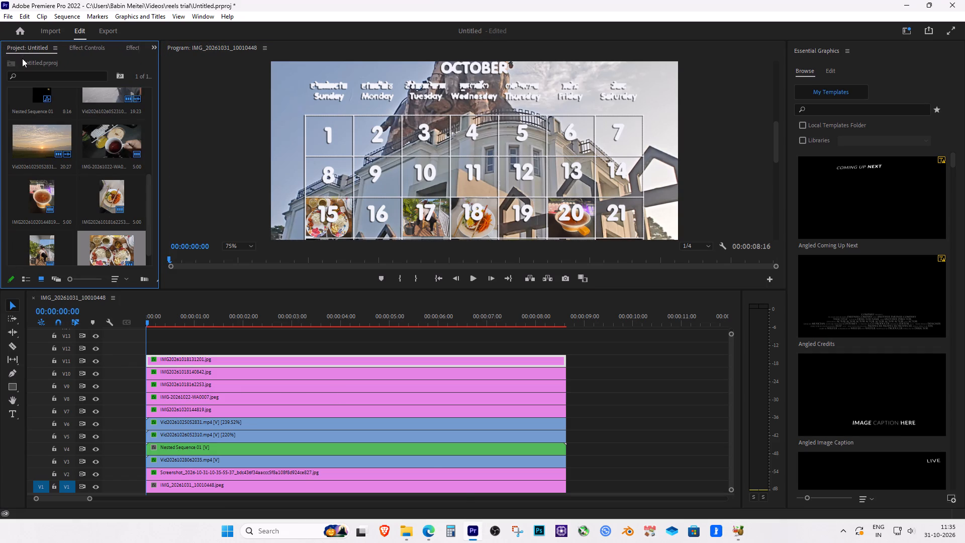
key("ctrl+i")
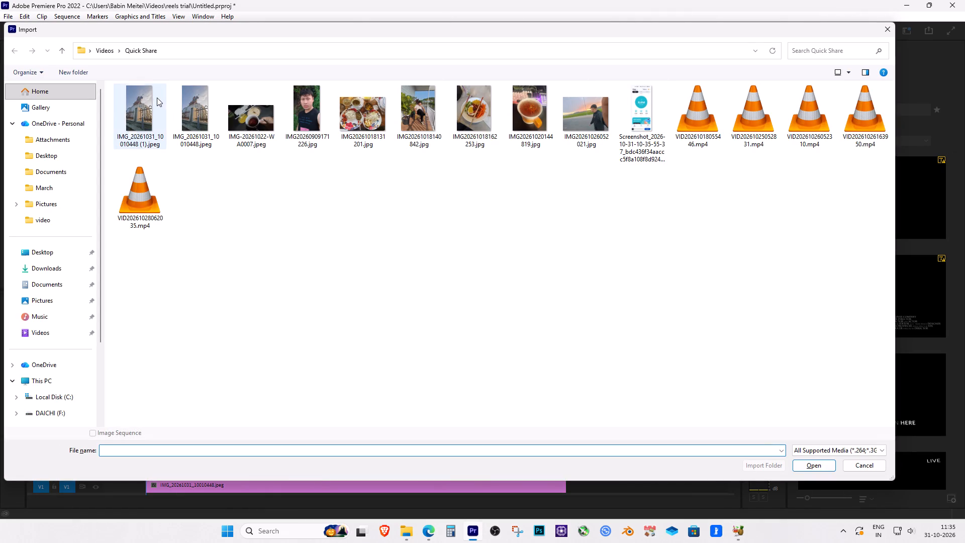
left_click(887, 31)
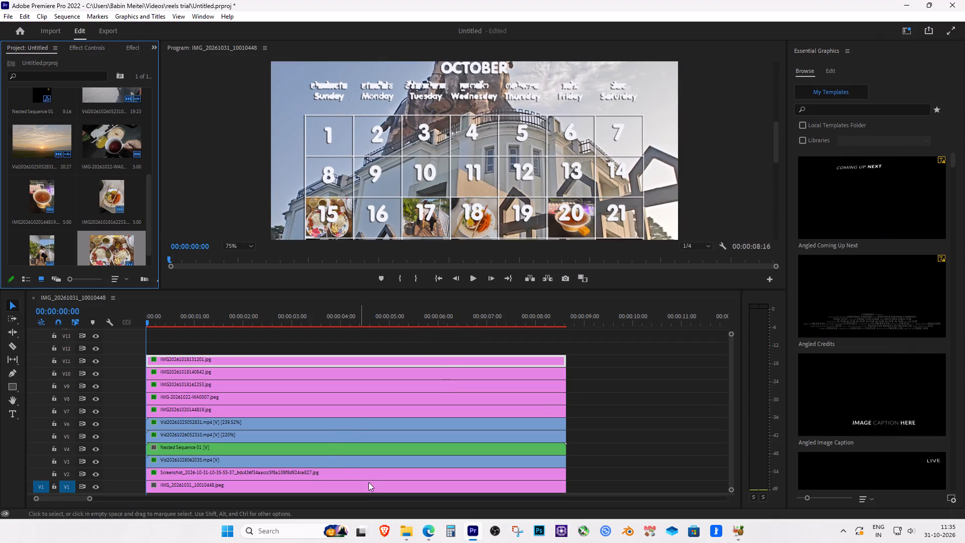
left_click(409, 535)
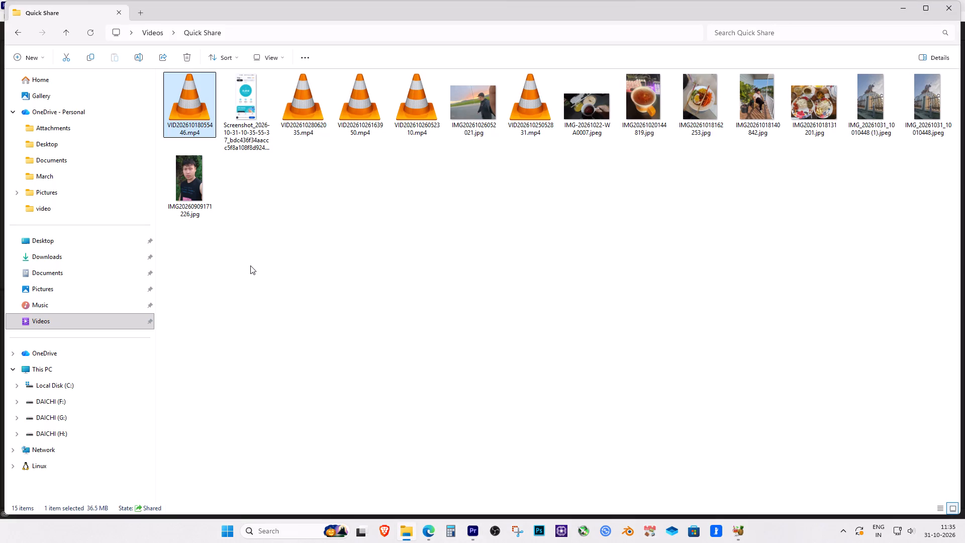
left_click(473, 532)
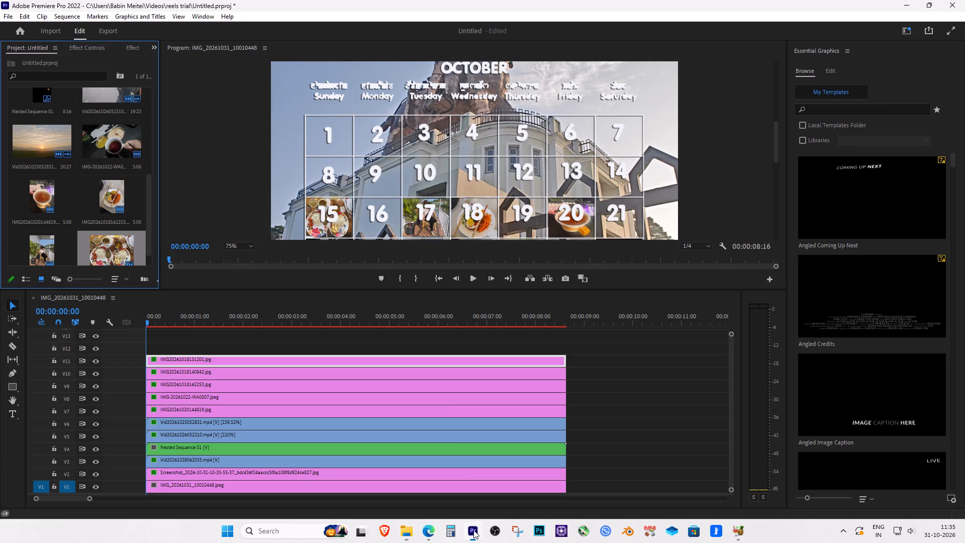
key("ctrl+i")
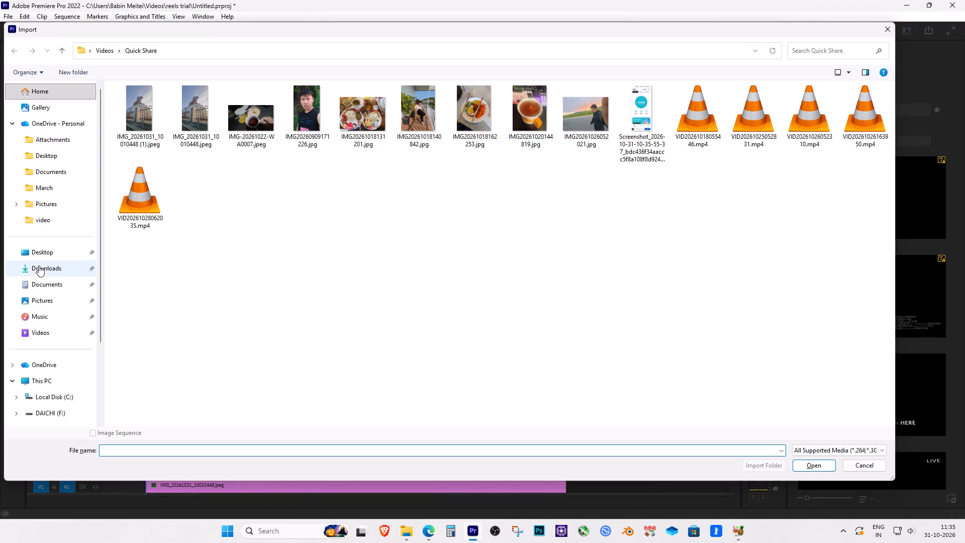
left_click(55, 49)
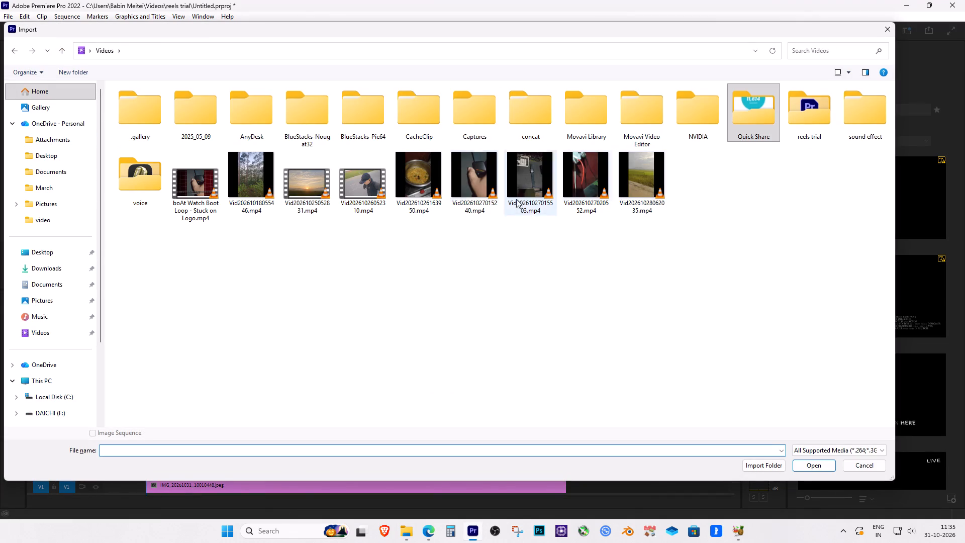
double_click(261, 191)
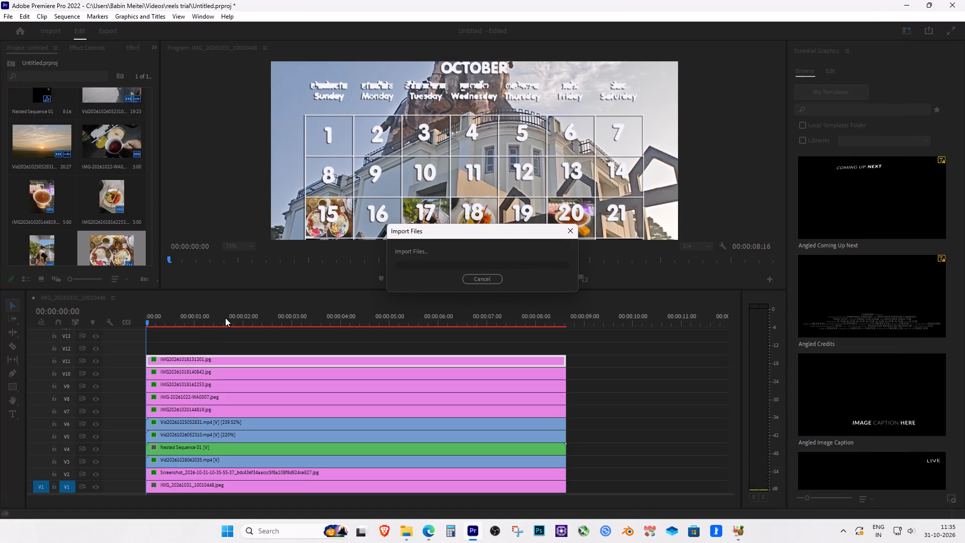
Place the forest video Vid20261018055446.mp4 on track V12 at the start of the sequence.
left_click_drag(41, 236, 147, 348)
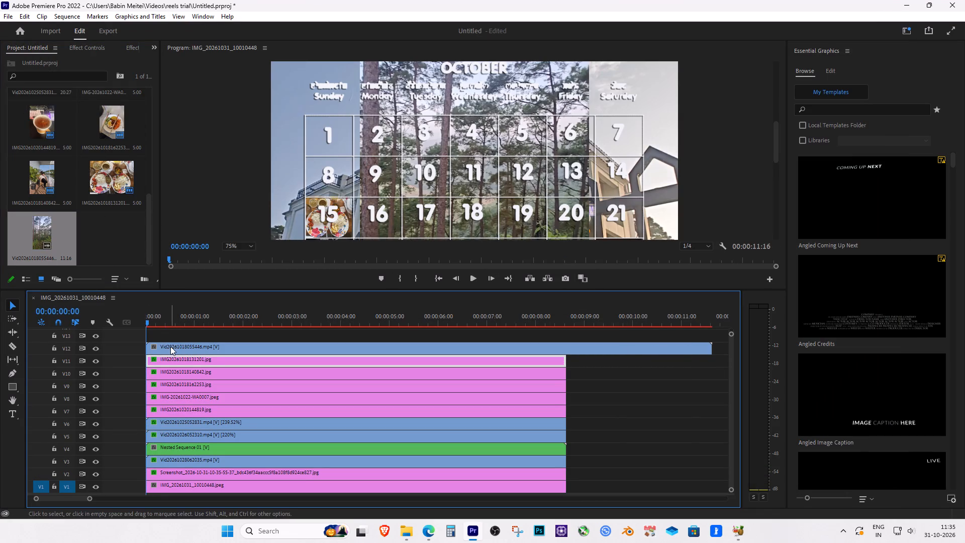
Reduce the scale of the forest clip on V12 to 15.
left_click(170, 346)
left_click(101, 50)
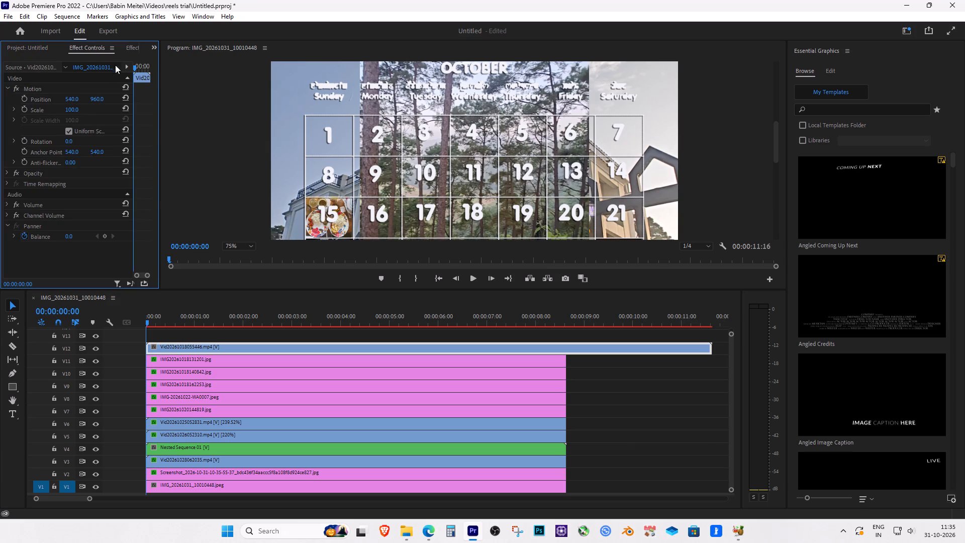
left_click_drag(74, 111, 27, 111)
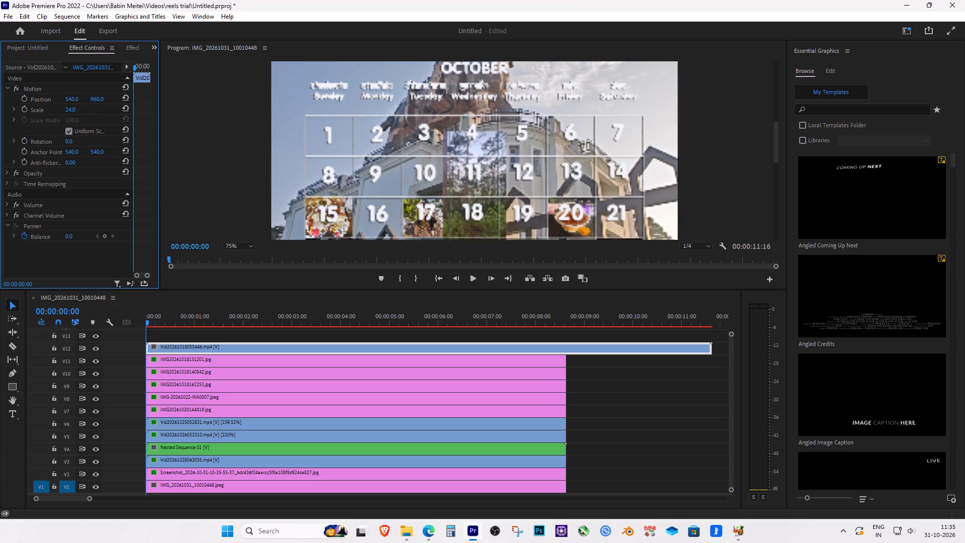
left_click_drag(27, 111, 23, 111)
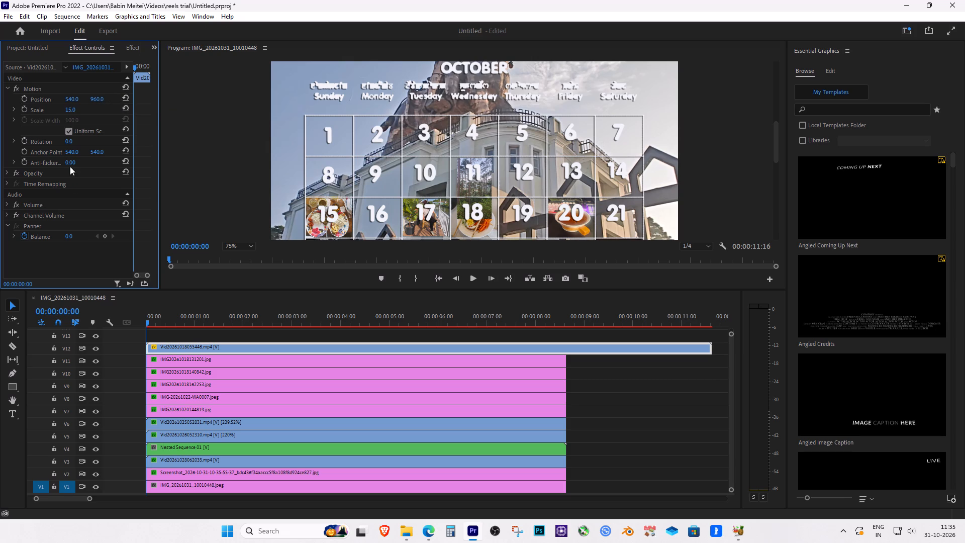
Apply the Crop effect to the forest clip on V12 and crop its top by 25%.
left_click(132, 49)
left_click_drag(39, 134, 242, 339)
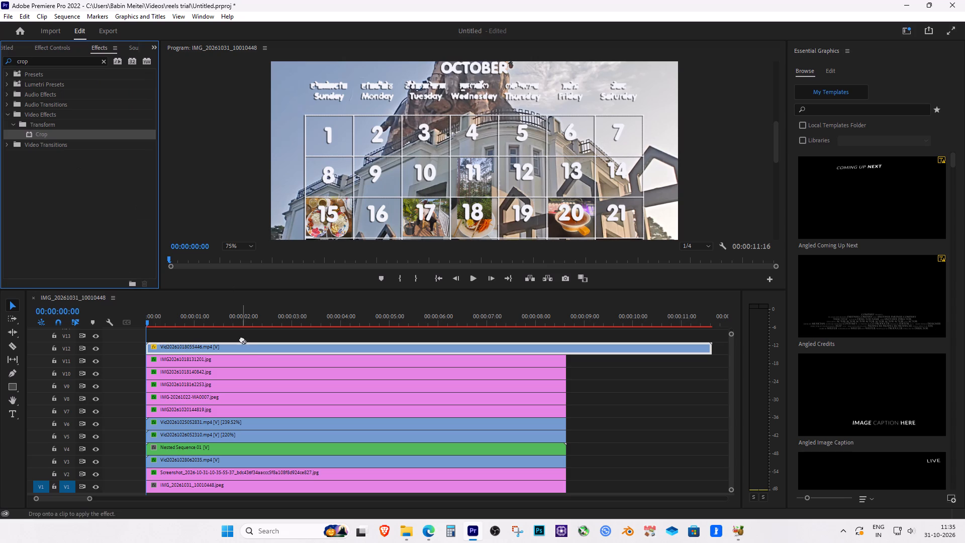
left_click_drag(242, 339, 245, 350)
left_click(49, 48)
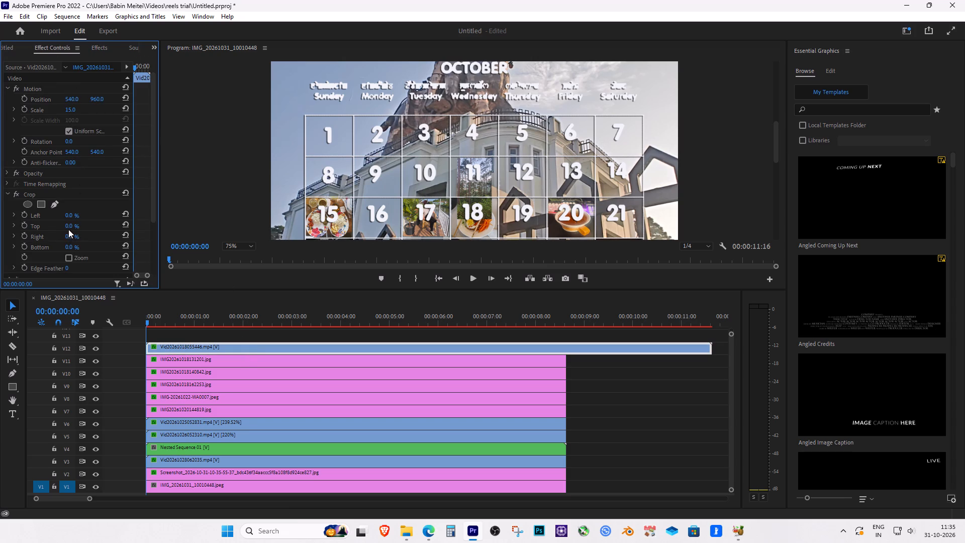
left_click_drag(69, 225, 79, 217)
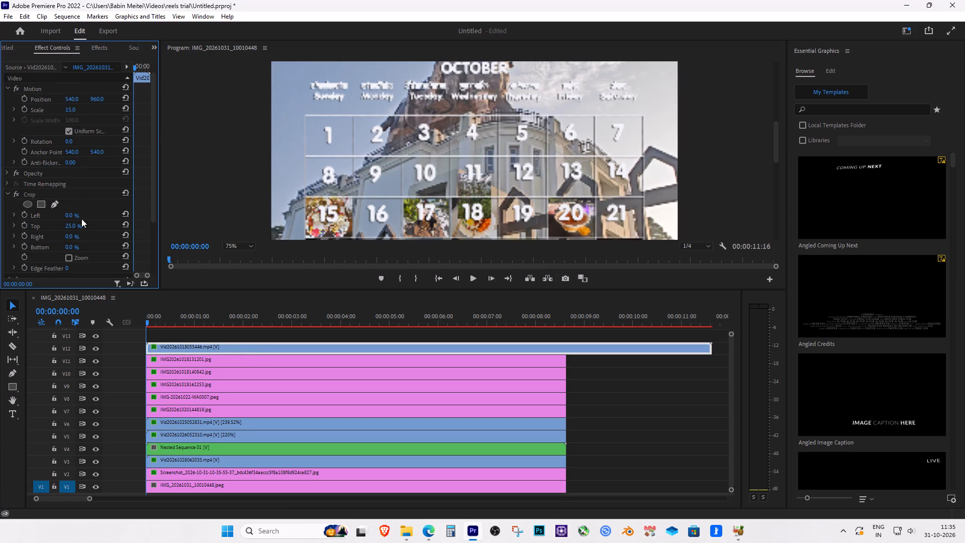
Set the vertical position of the forest clip on V12 to 917, moving it up into the day 11 cell.
left_click_drag(97, 100, 91, 123)
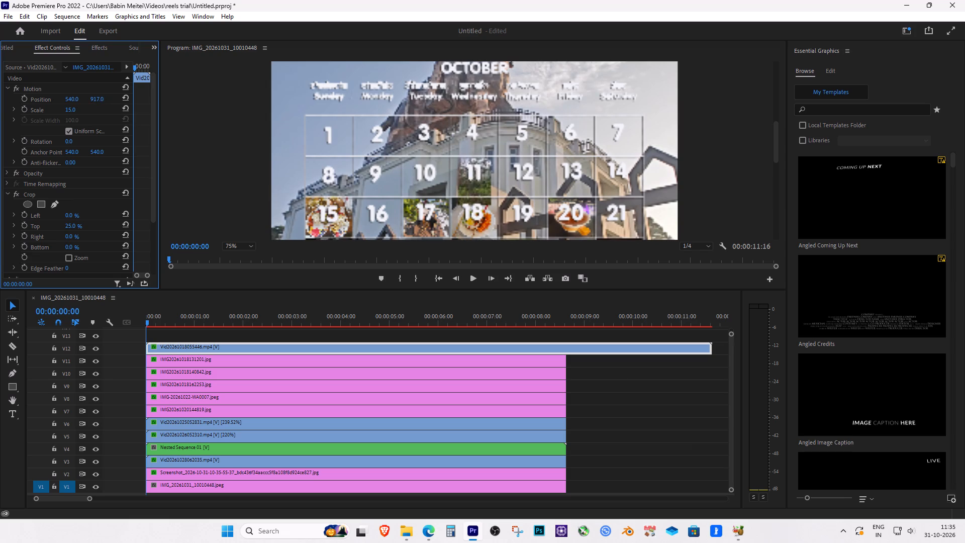
left_click_drag(91, 123, 102, 97)
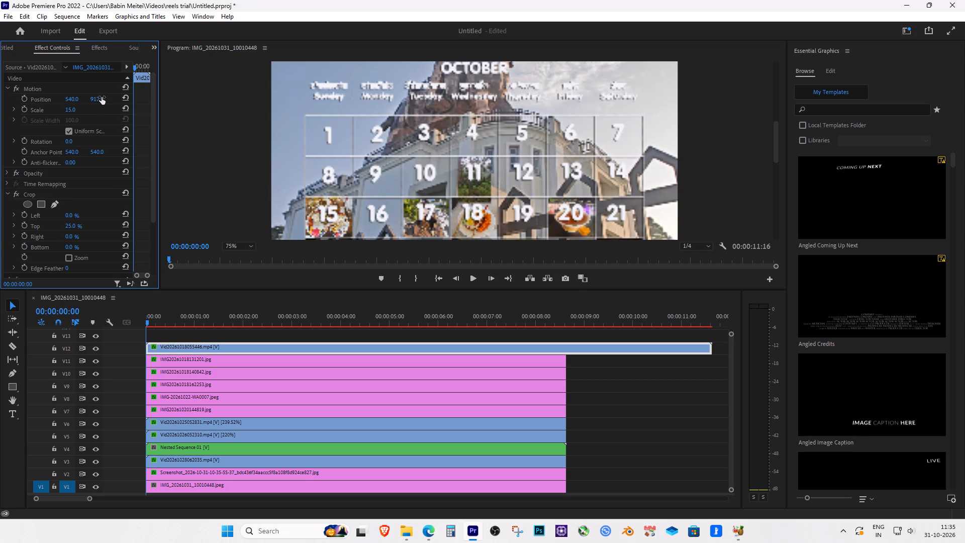
left_click_drag(102, 97, 92, 123)
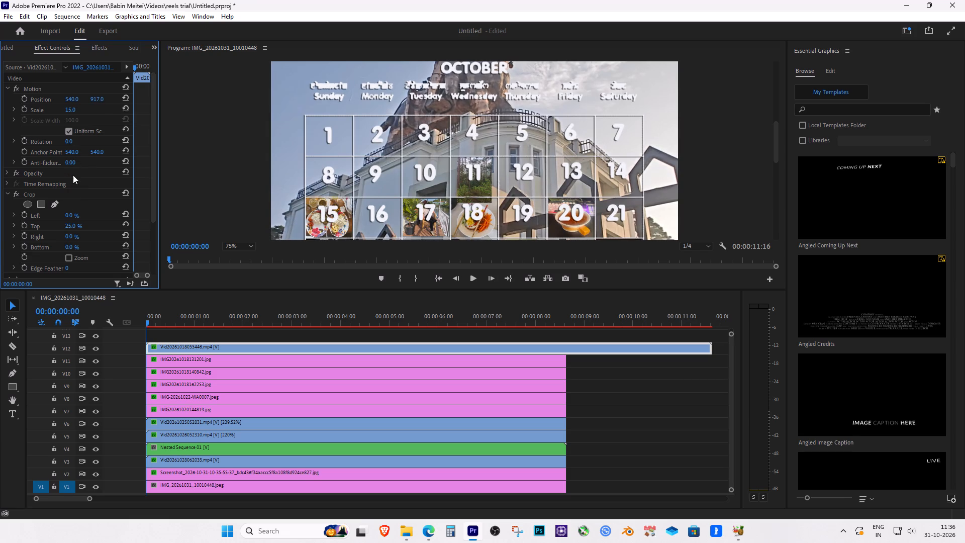
Crop the bottom of the forest clip on V12 by 8%.
left_click_drag(72, 247, 89, 241)
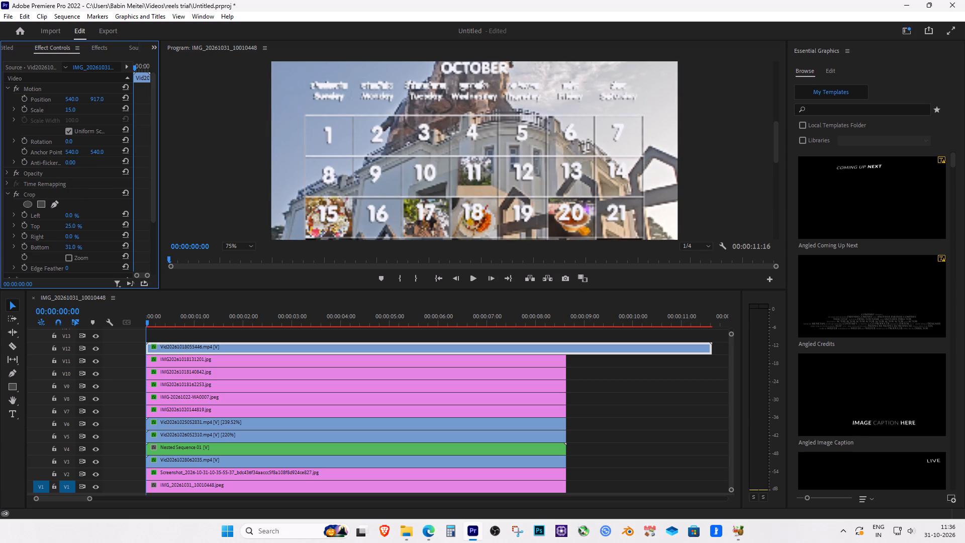
left_click_drag(89, 241, 78, 242)
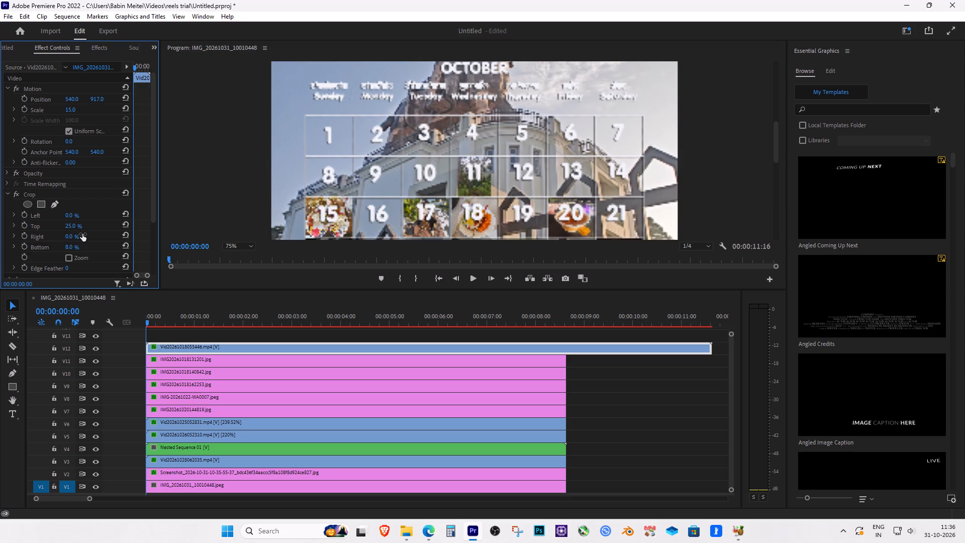
Turn off uniform scaling for the forest clip on V12 and set its scale width to 20.
left_click(70, 133)
left_click_drag(73, 121, 16, 125)
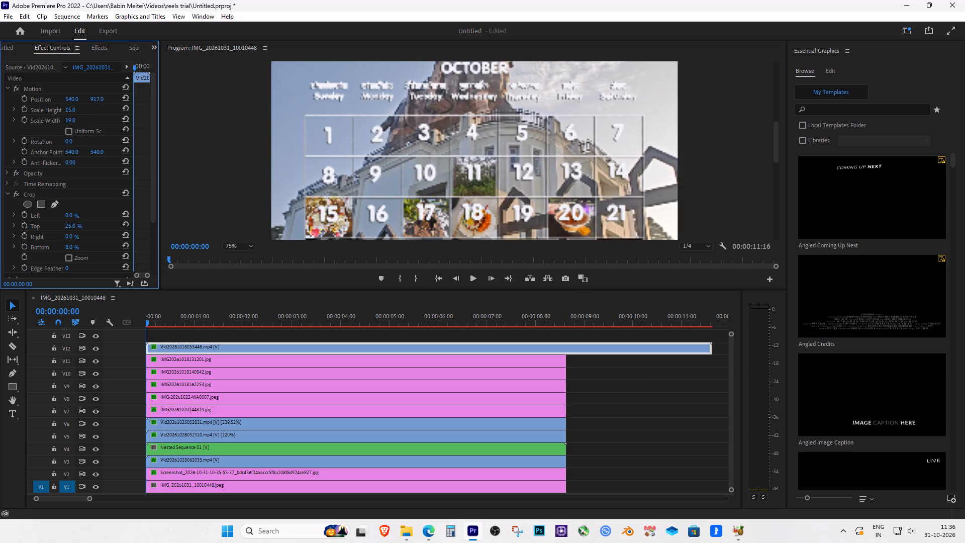
left_click_drag(16, 125, 17, 125)
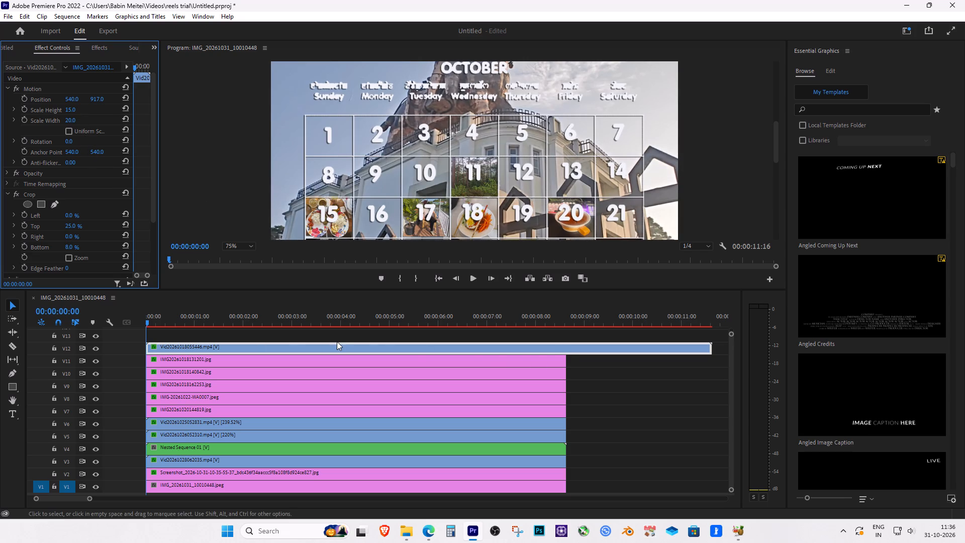
Raise the V12 forest clip's speed to 135%, trying 120% and 130% first, so it ends level with the other clips.
key("ctrl+r")
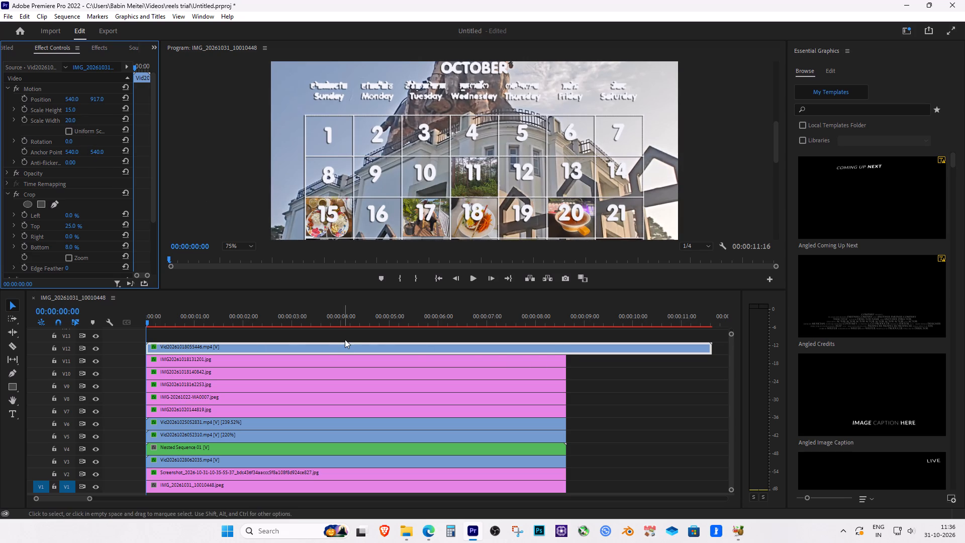
left_click(345, 339)
left_click(345, 344)
key("ctrl+r")
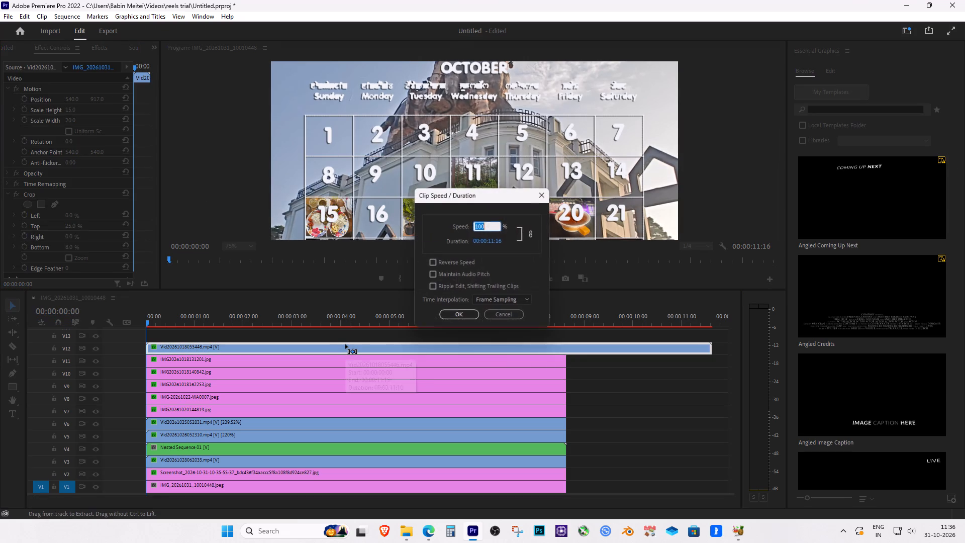
type("120")
key("Return")
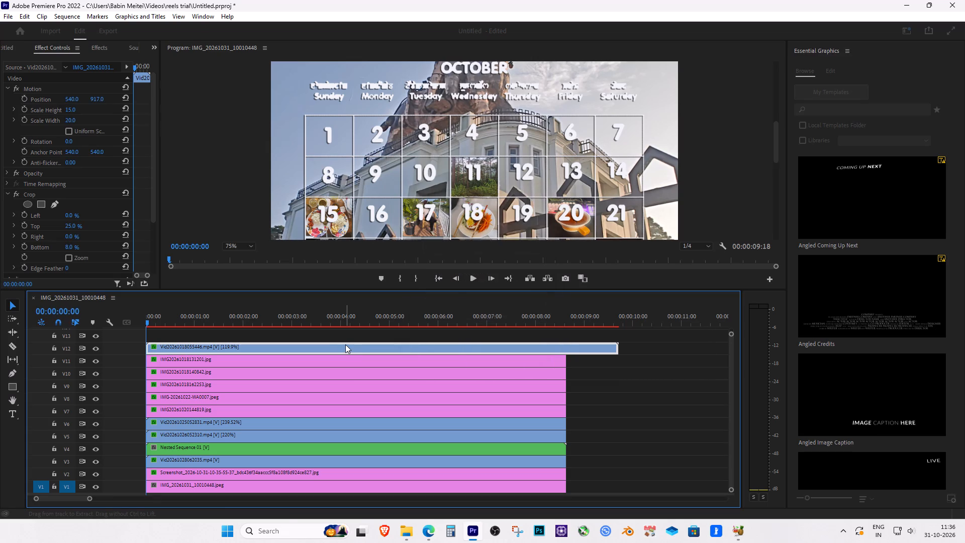
key("ctrl+r")
type("130")
key("Return")
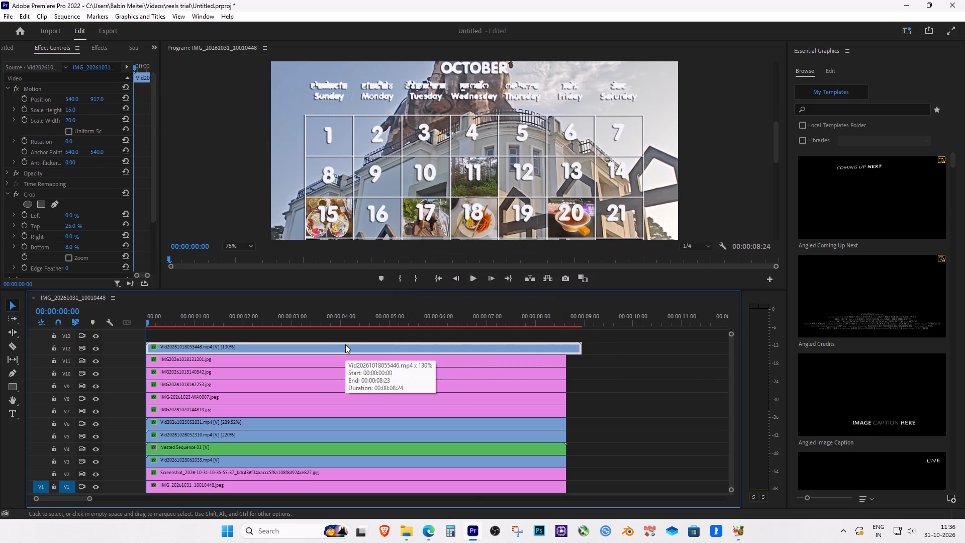
key("ctrl+r")
type("135")
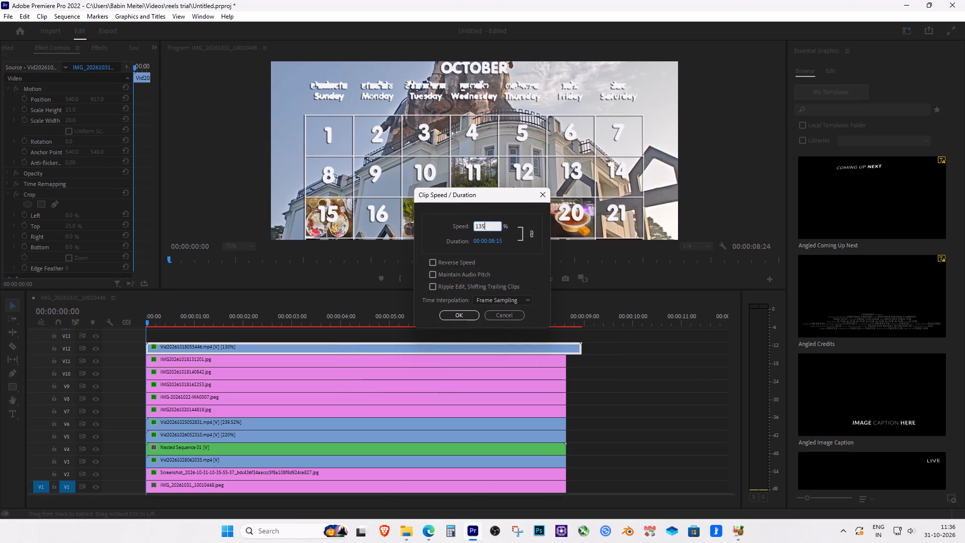
key("Return")
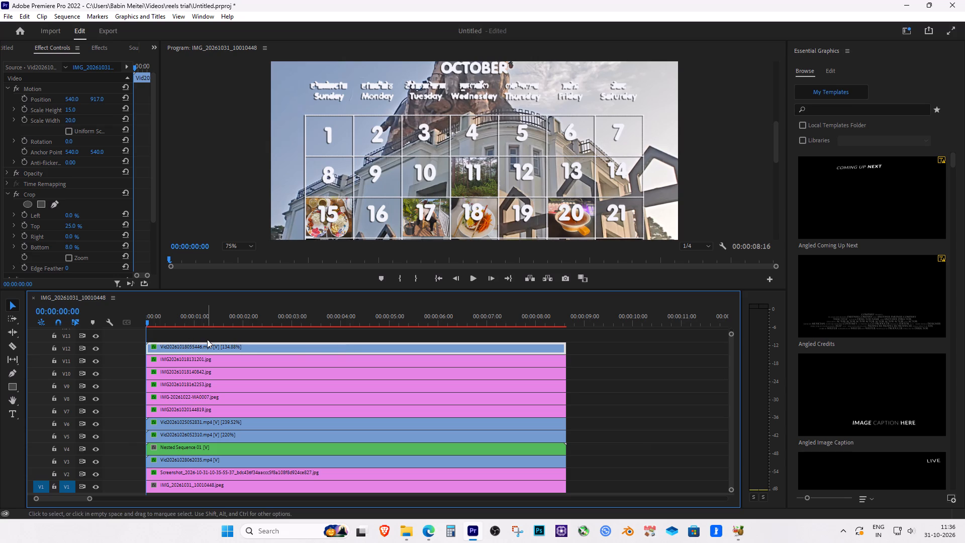
Play back the sequence to review the media in the calendar cells, and return the playhead to the start.
key("space")
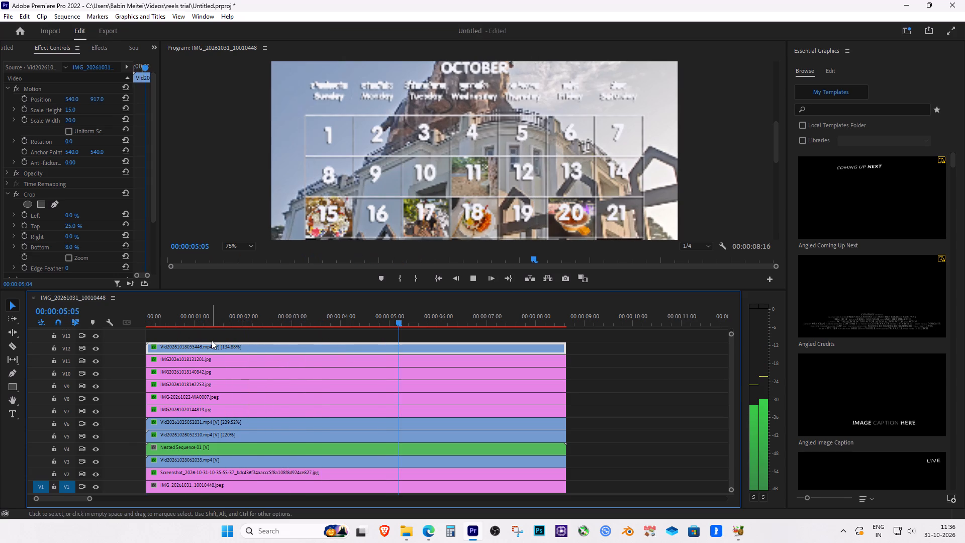
key("space")
key("space")
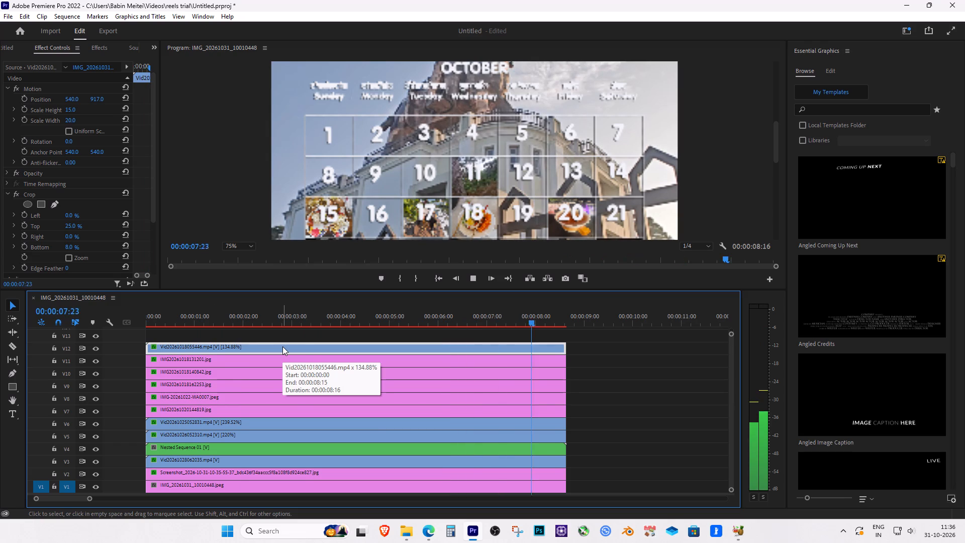
left_click(312, 320)
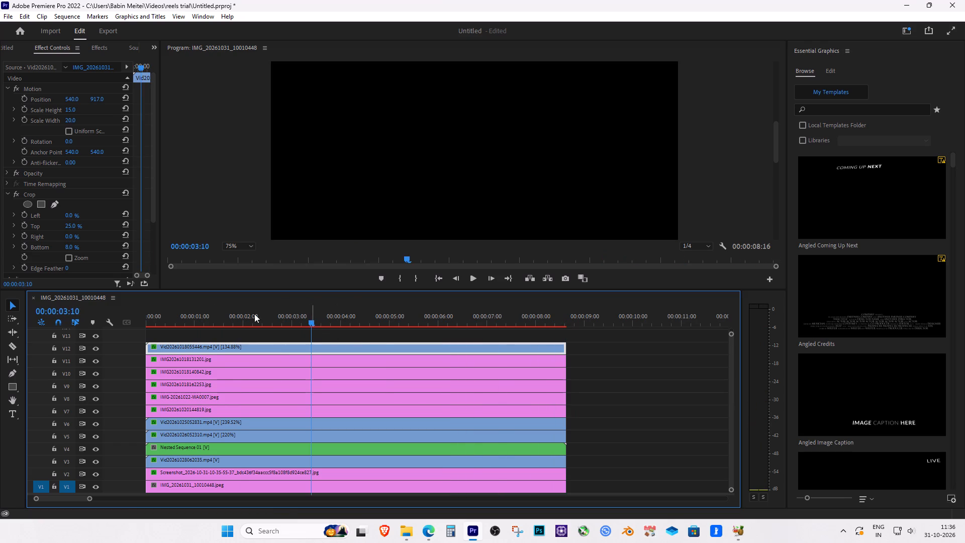
left_click(213, 318)
left_click(161, 318)
left_click(148, 318)
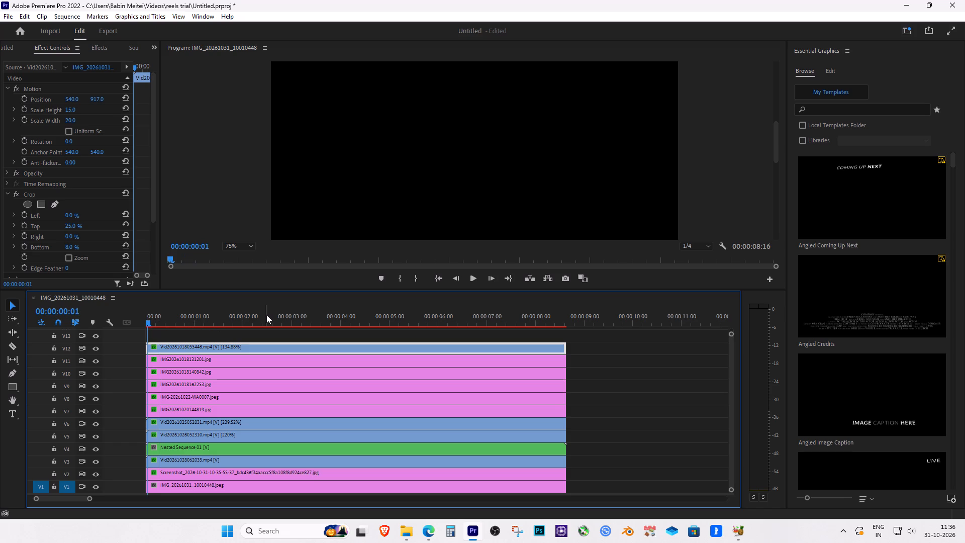
Save the project.
key("ctrl+s")
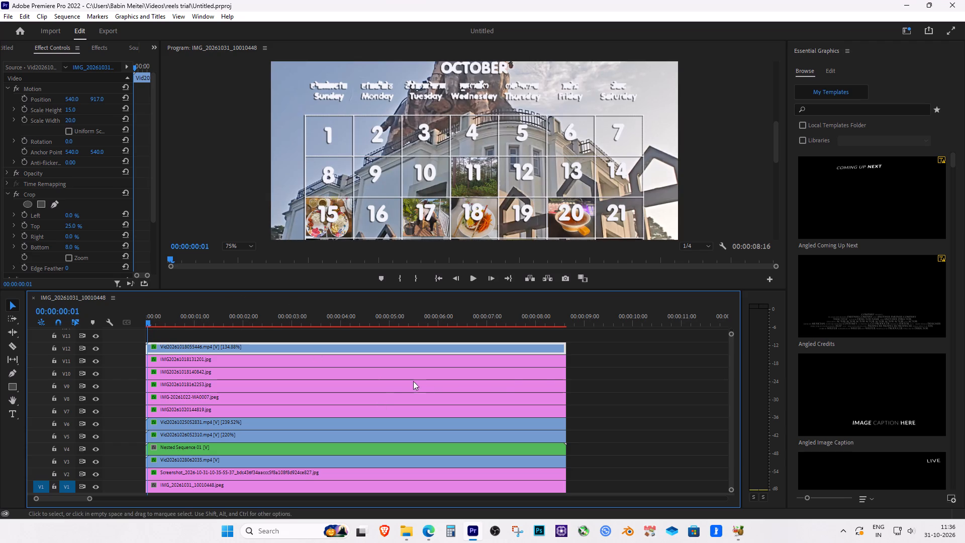
Accept the video being shared from the phone through Quick Share.
left_click(842, 530)
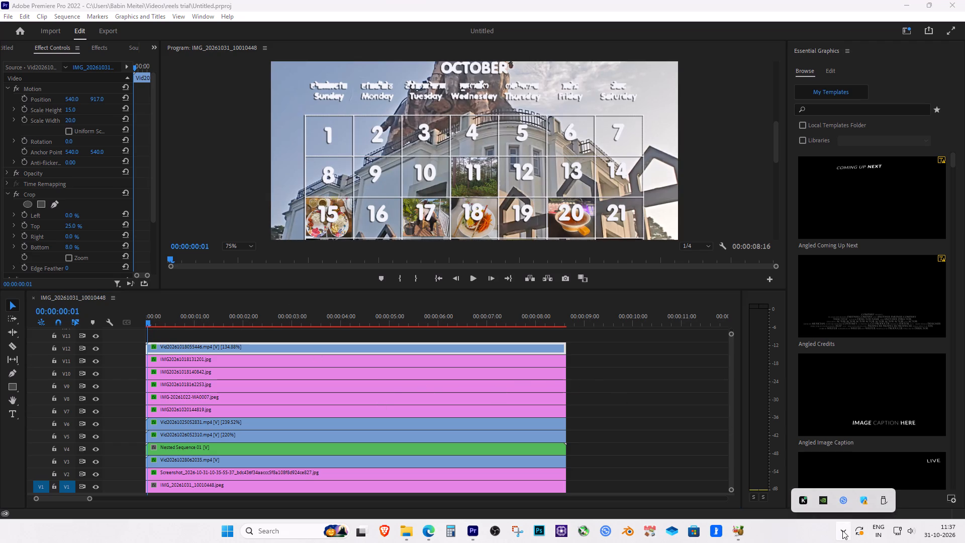
left_click(842, 530)
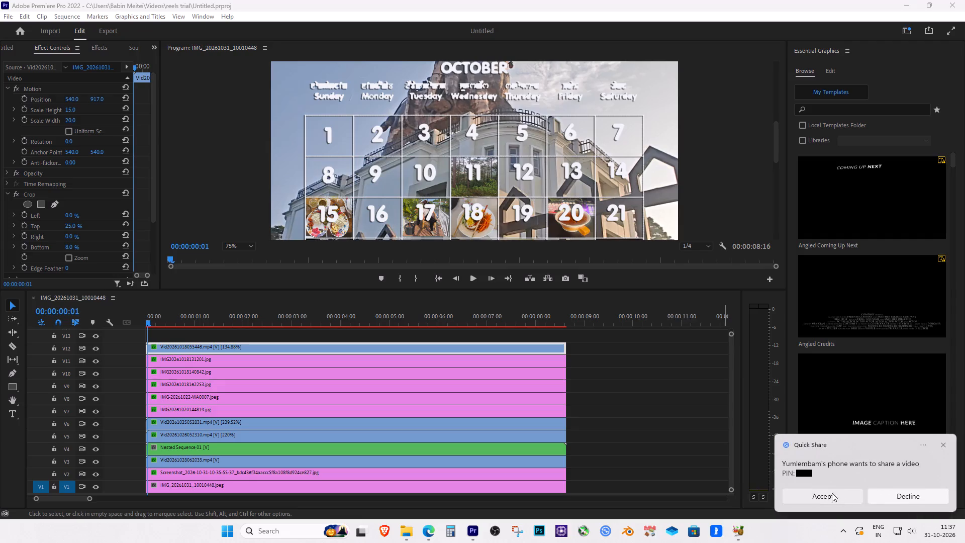
left_click(831, 492)
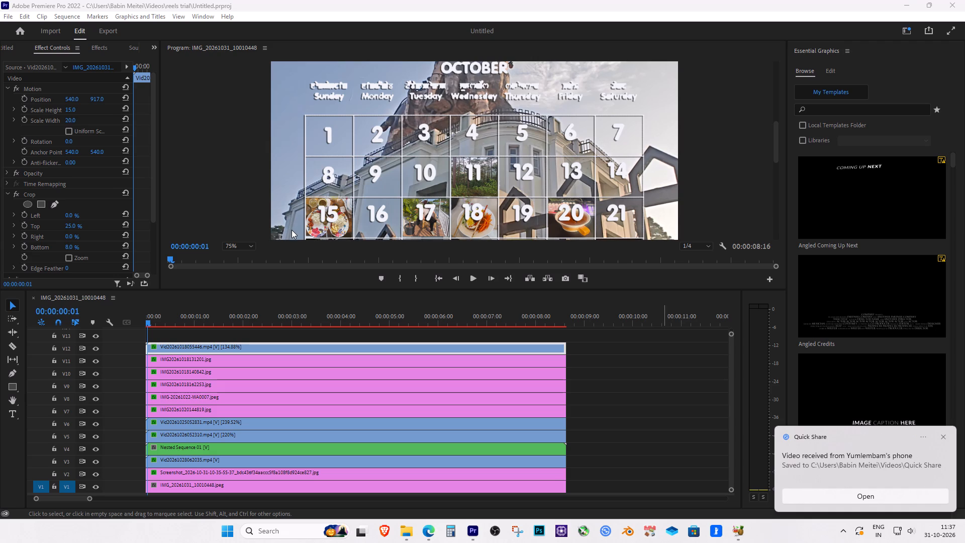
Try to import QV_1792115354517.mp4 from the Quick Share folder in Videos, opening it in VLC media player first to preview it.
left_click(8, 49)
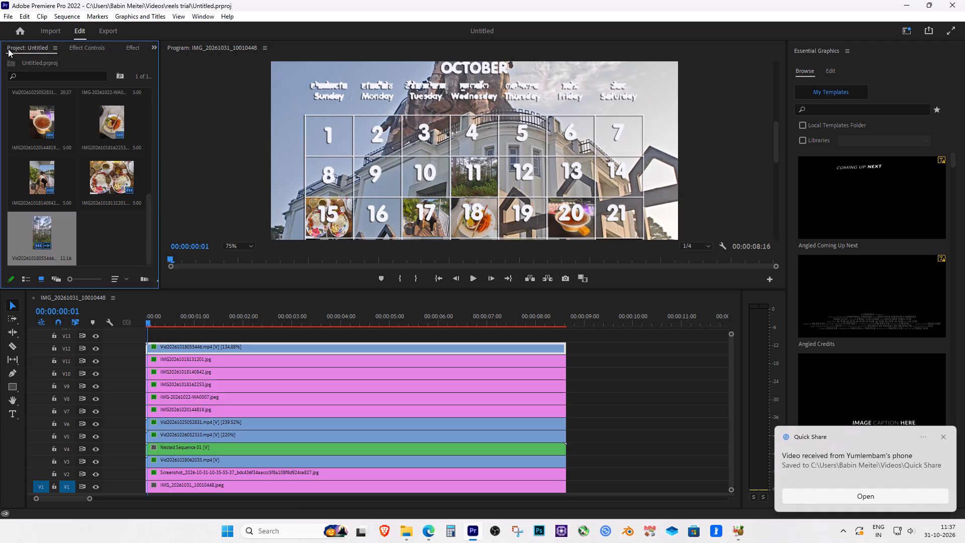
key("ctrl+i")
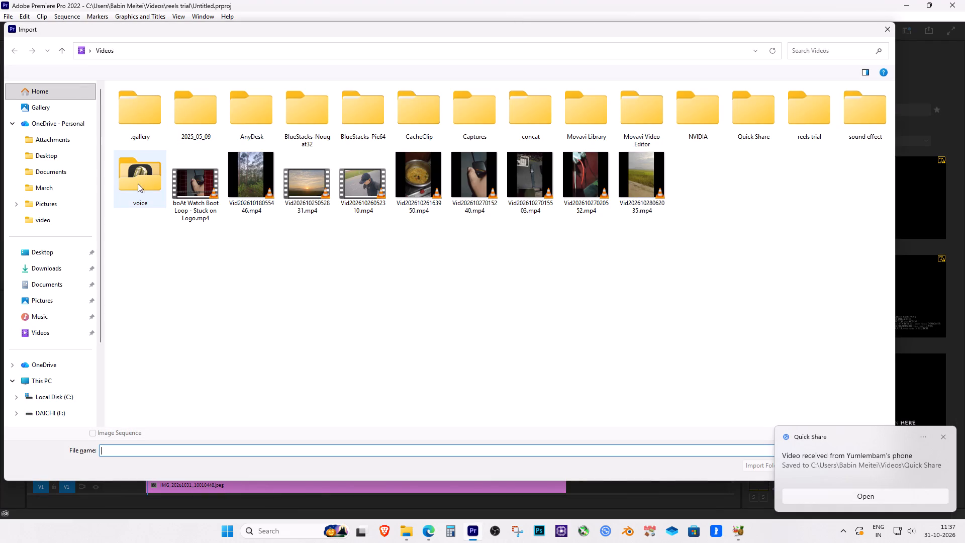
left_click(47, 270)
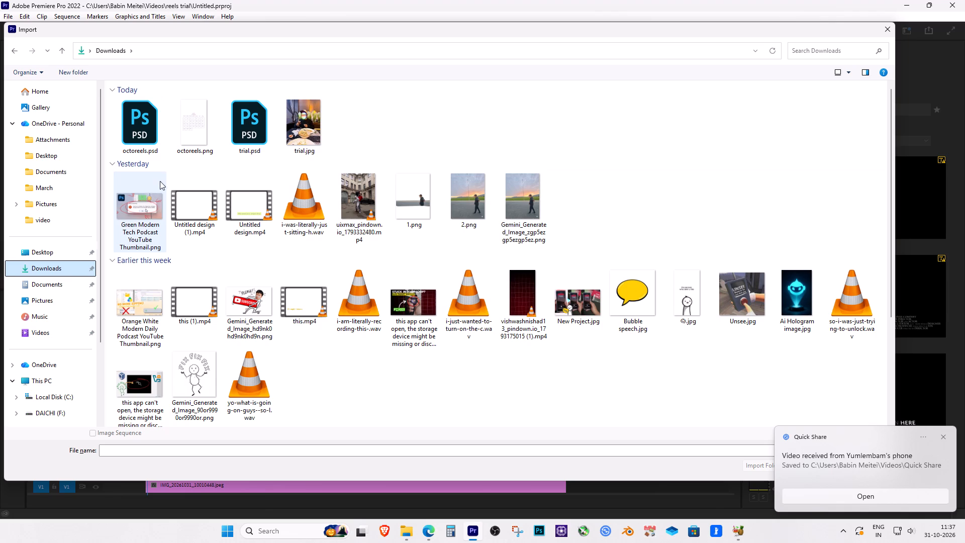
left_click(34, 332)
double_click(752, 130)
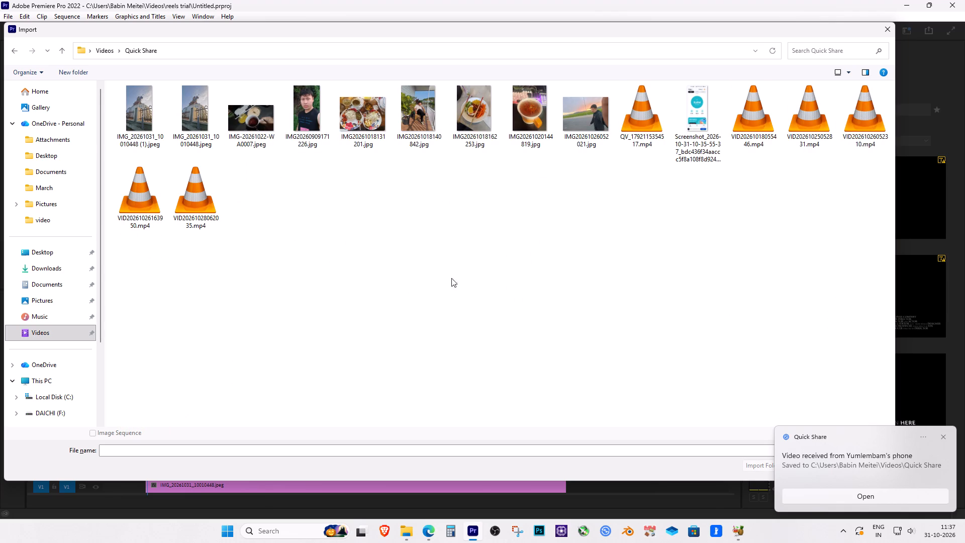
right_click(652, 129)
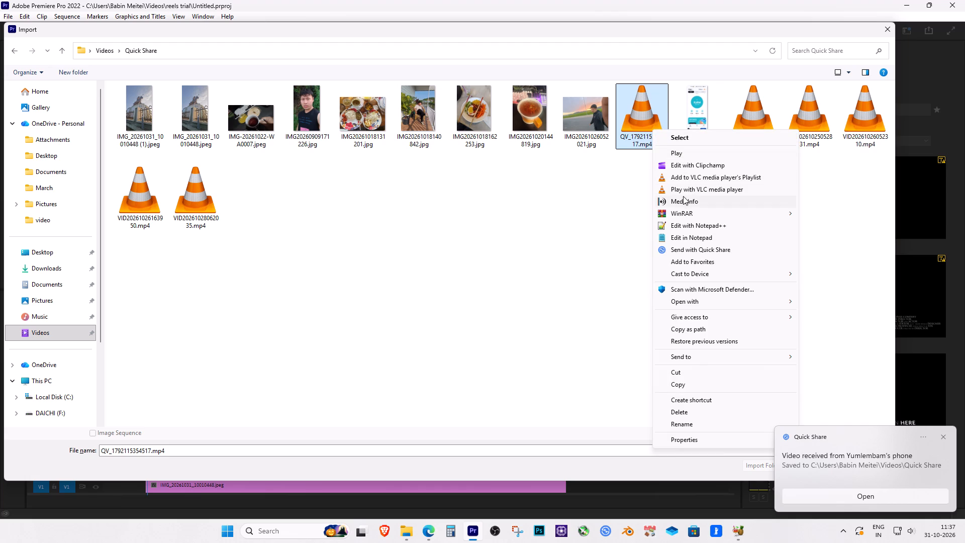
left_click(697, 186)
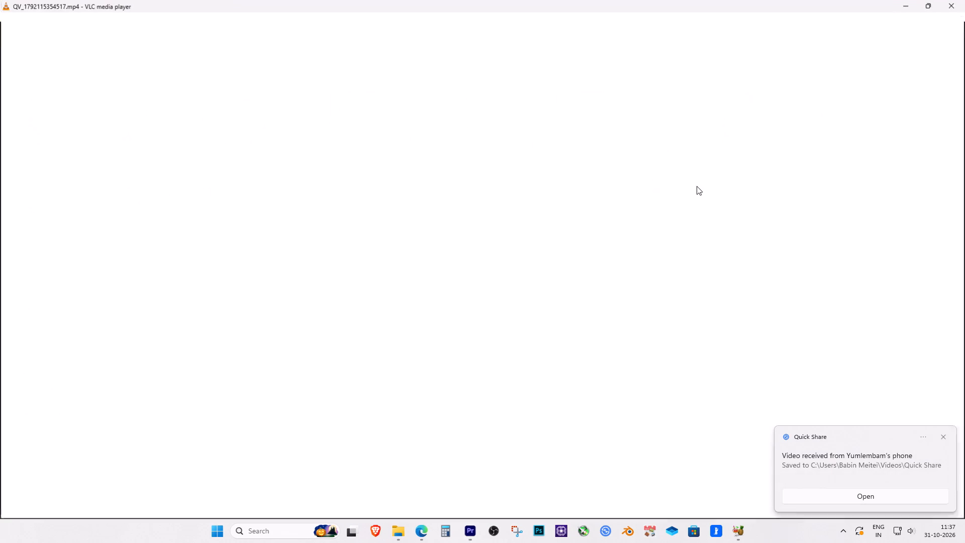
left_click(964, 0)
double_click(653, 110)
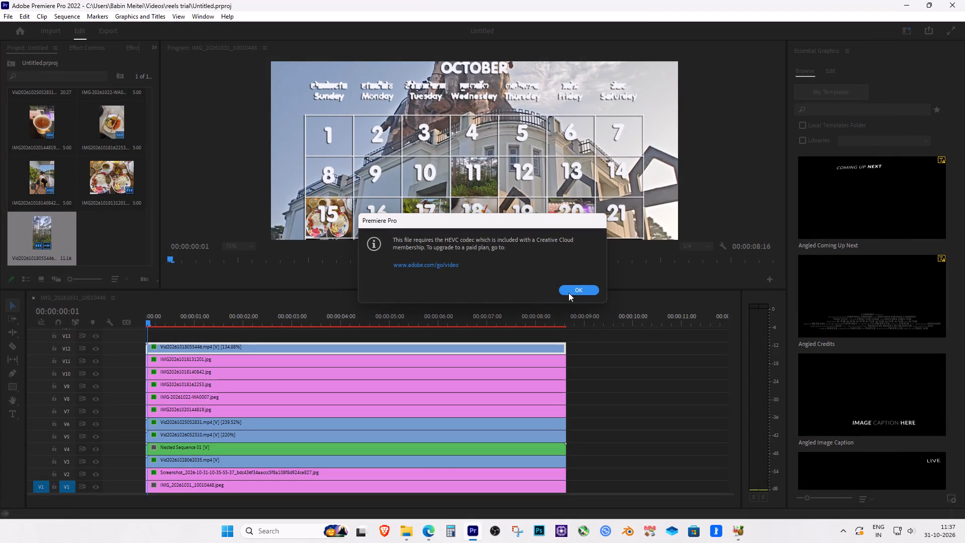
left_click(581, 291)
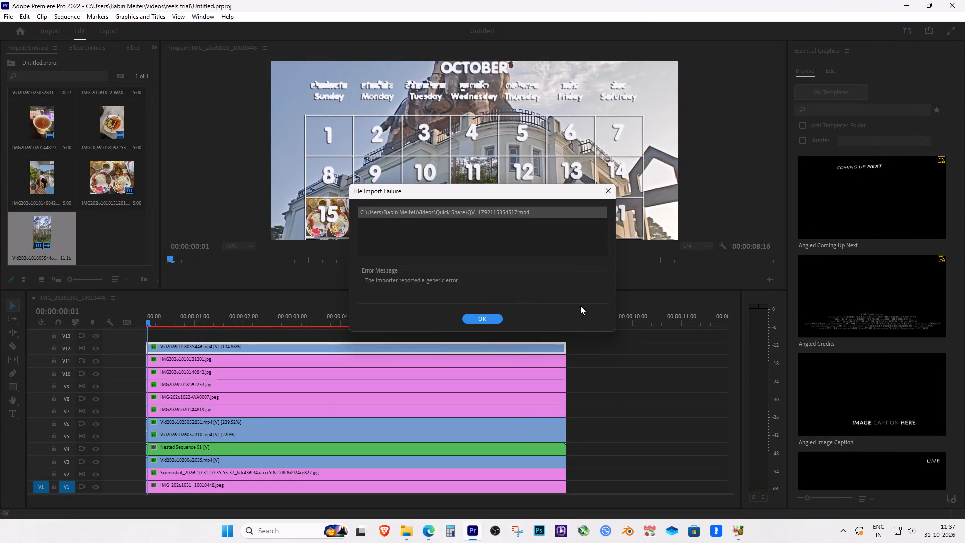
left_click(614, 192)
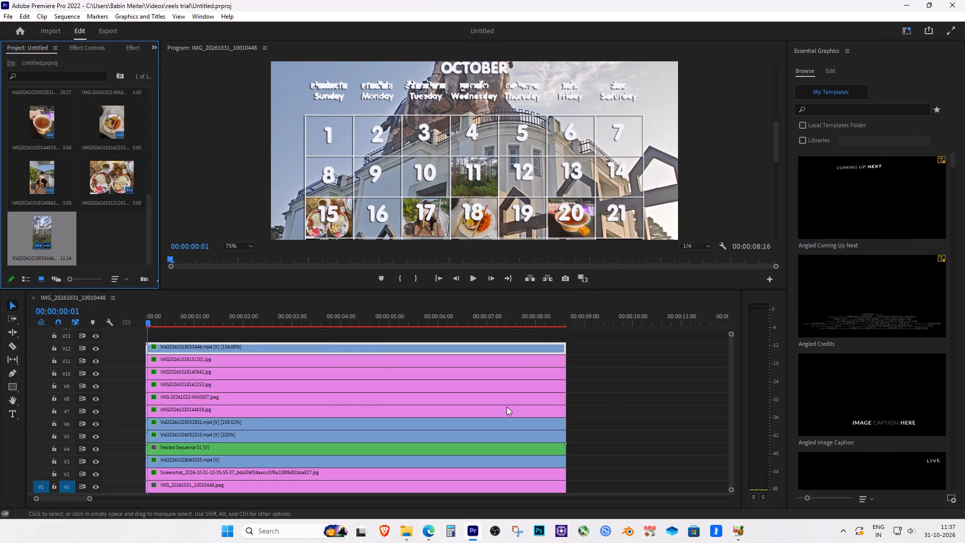
Switch to HandBrake and convert QV_1792115354517.mp4 from the Quick Share folder to a Premiere-compatible MP4.
left_click(790, 538)
left_click(736, 535)
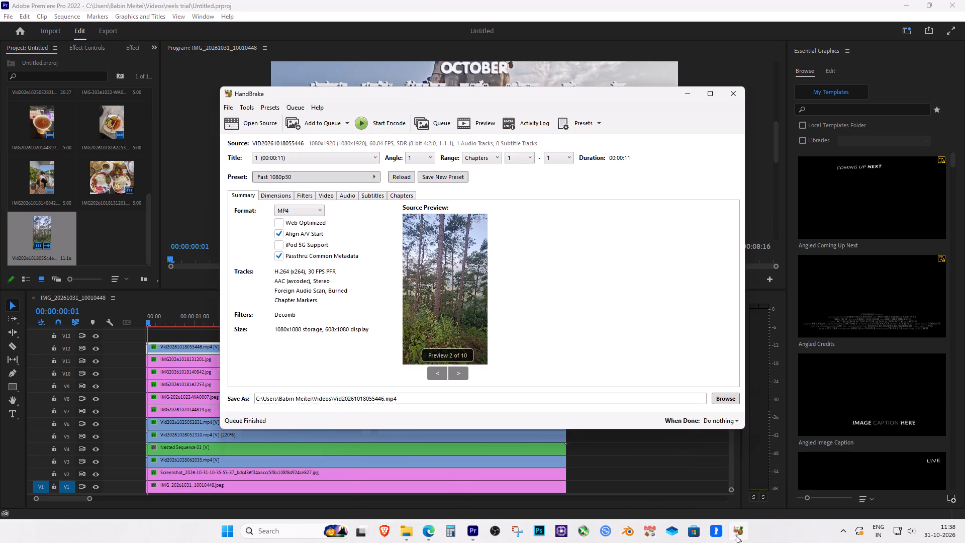
left_click(411, 534)
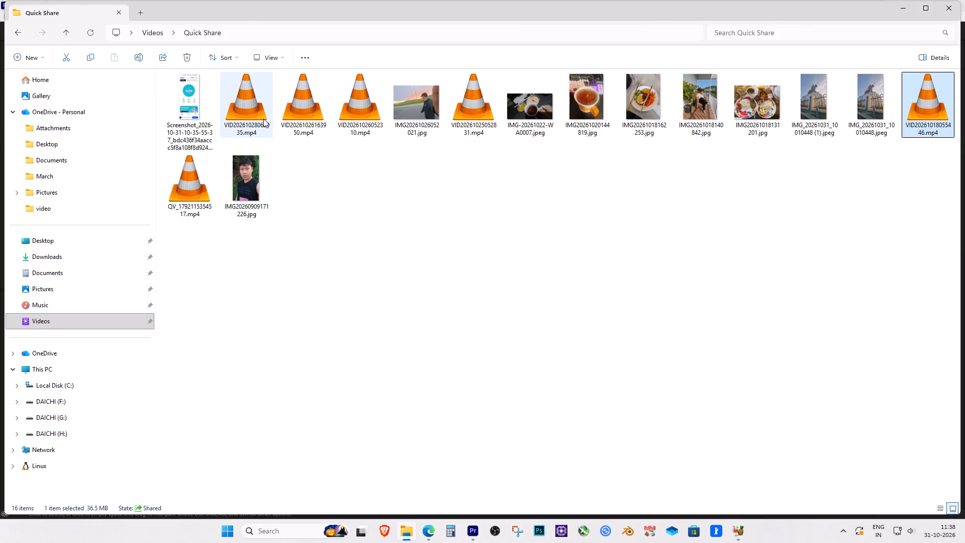
double_click(236, 110)
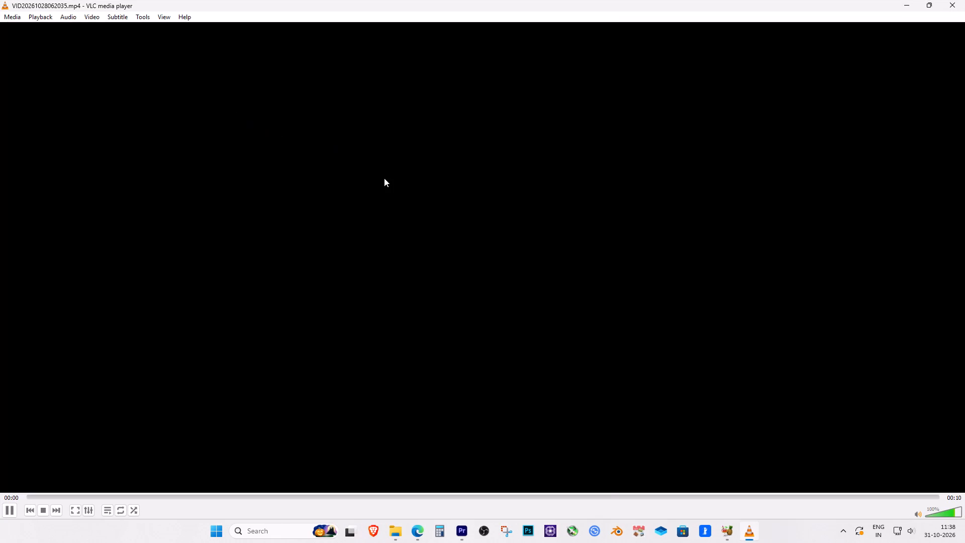
Close the VID20261028062035.mp4 preview and briefly preview VID20261018055446.mp4 from the Quick Share folder in VLC media player.
left_click(964, 0)
double_click(915, 108)
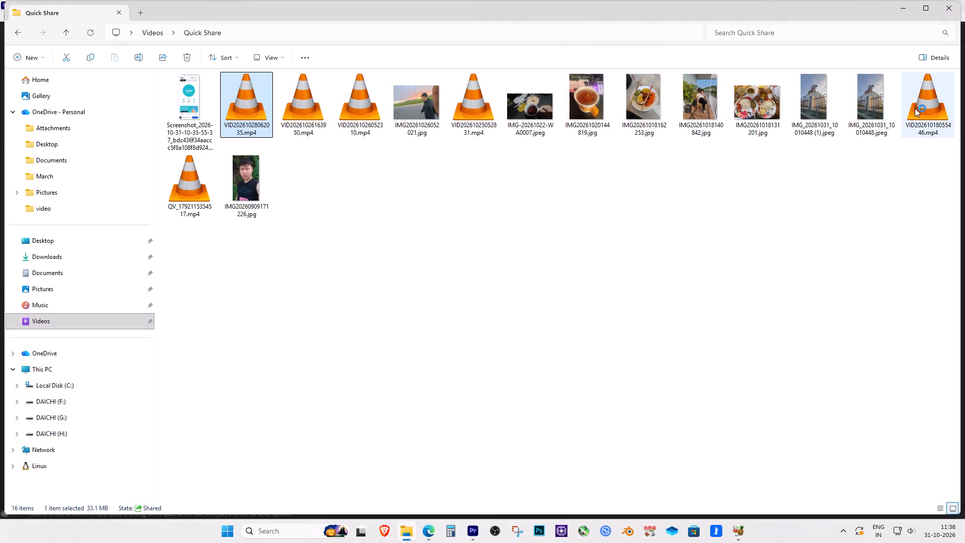
left_click(963, 2)
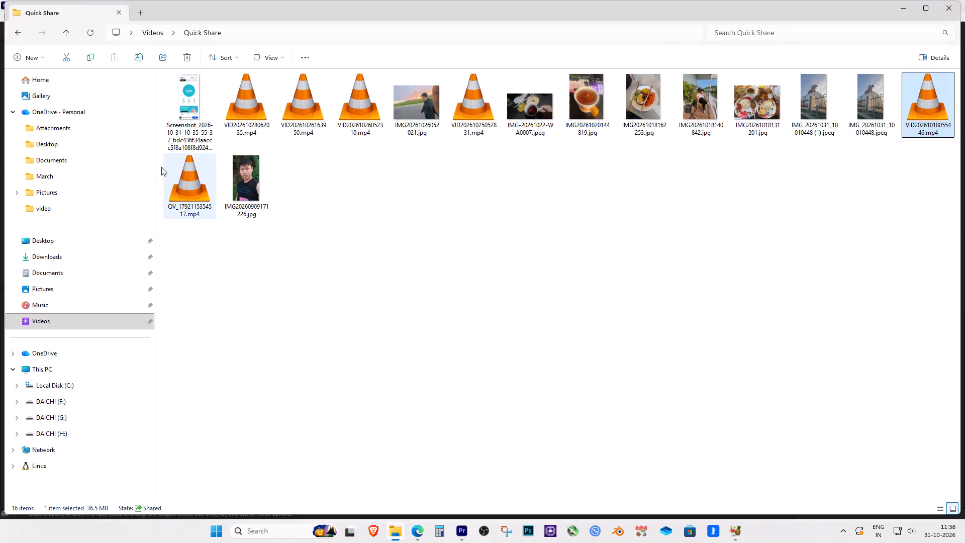
Load QV_1792115354517.mp4 from the Quick Share folder into HandBrake, encode it as an MP4 in the Videos folder, and close HandBrake.
left_click_drag(190, 181, 508, 304)
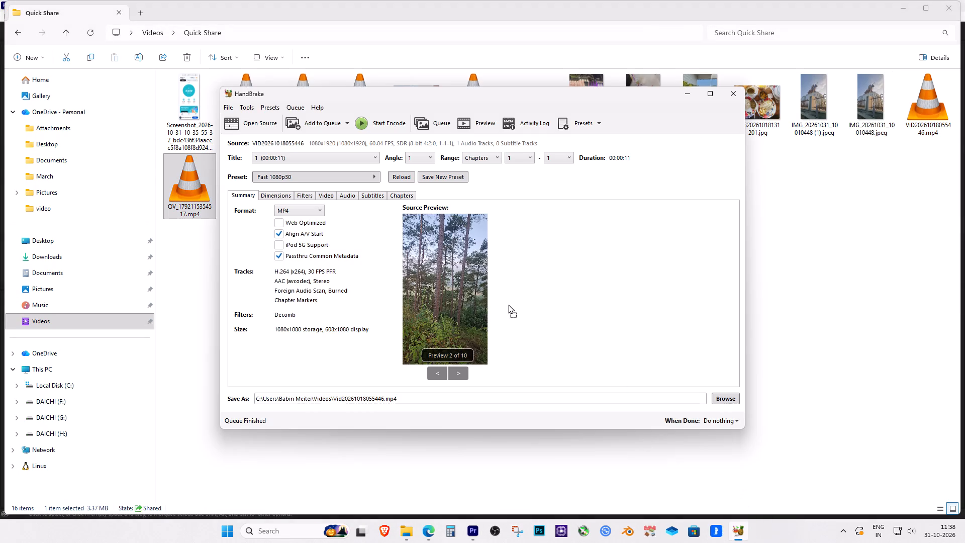
left_click_drag(508, 304, 492, 303)
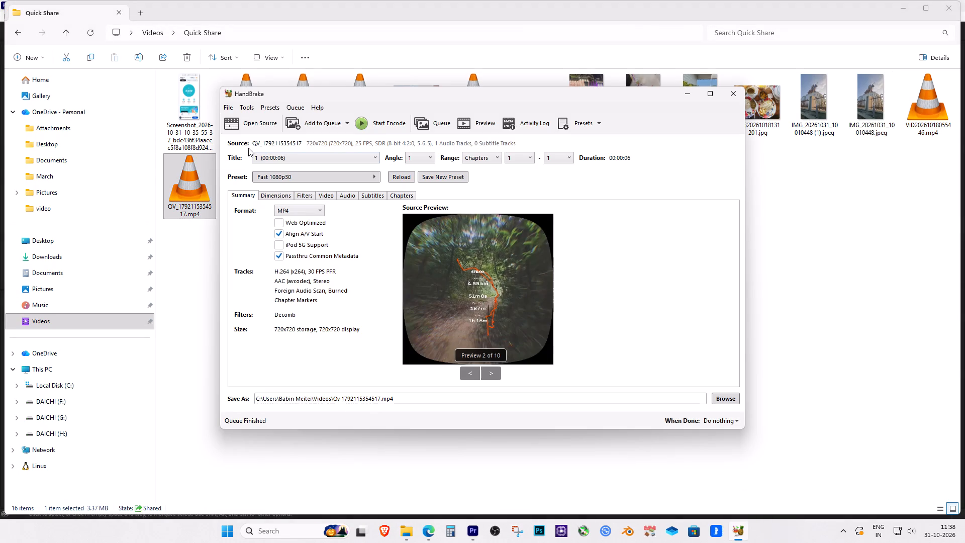
left_click(385, 128)
left_click(739, 91)
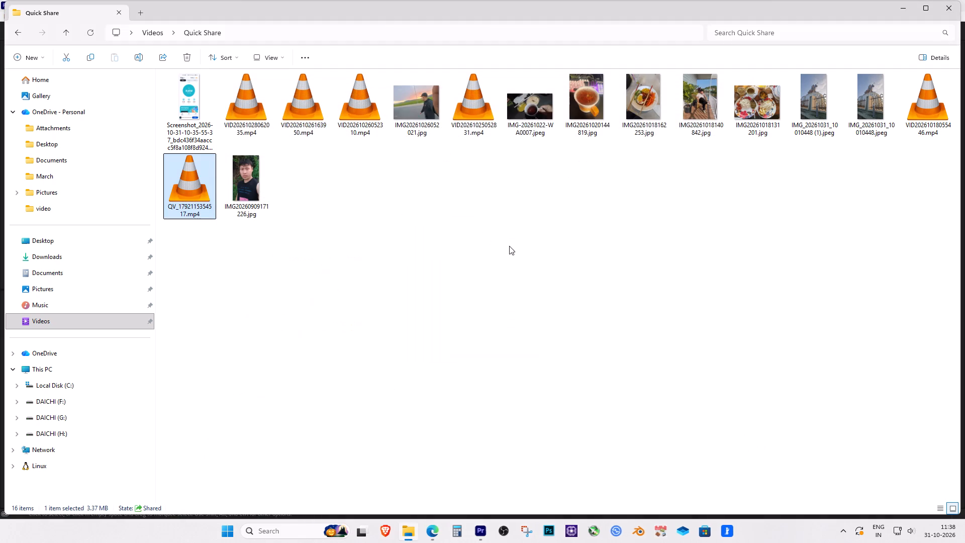
Bring the converted Qv 1792115354517.mp4 from the Videos folder into the Premiere Pro project.
left_click(61, 33)
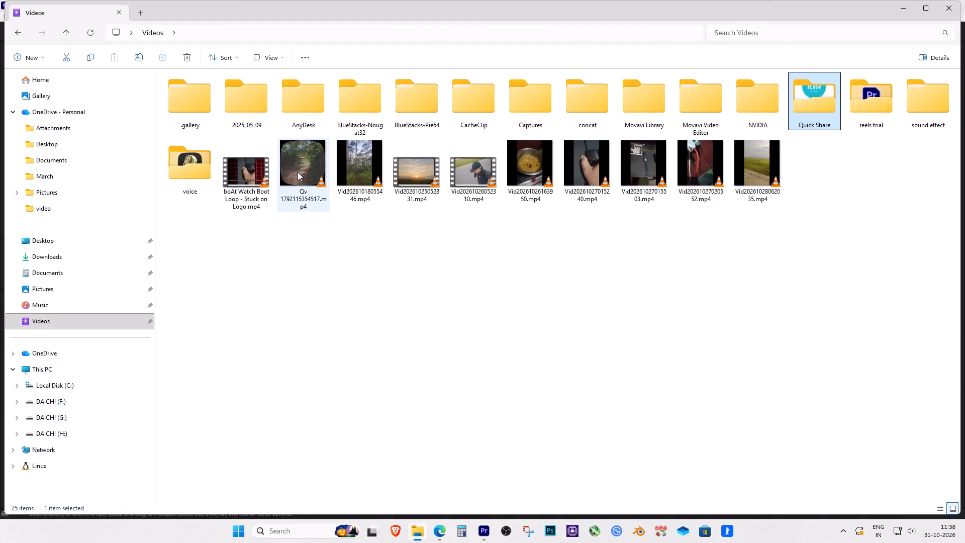
left_click_drag(298, 172, 481, 531)
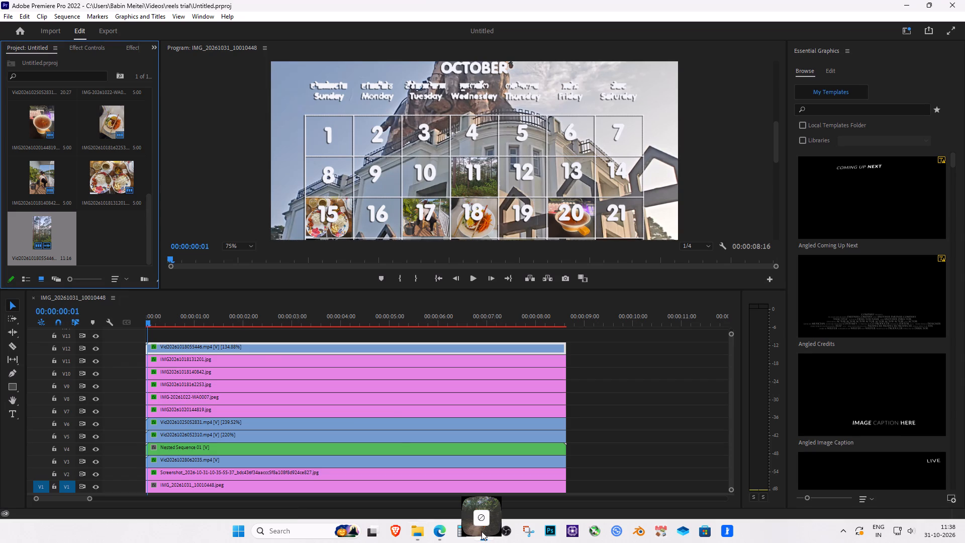
Bring the converted Qv 1792115354517.mp4 into Premiere Pro on track V13, aligned to the sequence start at 00:00:00:00.
left_click_drag(481, 531, 147, 339)
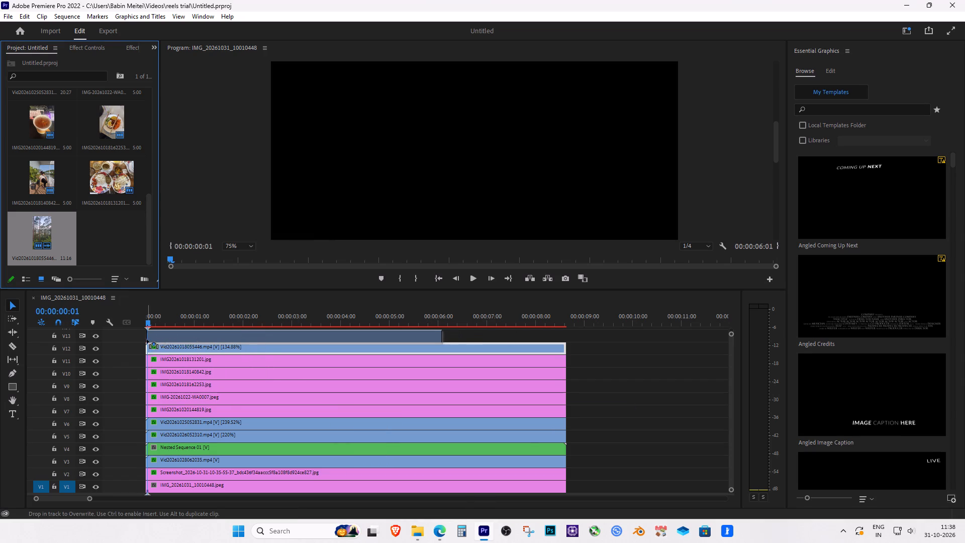
left_click_drag(151, 325, 161, 325)
left_click(252, 337)
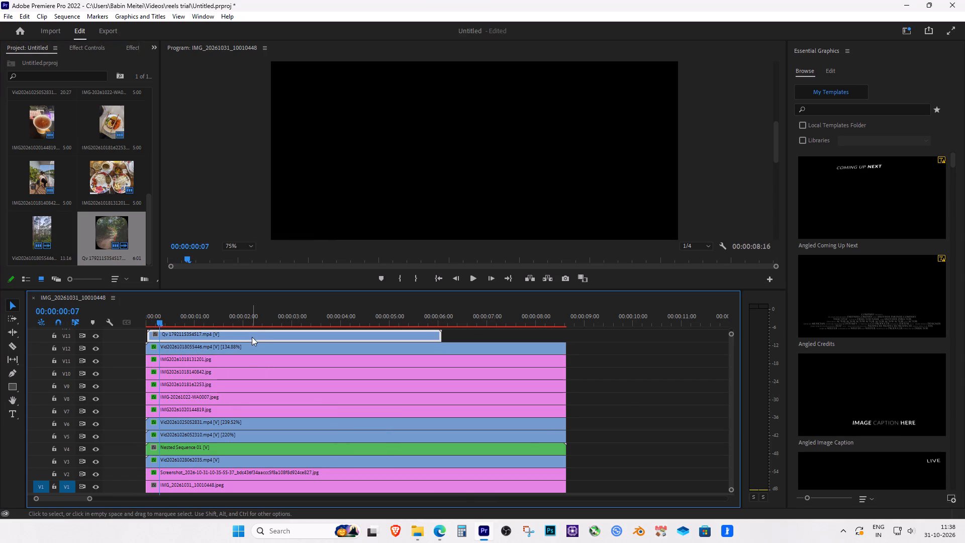
left_click_drag(257, 334, 234, 335)
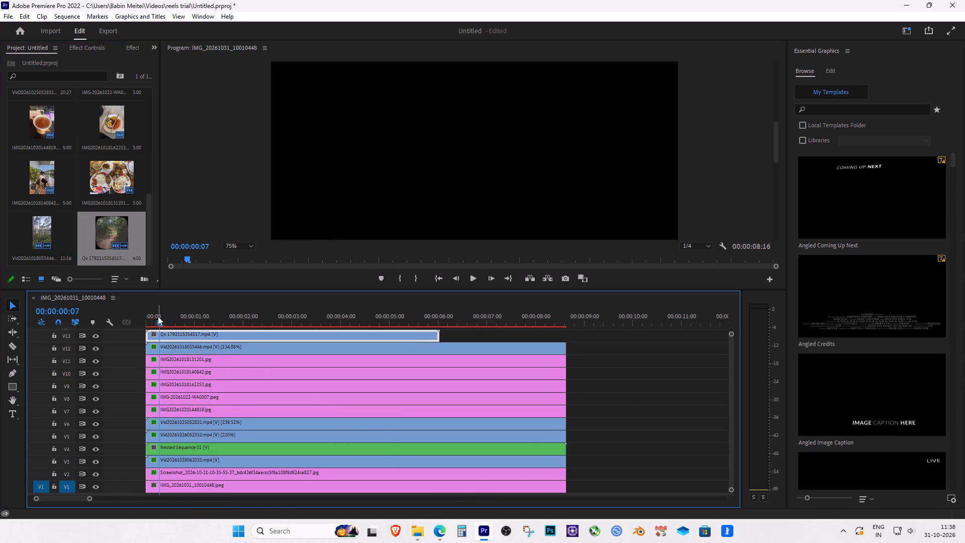
left_click_drag(157, 316, 148, 317)
left_click_drag(148, 317, 143, 318)
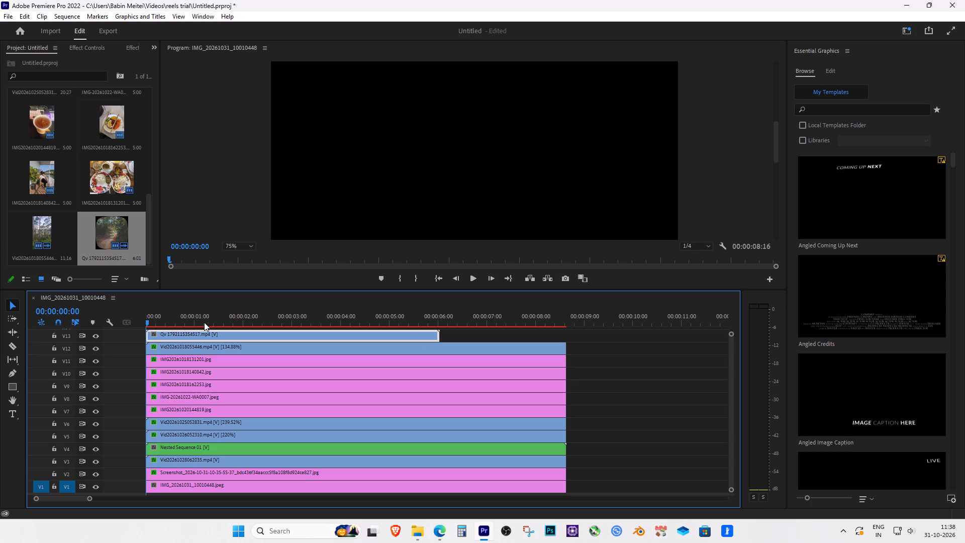
Save the project with the new V13 clip in place.
key("ctrl+s")
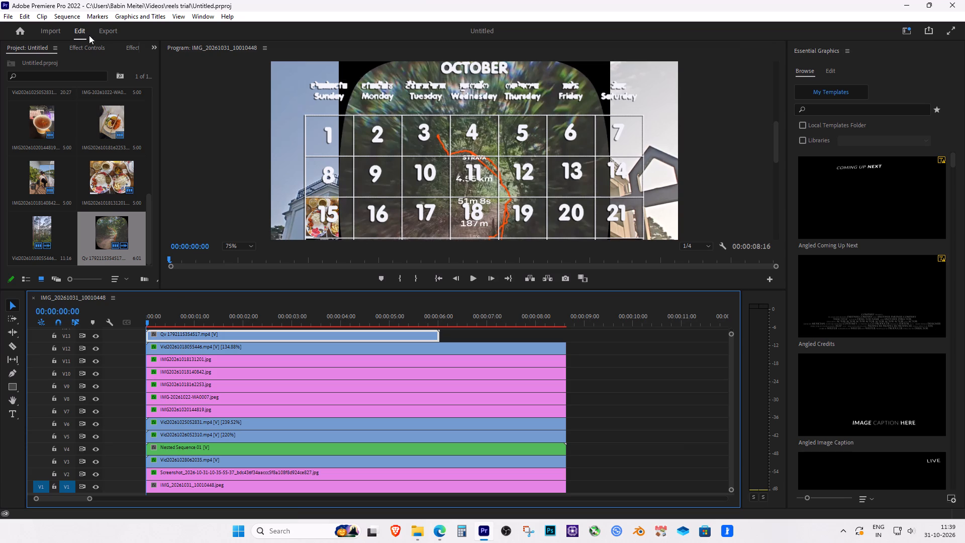
Set the scale of the Qv 1792115354517.mp4 clip on V13 to 15.
left_click(82, 48)
left_click_drag(71, 109, 59, 111)
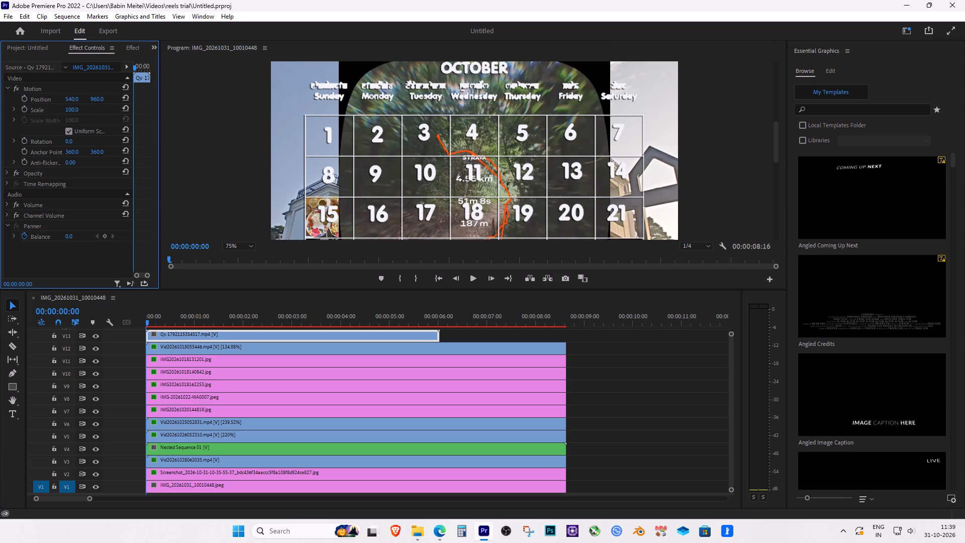
left_click_drag(59, 111, 21, 112)
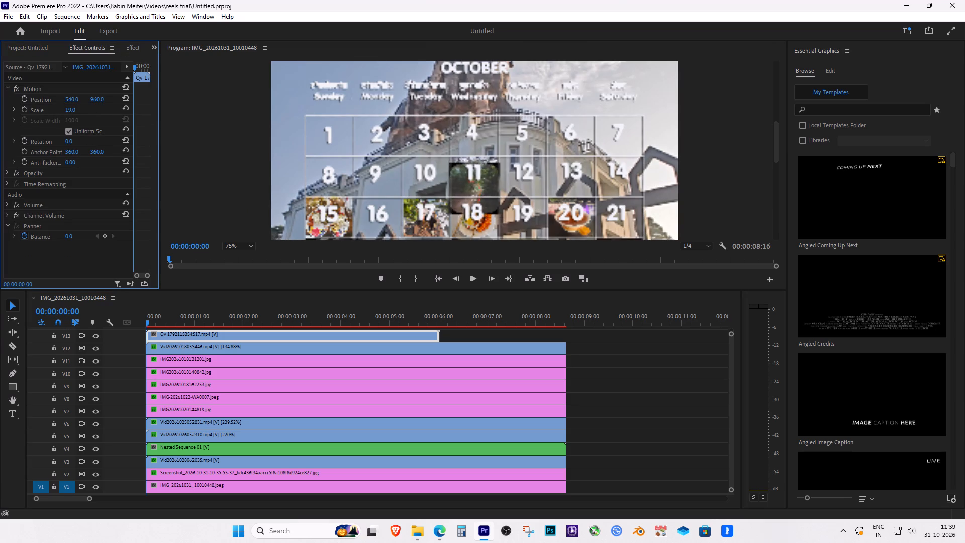
left_click_drag(21, 112, 19, 112)
Set the vertical position of the V13 clip to 932, moving it up into the day 11 cell.
left_click_drag(99, 100, 111, 97)
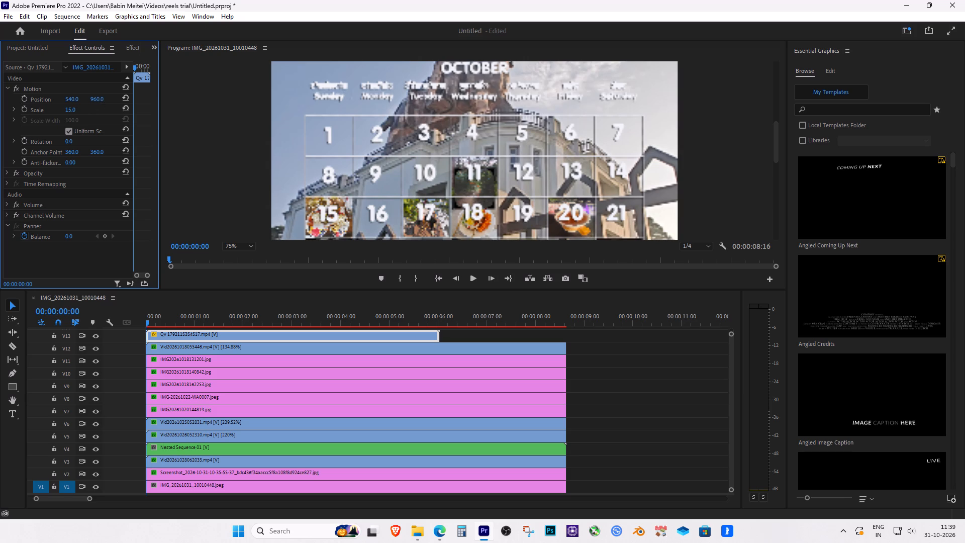
left_click_drag(111, 97, 68, 100)
left_click_drag(68, 100, 84, 96)
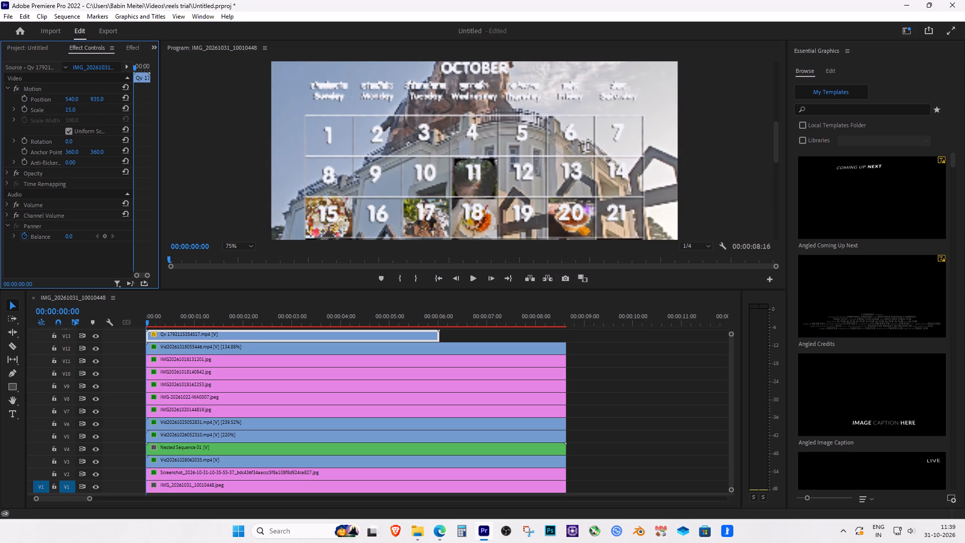
left_click_drag(84, 96, 82, 96)
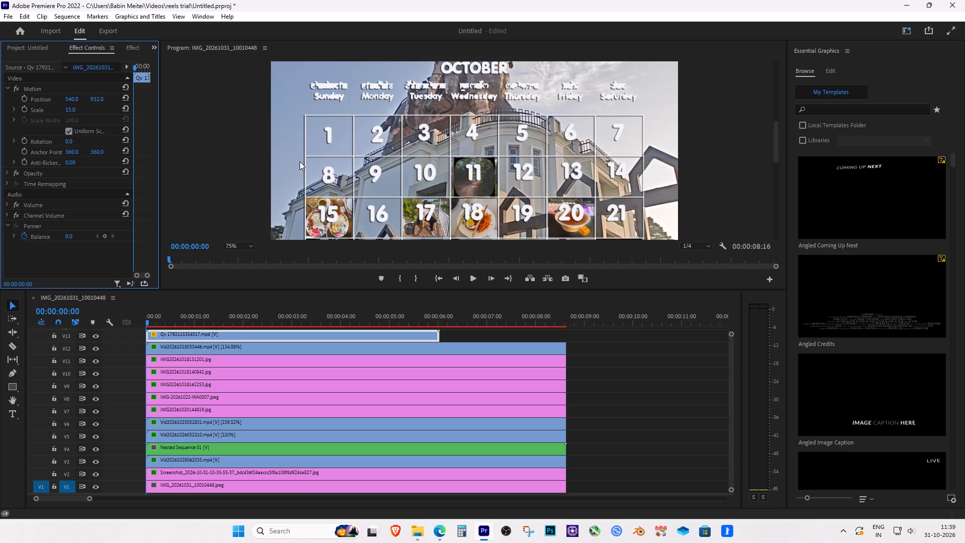
Turn off uniform scaling for the Qv 1792115354517.mp4 clip on V13.
left_click(69, 127)
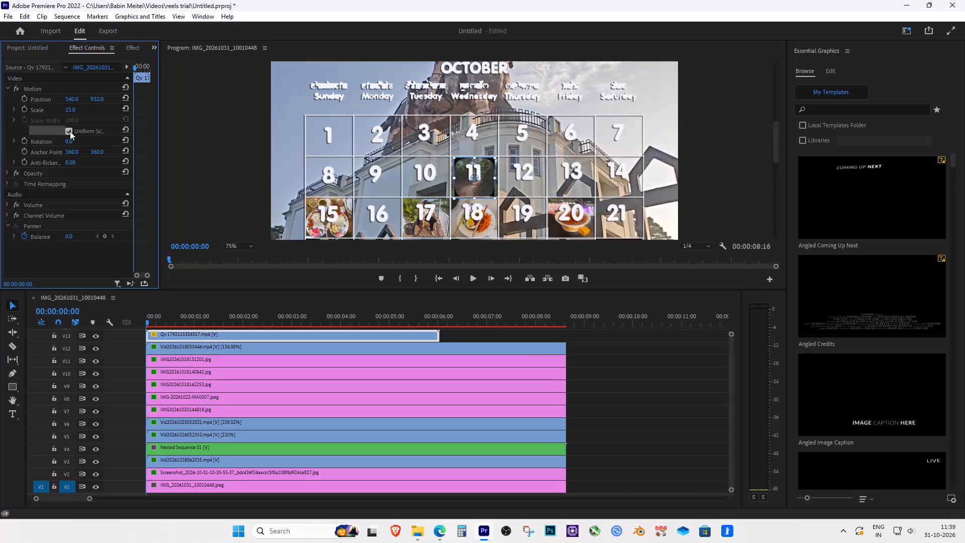
left_click(70, 132)
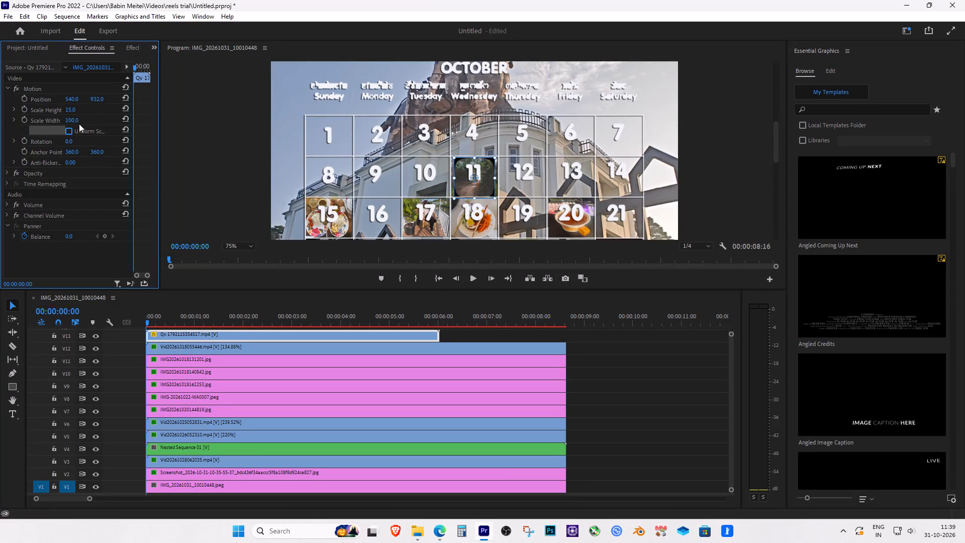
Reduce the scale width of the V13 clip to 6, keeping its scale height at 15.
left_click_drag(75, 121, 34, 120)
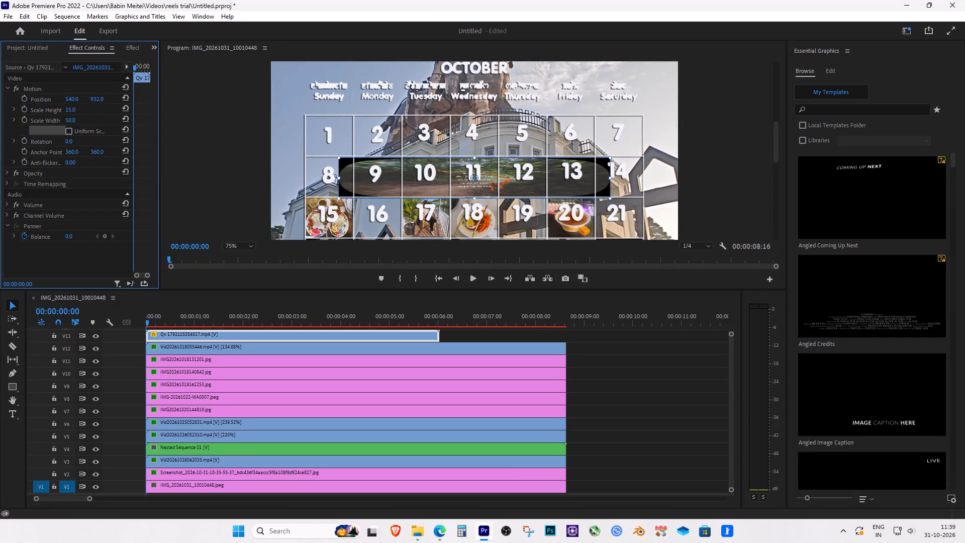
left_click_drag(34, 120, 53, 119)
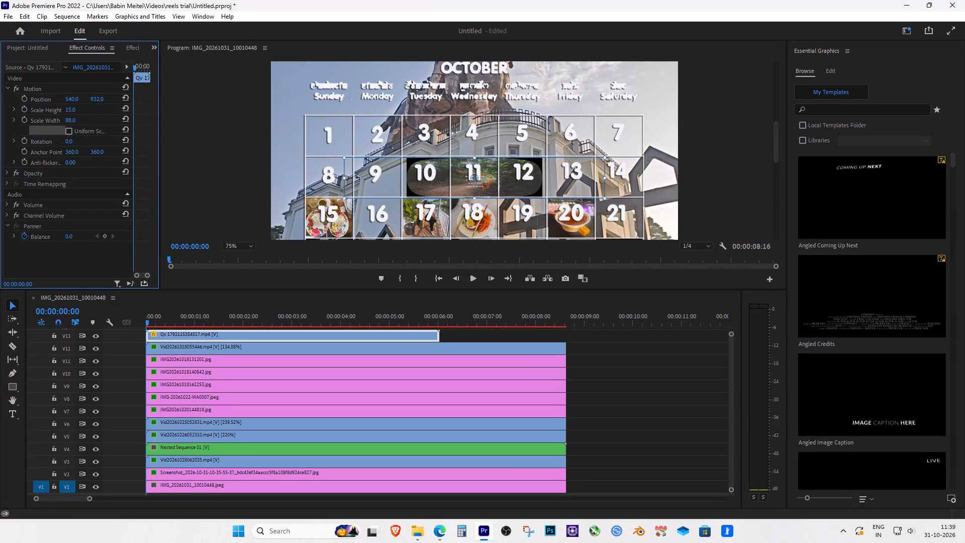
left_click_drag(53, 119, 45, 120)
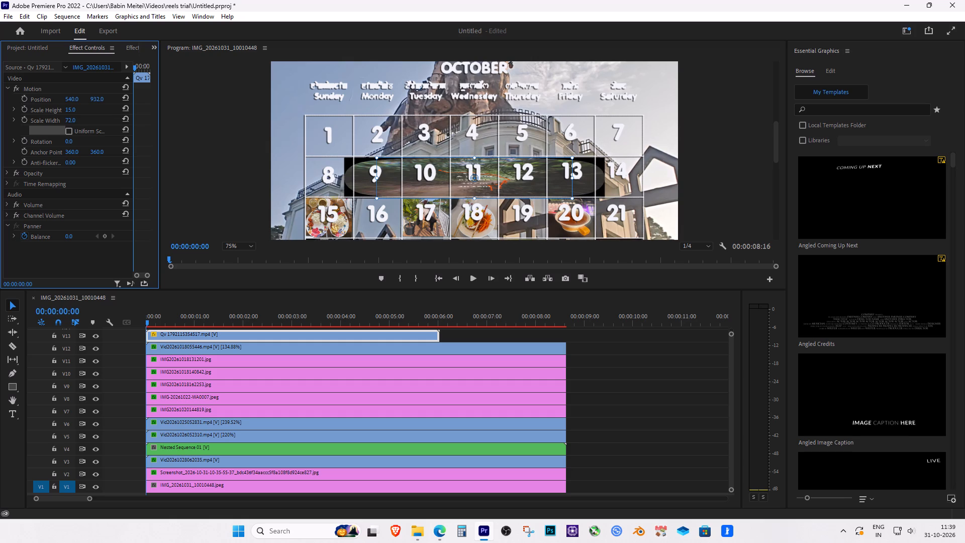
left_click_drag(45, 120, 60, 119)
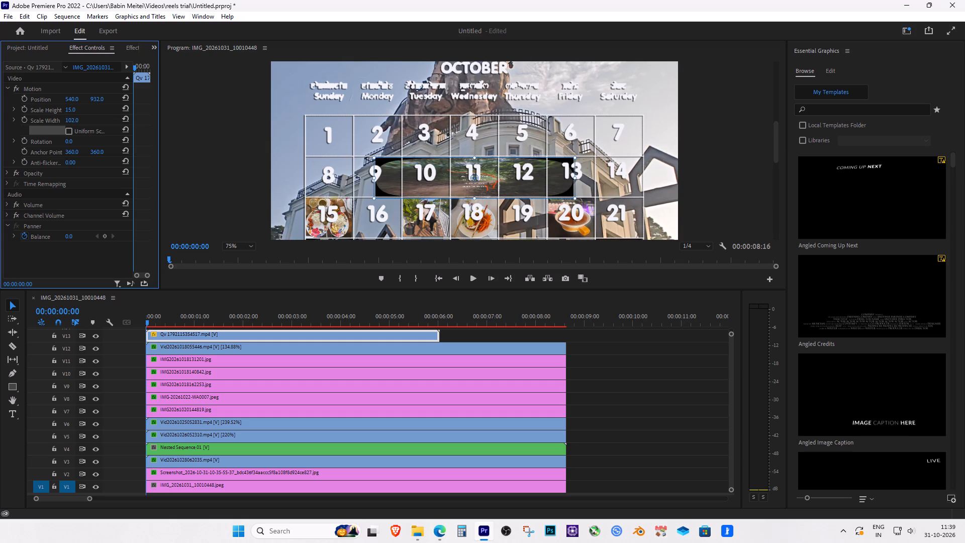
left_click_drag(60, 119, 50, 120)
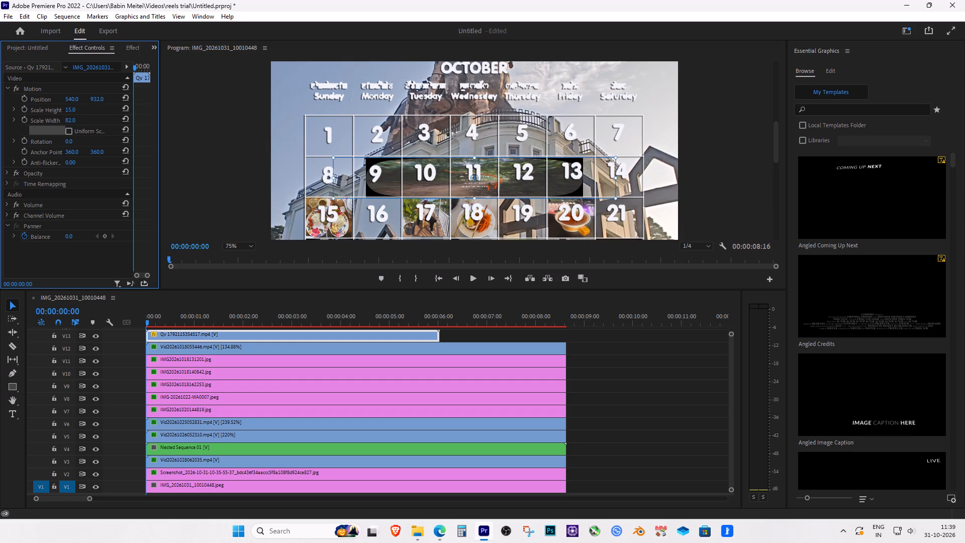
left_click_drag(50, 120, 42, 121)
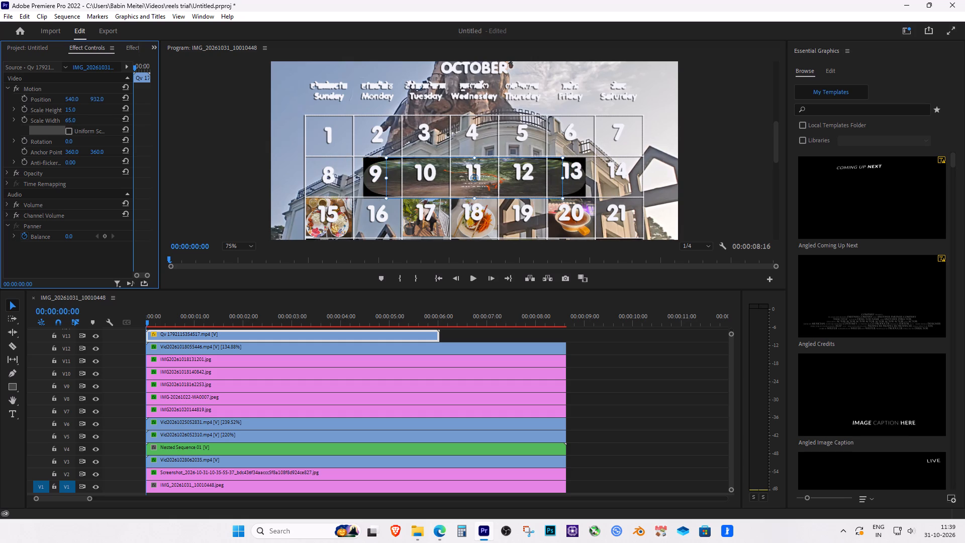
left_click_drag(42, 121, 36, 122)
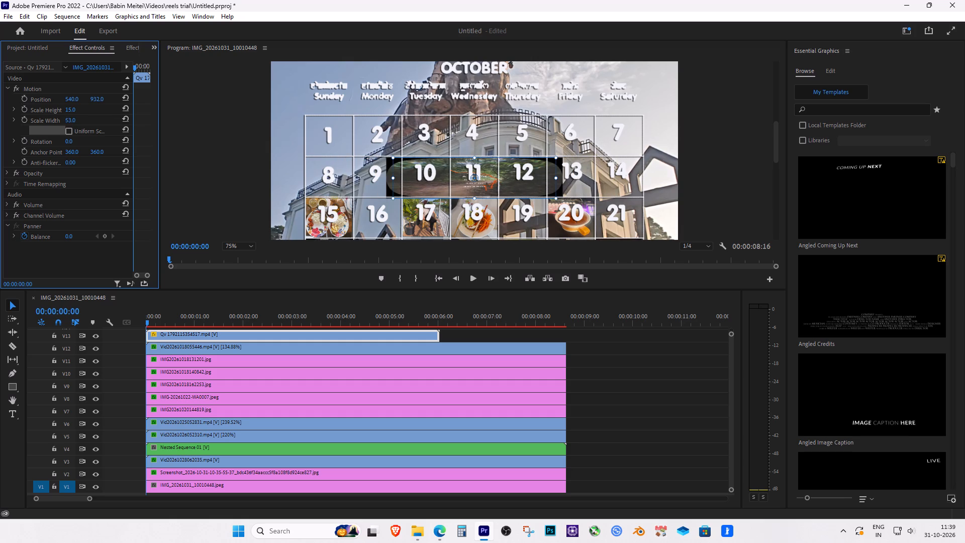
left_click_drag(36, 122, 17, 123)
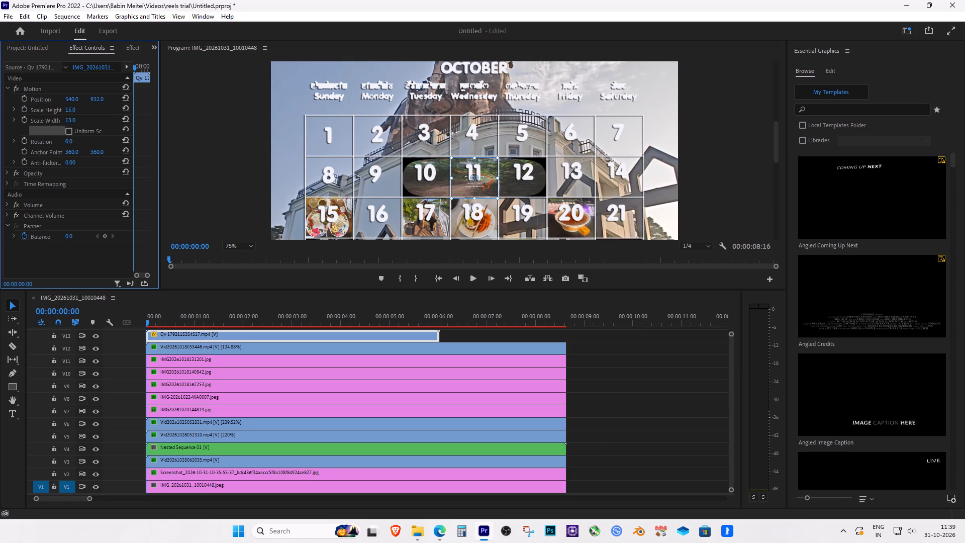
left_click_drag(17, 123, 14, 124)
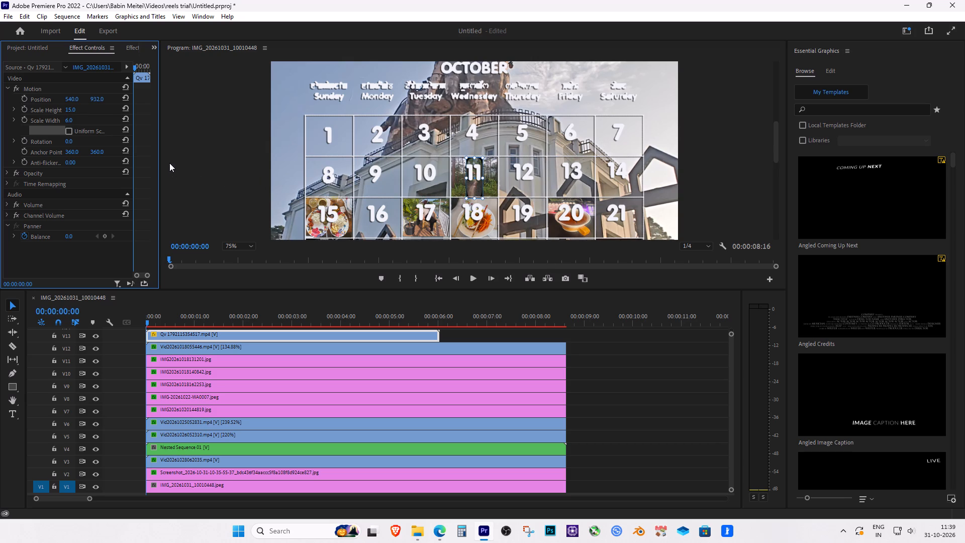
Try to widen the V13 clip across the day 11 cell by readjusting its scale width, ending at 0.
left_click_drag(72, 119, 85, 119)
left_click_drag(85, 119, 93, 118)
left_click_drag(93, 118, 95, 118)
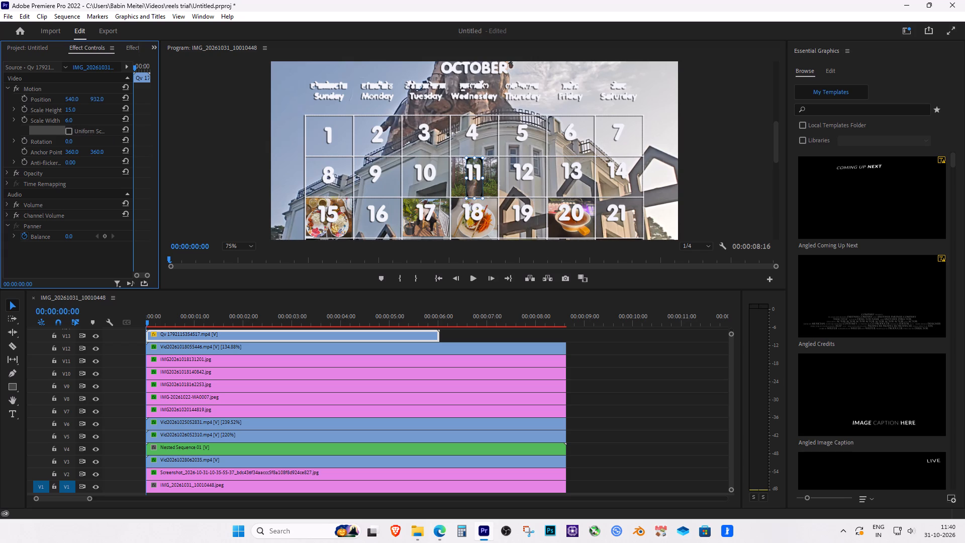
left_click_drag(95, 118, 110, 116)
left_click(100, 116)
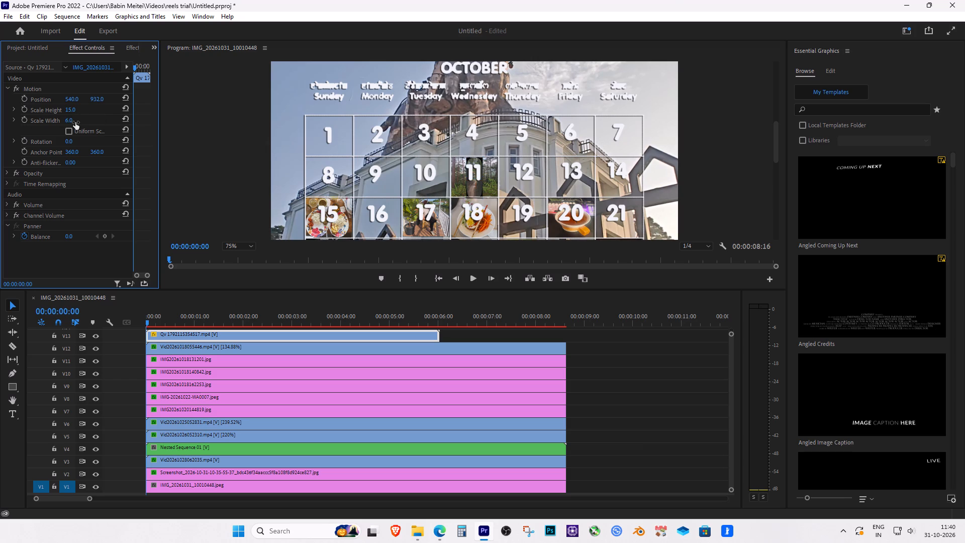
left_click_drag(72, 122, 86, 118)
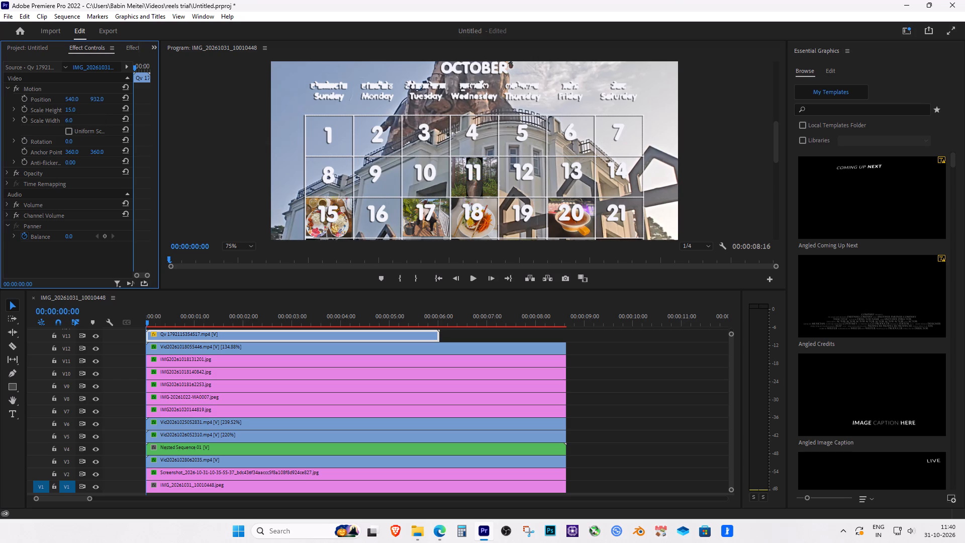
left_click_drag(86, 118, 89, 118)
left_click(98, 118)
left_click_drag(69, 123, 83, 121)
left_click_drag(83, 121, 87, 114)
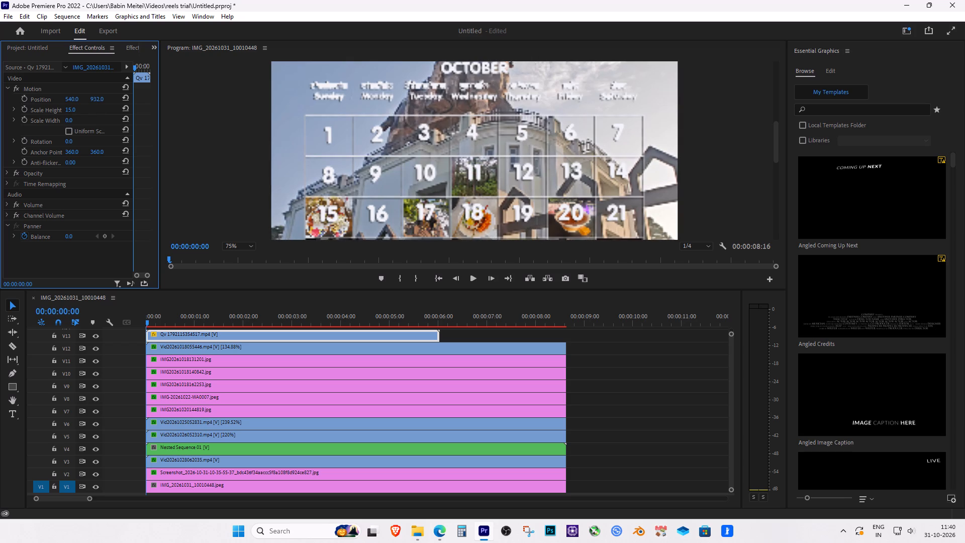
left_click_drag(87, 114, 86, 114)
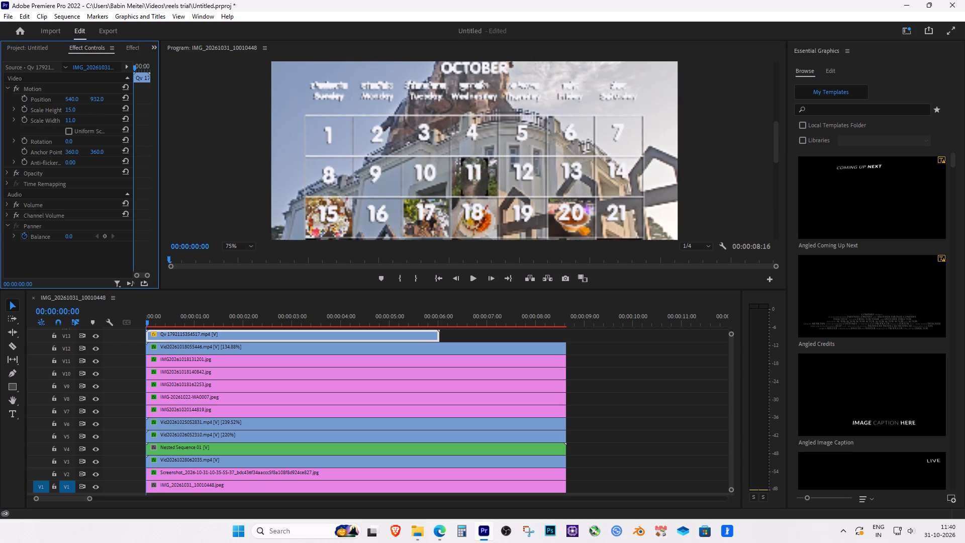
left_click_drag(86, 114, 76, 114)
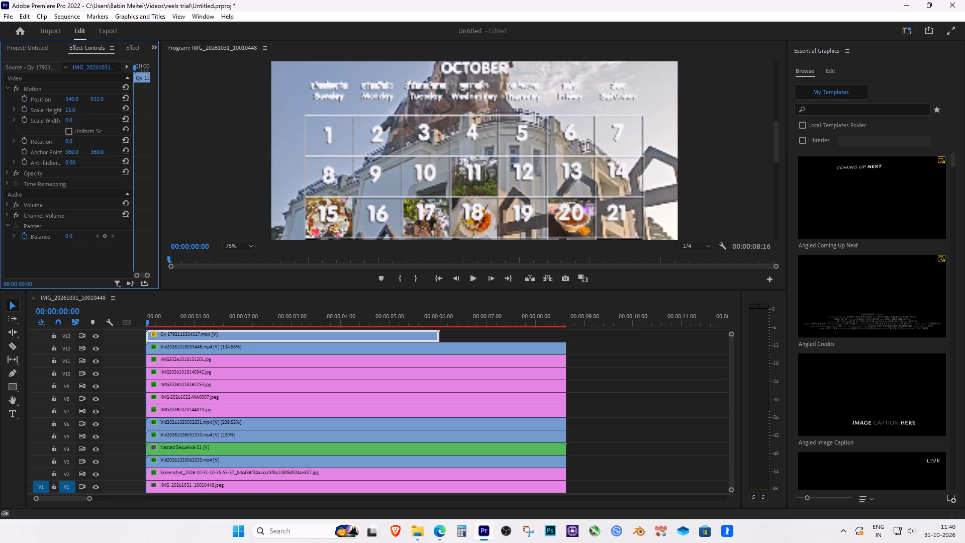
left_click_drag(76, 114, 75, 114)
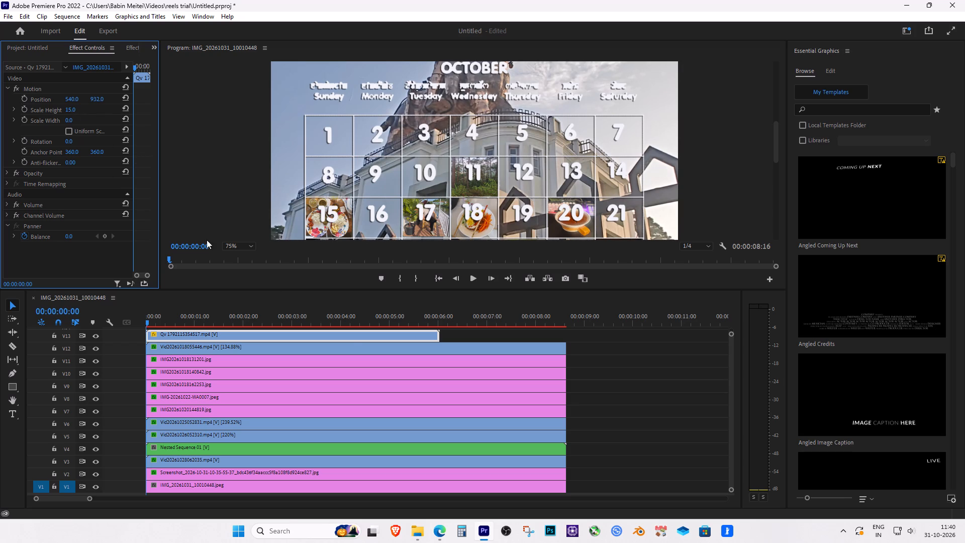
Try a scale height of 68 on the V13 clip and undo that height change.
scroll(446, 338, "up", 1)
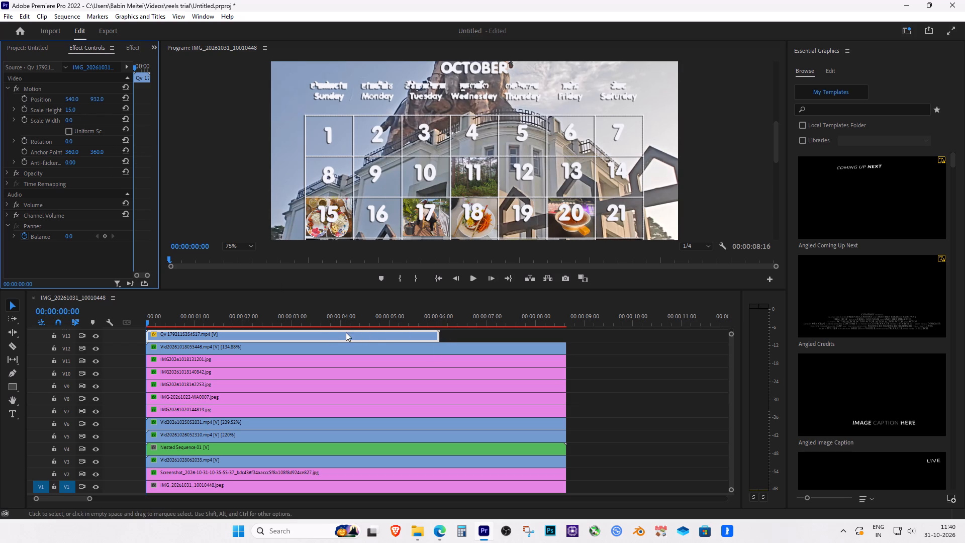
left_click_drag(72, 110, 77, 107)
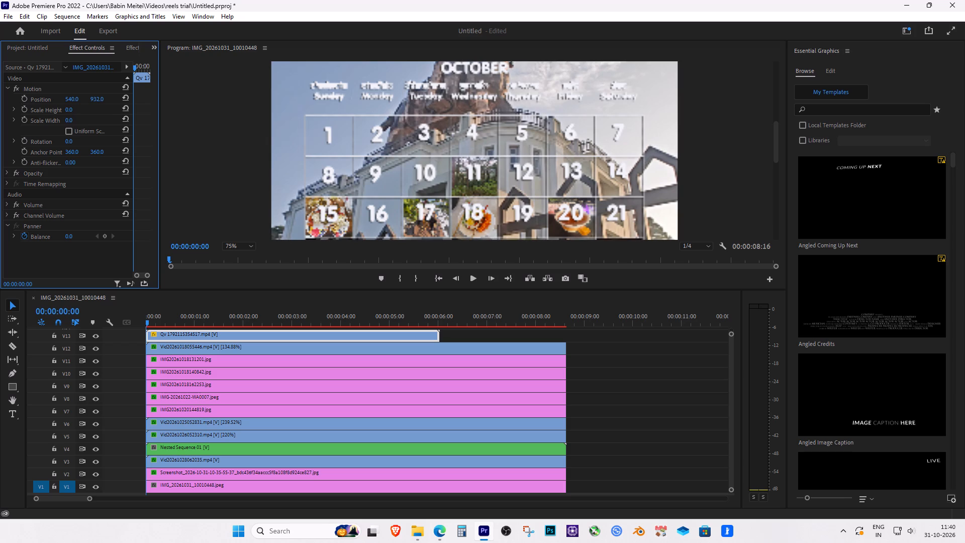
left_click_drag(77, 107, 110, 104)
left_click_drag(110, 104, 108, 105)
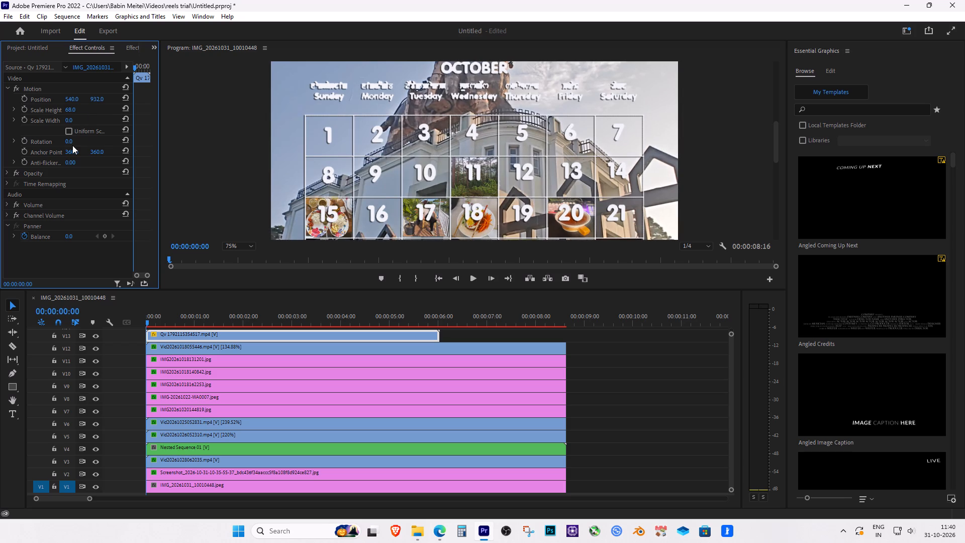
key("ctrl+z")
Set the scale width of the Qv 1792115354517.mp4 clip on V13 to 17 to fill the day 11 cell.
left_click(461, 336)
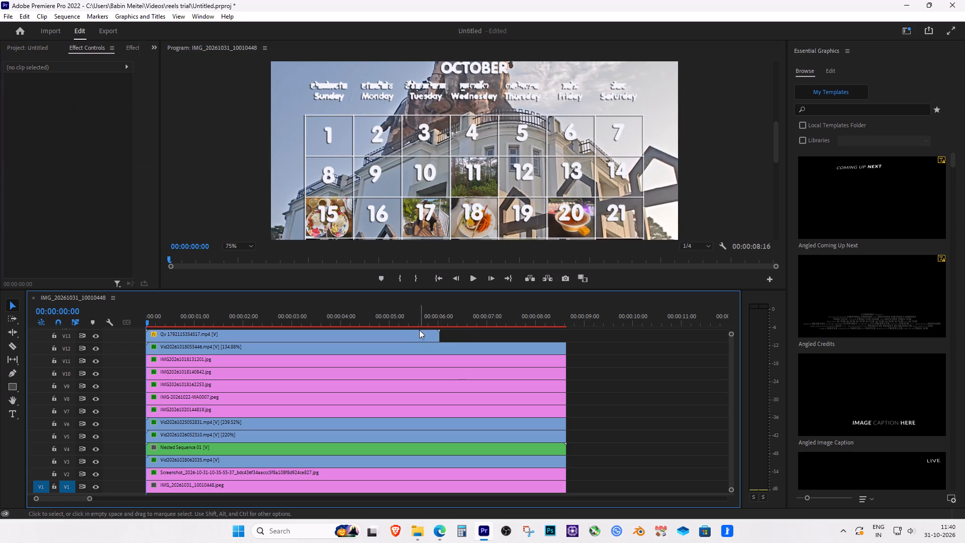
left_click(417, 333)
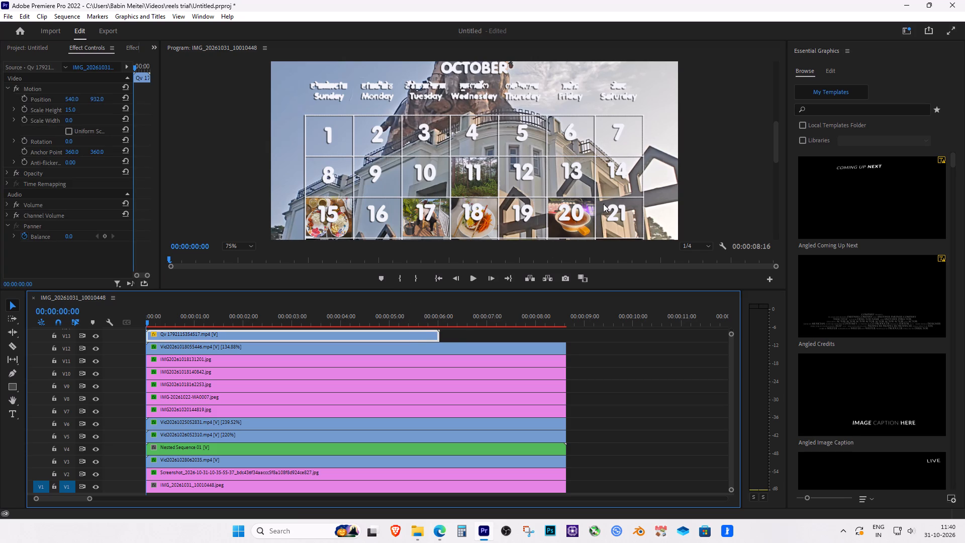
scroll(677, 194, "down", 1)
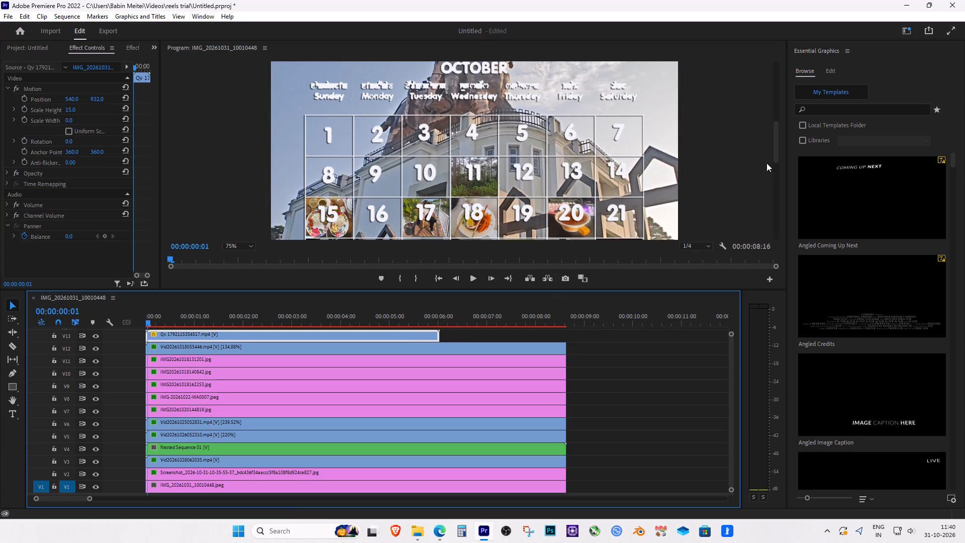
left_click_drag(774, 146, 780, 148)
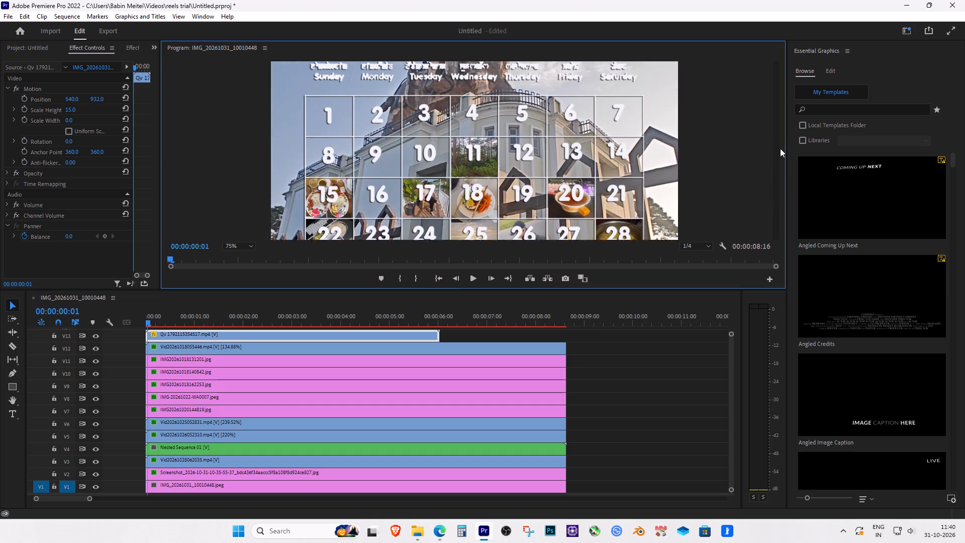
left_click_drag(780, 148, 781, 146)
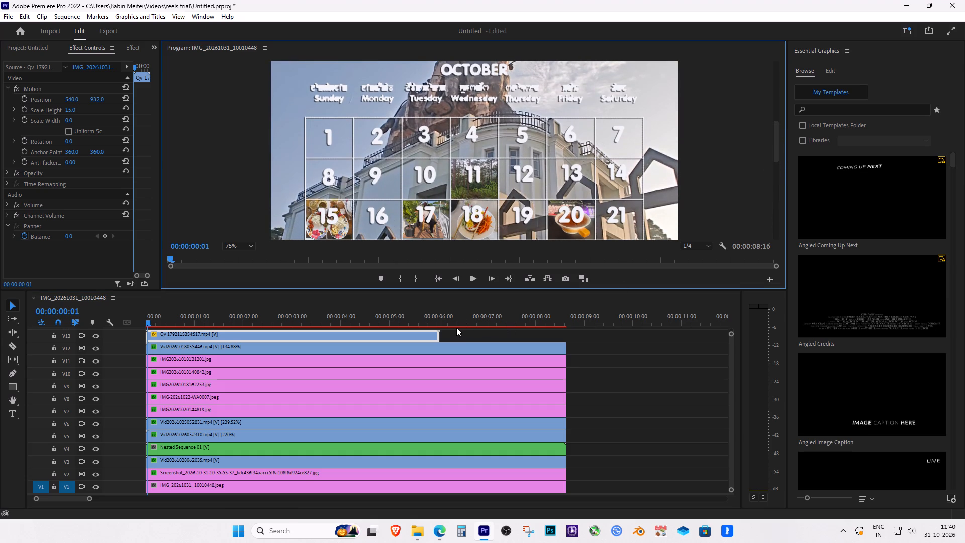
left_click(359, 332)
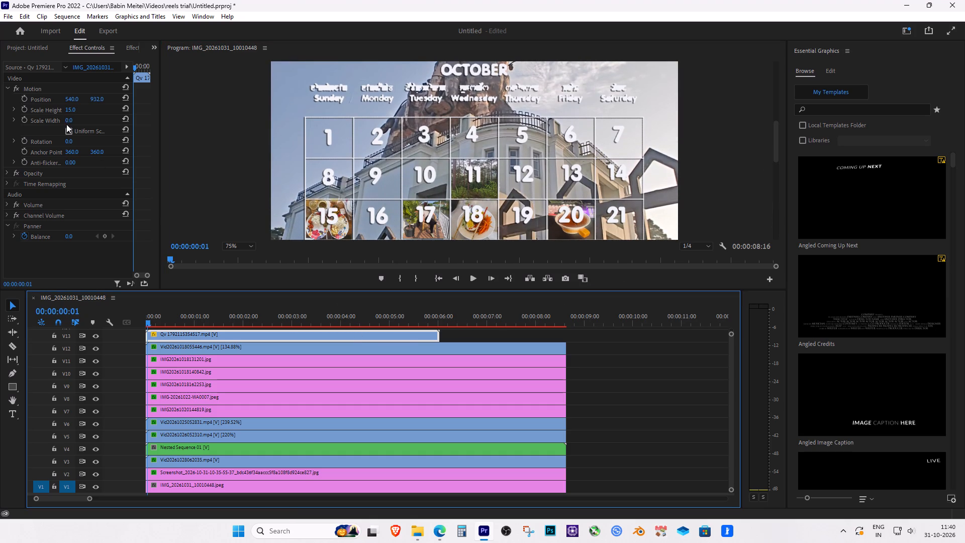
left_click_drag(70, 121, 87, 116)
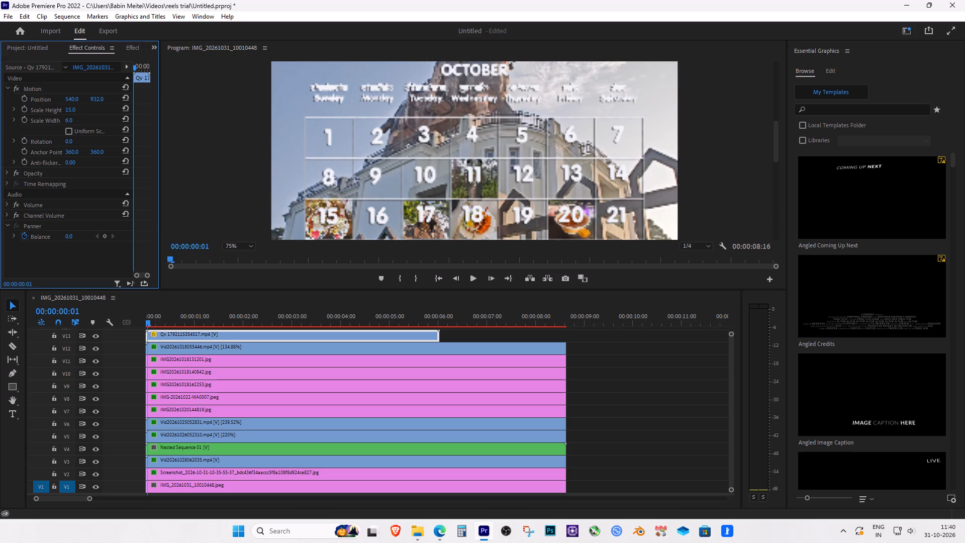
left_click_drag(87, 116, 91, 116)
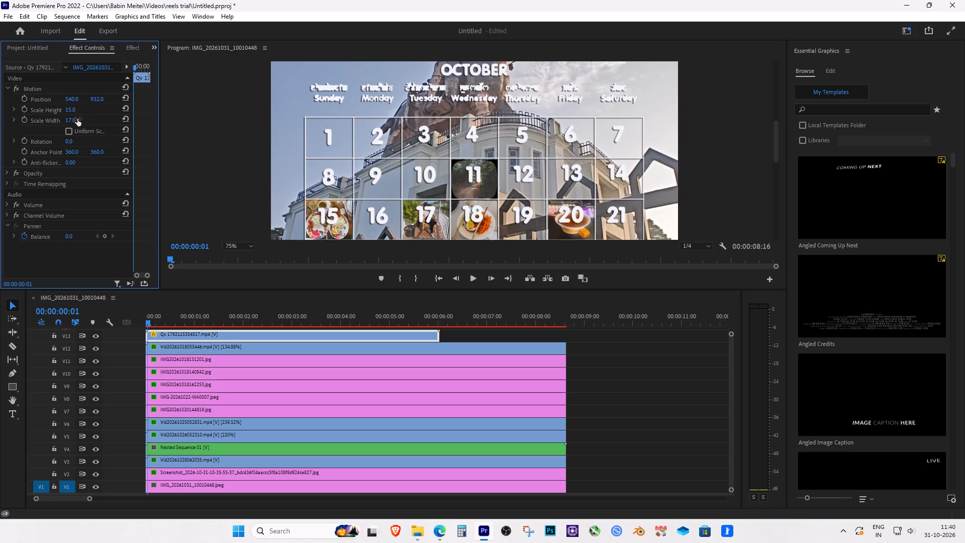
Move the Qv 1792115354517.mp4 clip on V13 into the day 9 cell by setting its horizontal position to 282.
left_click(70, 98)
left_click(96, 99)
left_click(74, 98)
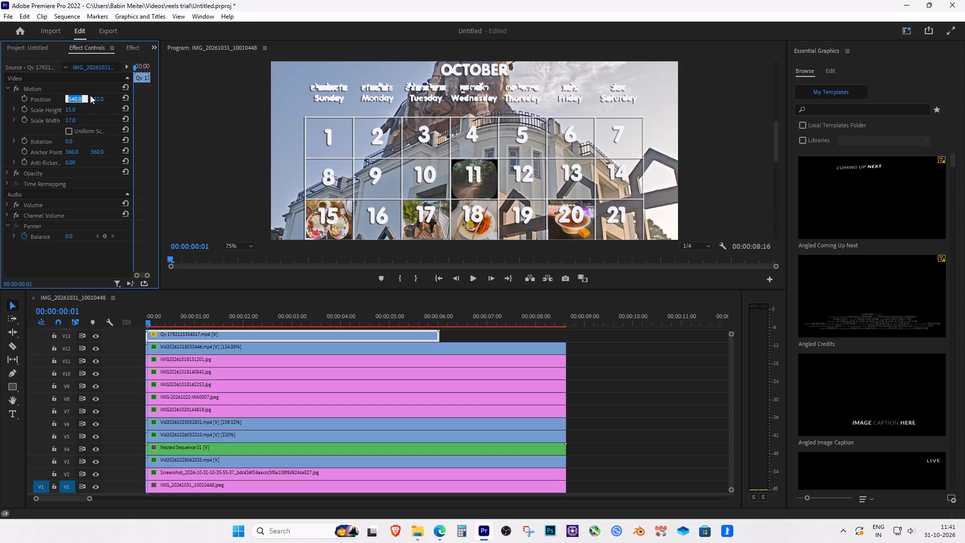
left_click(168, 109)
left_click_drag(69, 98, 118, 97)
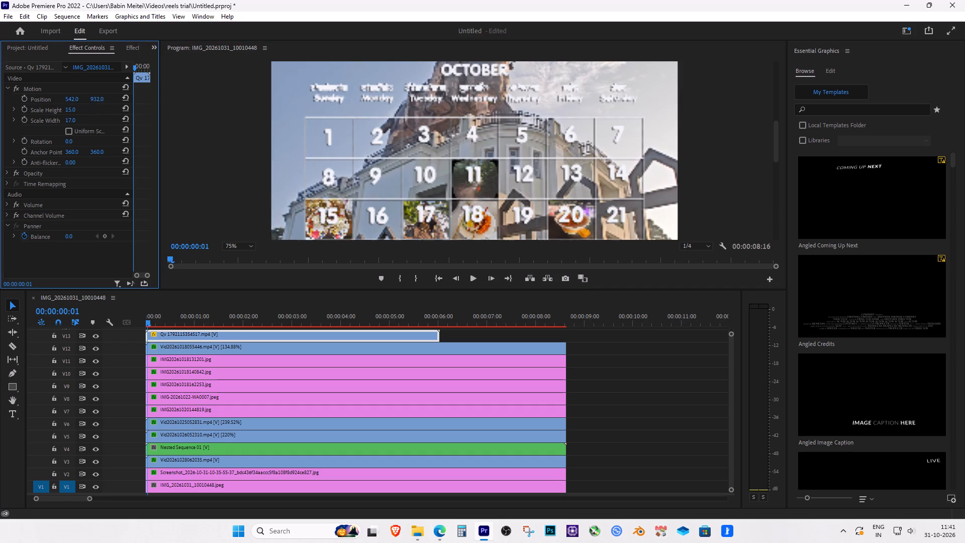
left_click_drag(118, 97, 46, 99)
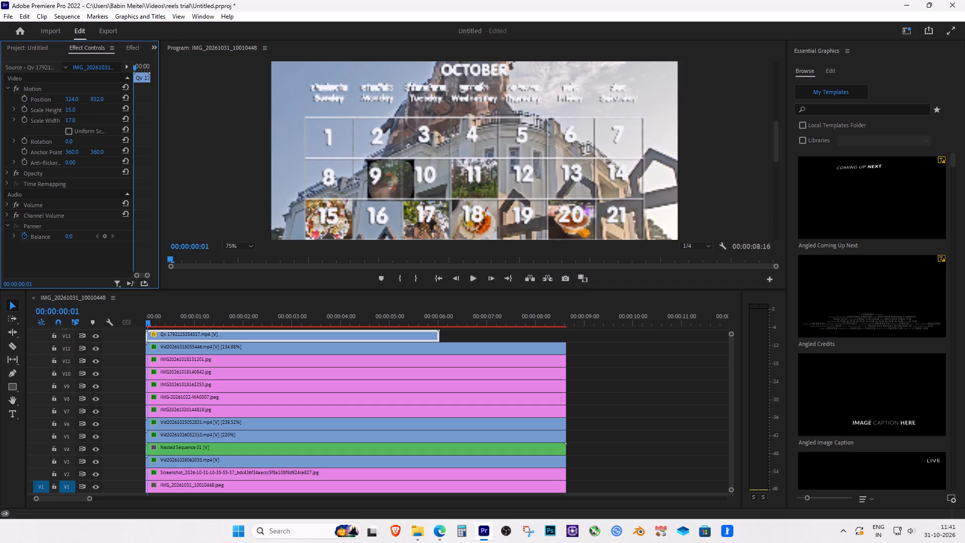
left_click_drag(46, 99, 46, 89)
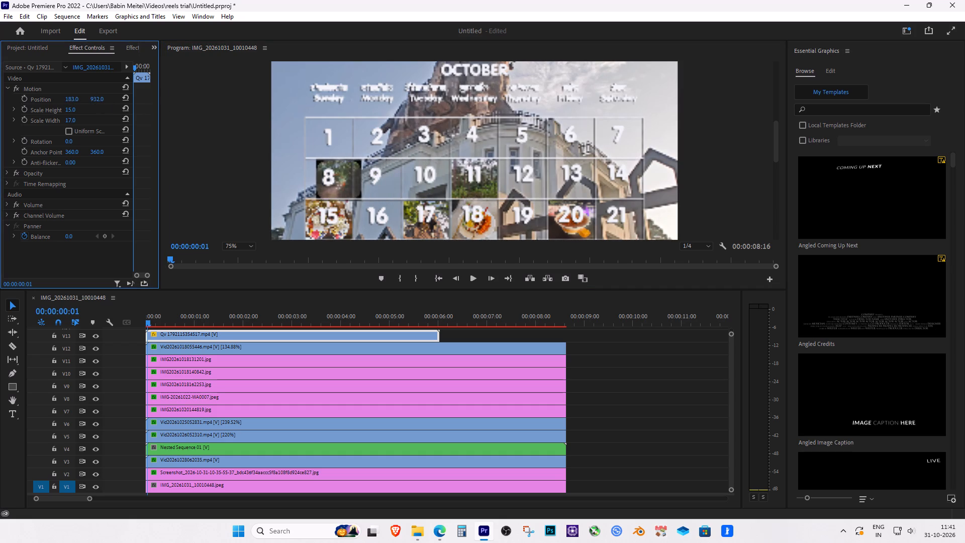
left_click_drag(46, 89, 91, 84)
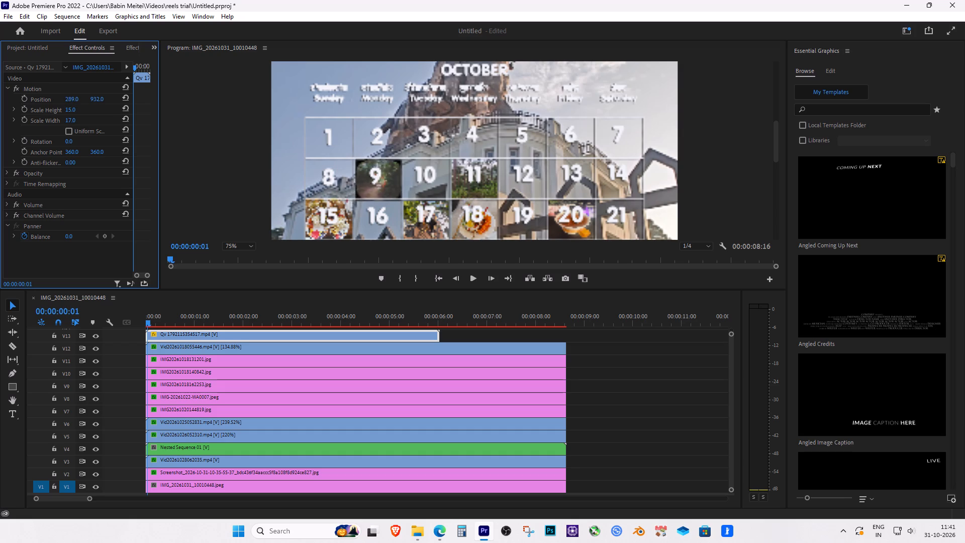
left_click_drag(91, 84, 87, 84)
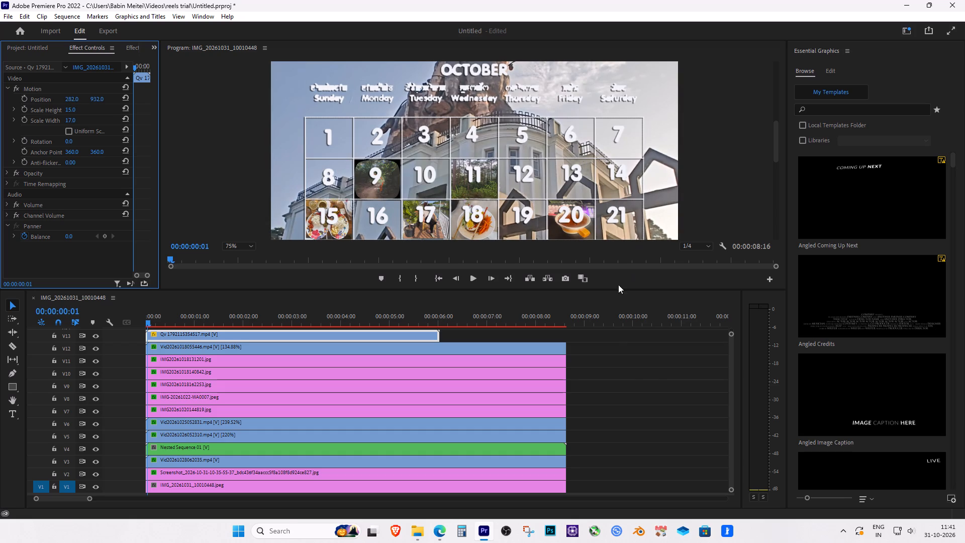
scroll(655, 363, "down", 1)
scroll(652, 363, "up", 2)
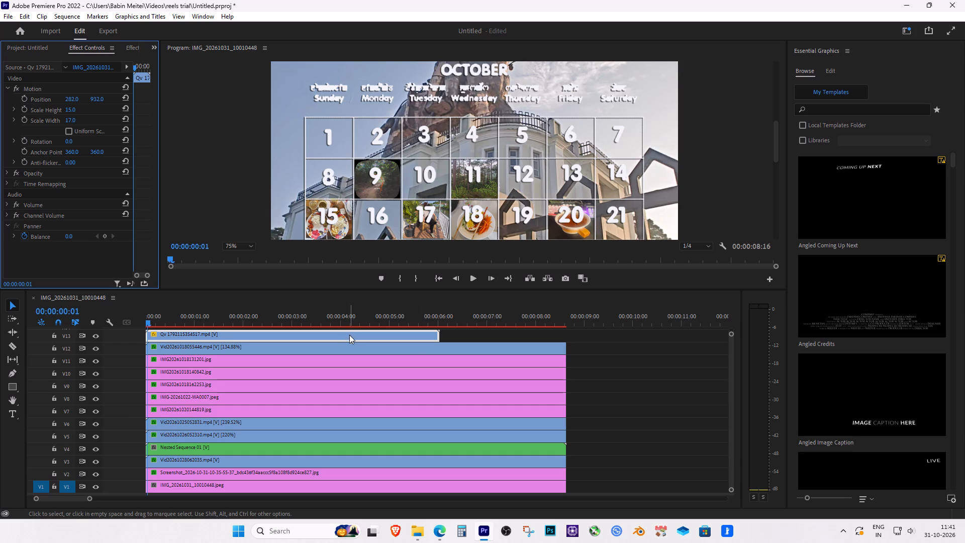
Split the Qv 1792115354517.mp4 clip on V13 at about 00:00:03:08 and select its second piece.
key("c")
left_click(307, 333)
key("v")
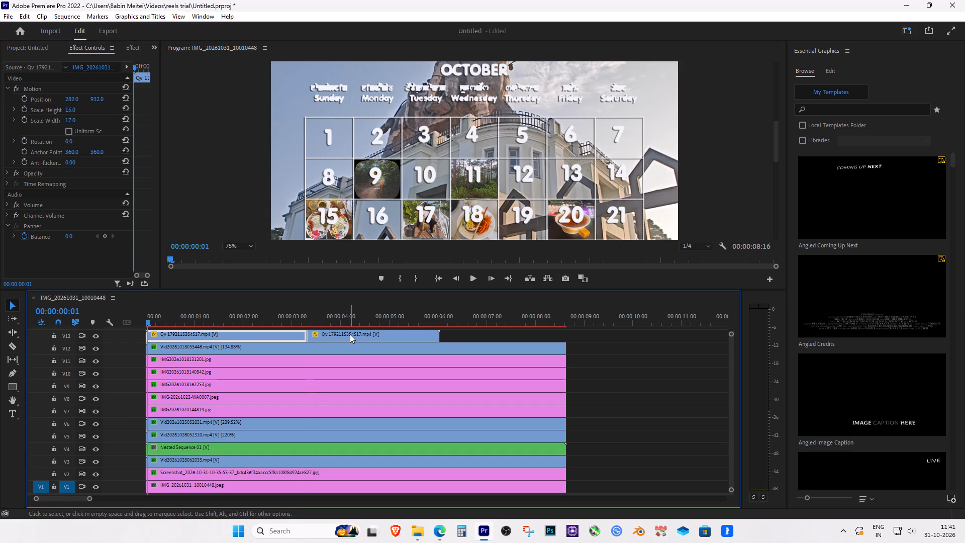
key("v")
left_click(356, 333)
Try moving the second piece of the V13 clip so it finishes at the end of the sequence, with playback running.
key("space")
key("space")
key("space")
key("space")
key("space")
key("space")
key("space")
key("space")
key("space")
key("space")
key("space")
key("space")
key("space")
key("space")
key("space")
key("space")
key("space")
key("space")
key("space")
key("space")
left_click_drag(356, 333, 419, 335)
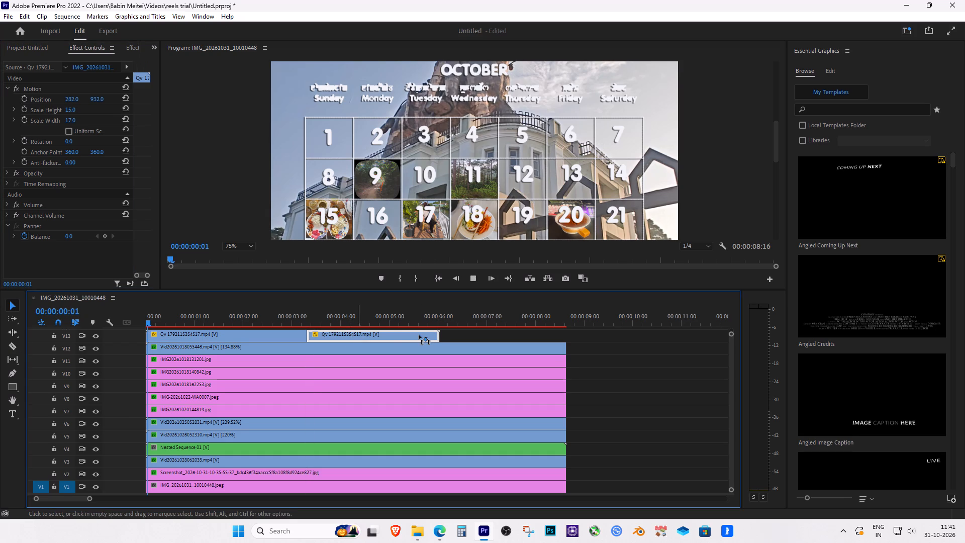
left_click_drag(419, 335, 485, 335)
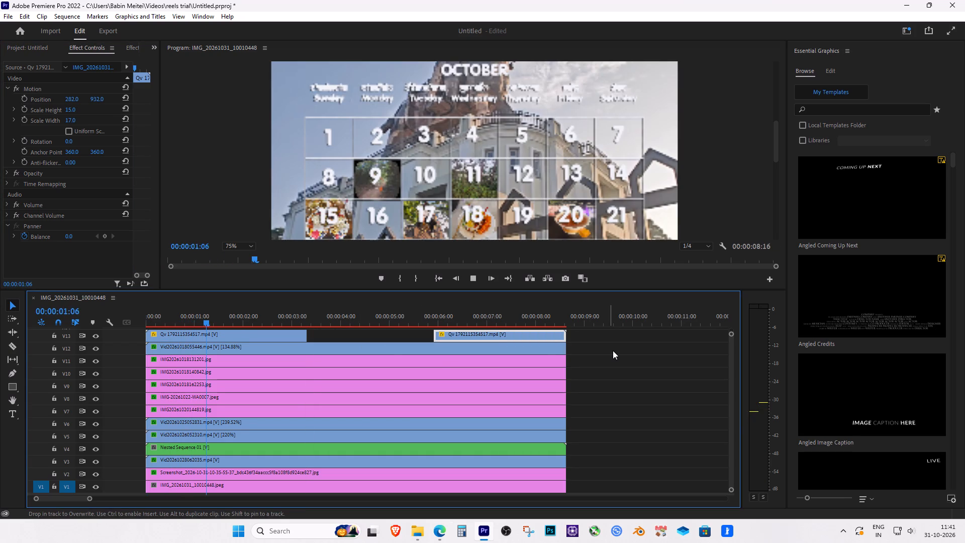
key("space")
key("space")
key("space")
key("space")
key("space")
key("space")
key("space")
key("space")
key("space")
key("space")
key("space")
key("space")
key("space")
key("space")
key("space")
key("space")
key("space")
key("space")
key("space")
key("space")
Move the second V13 piece back against the first one, slightly overlapping the first piece's end.
left_click_drag(473, 338, 346, 337)
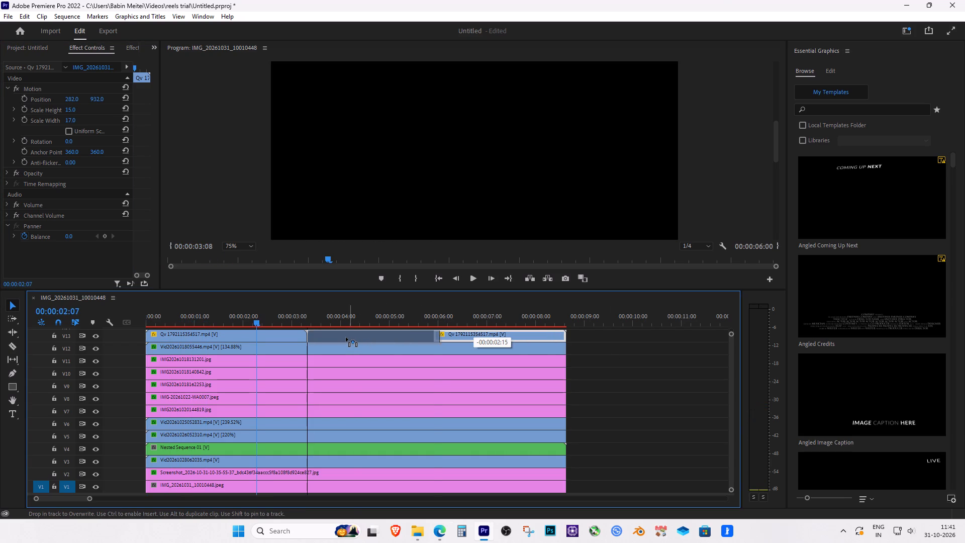
left_click_drag(346, 337, 343, 337)
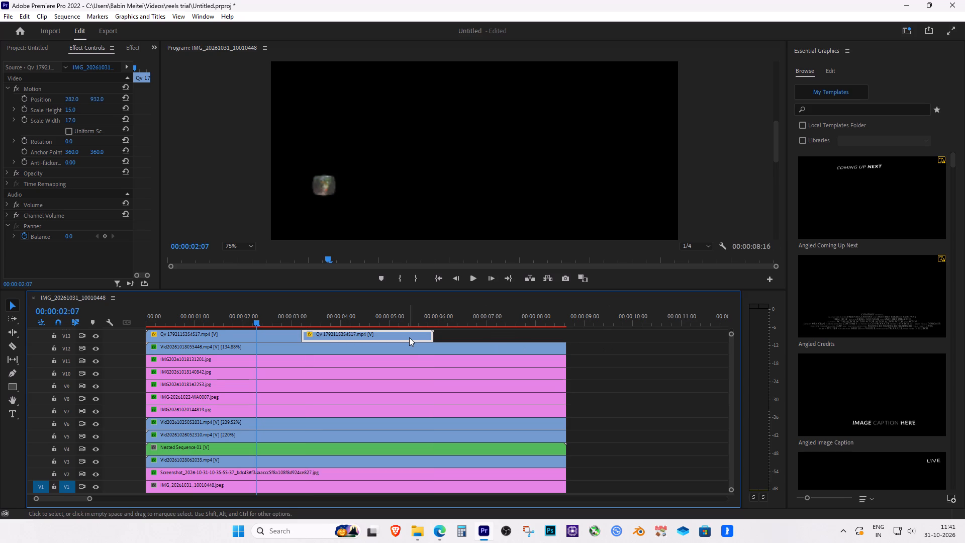
Duplicate the second V13 piece directly after itself to fill the track up to the sequence end, and save the project.
left_click_drag(409, 336, 538, 341, "alt")
left_click(626, 354)
key("ctrl+s")
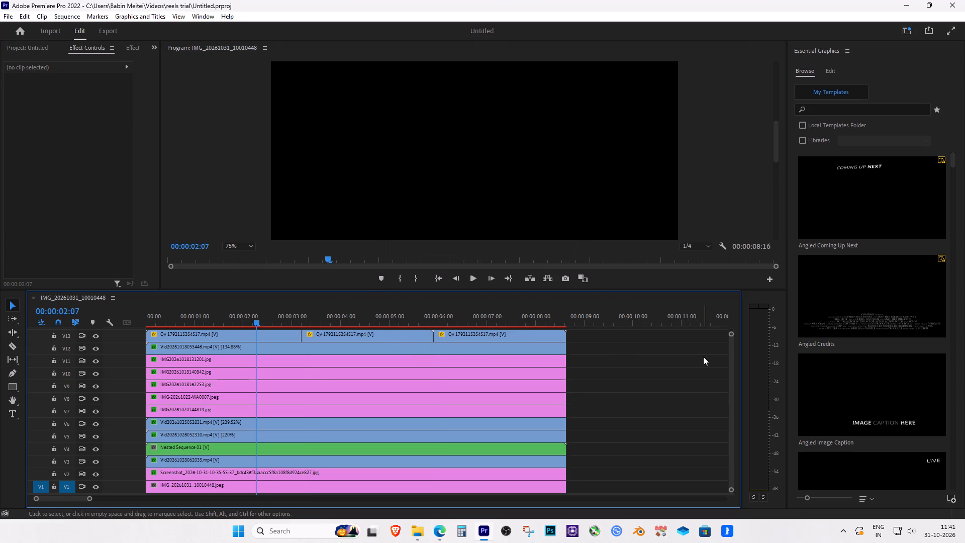
scroll(587, 346, "up", 1)
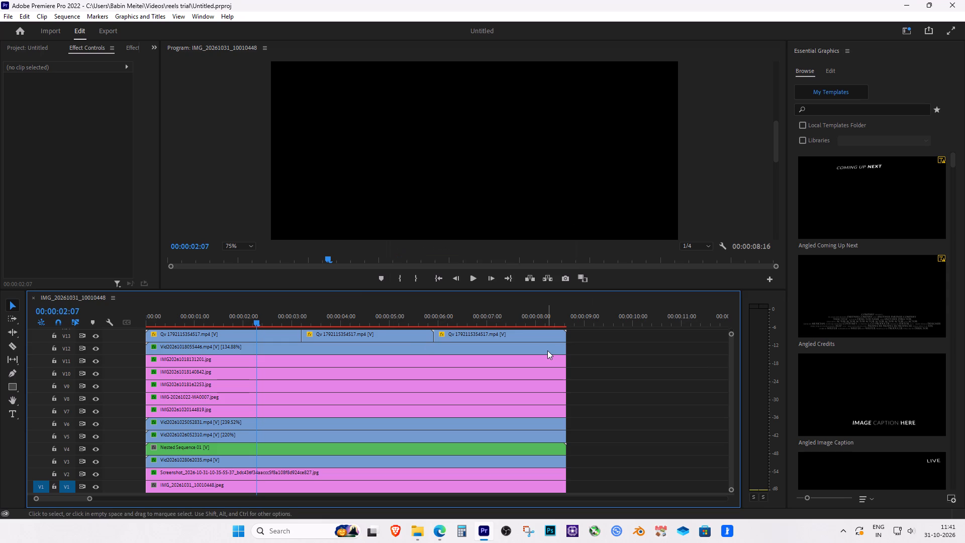
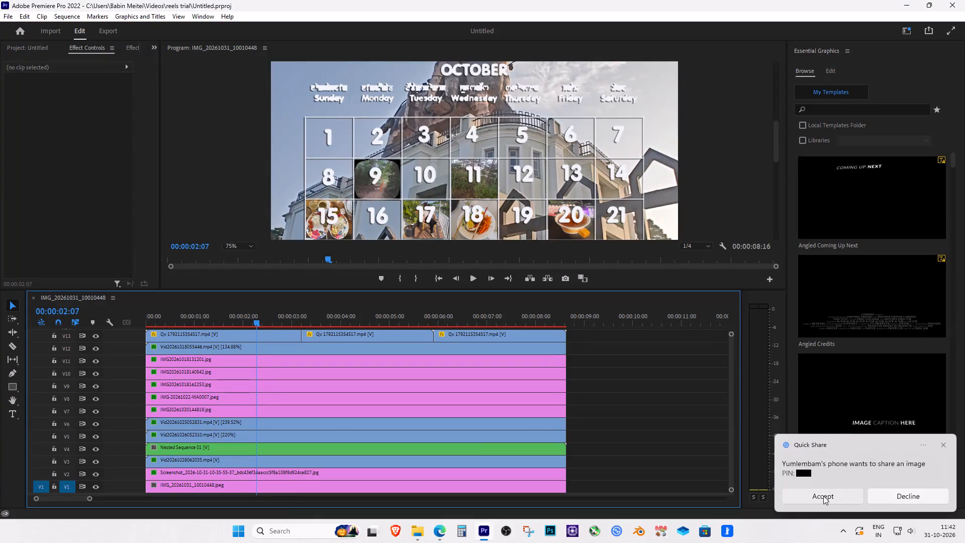
Accept the incoming Quick Share image and open IMG20261014195104.jpg from the Quick Share folder in Paint.
left_click(824, 496)
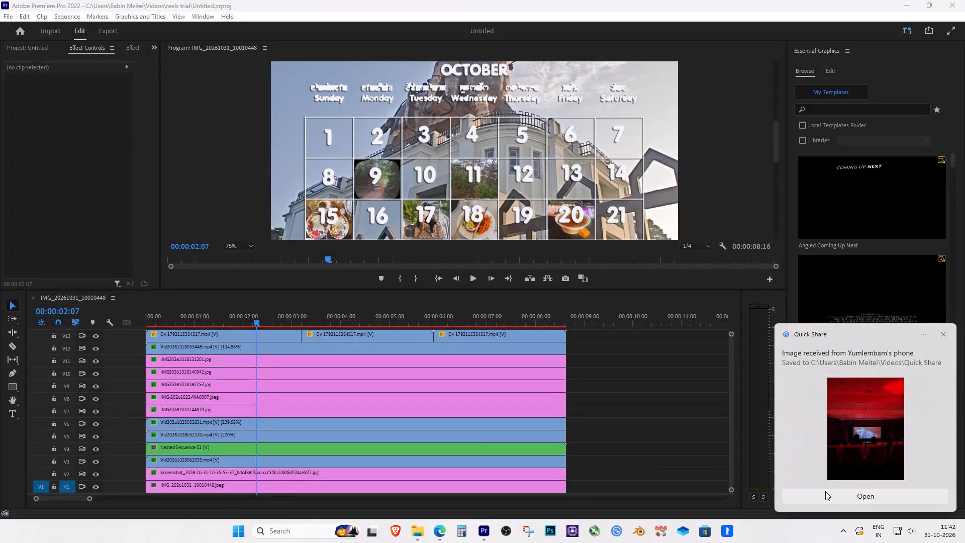
left_click(422, 533)
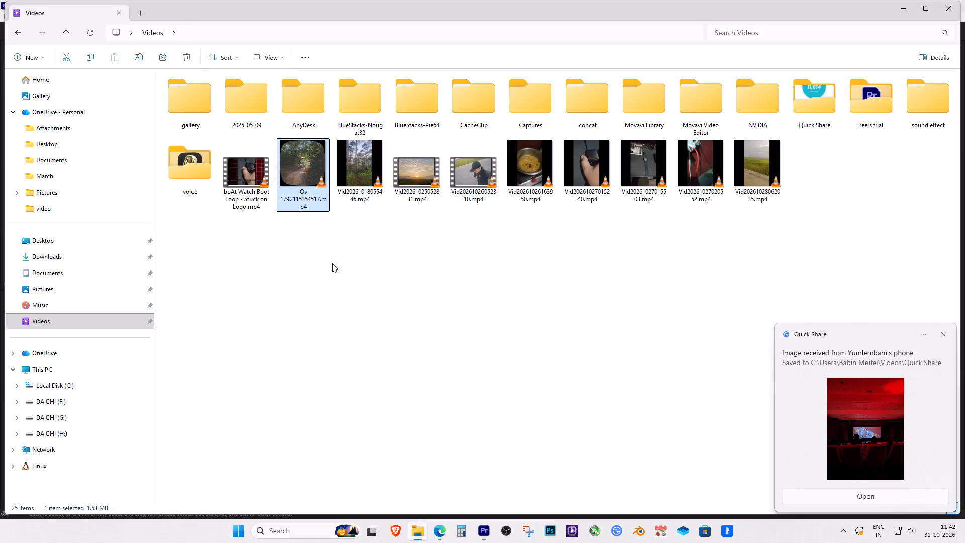
double_click(809, 111)
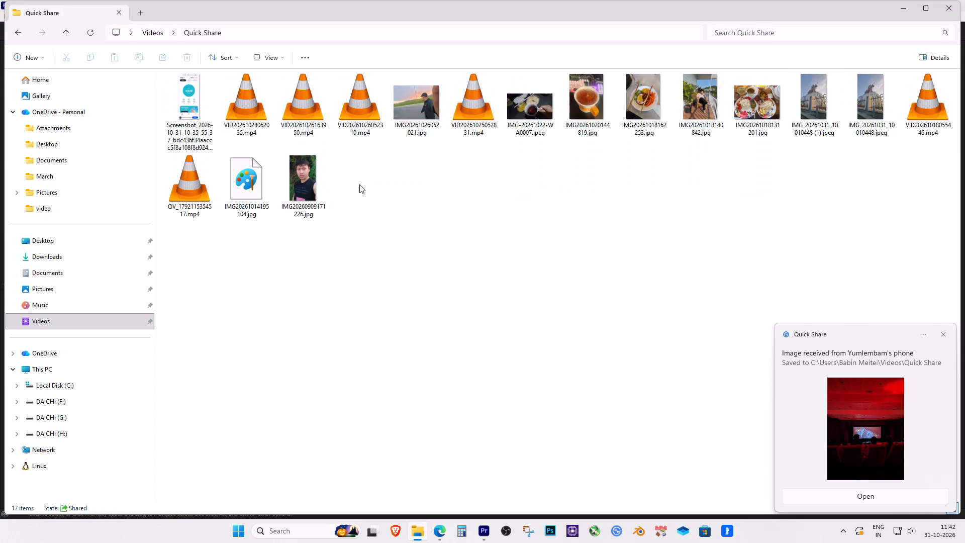
double_click(244, 168)
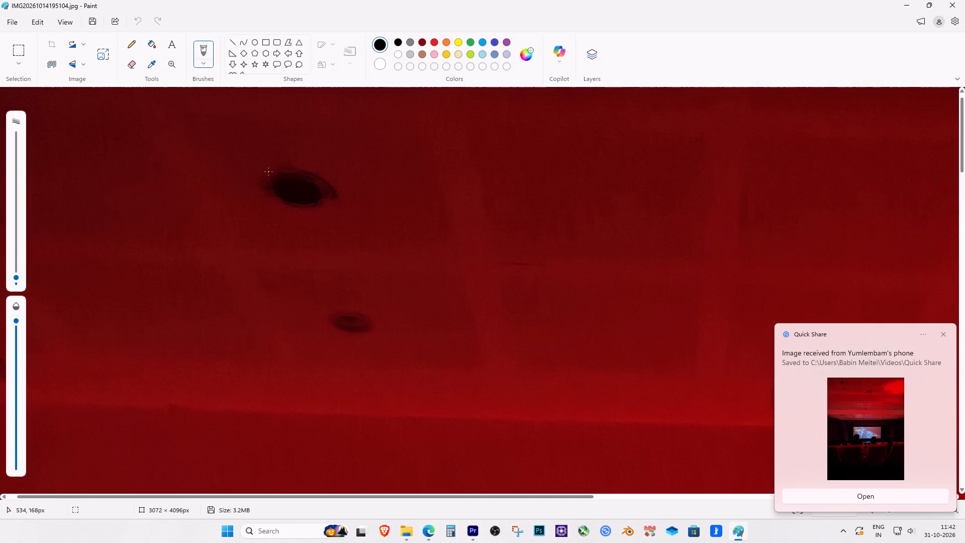
left_click(943, 340)
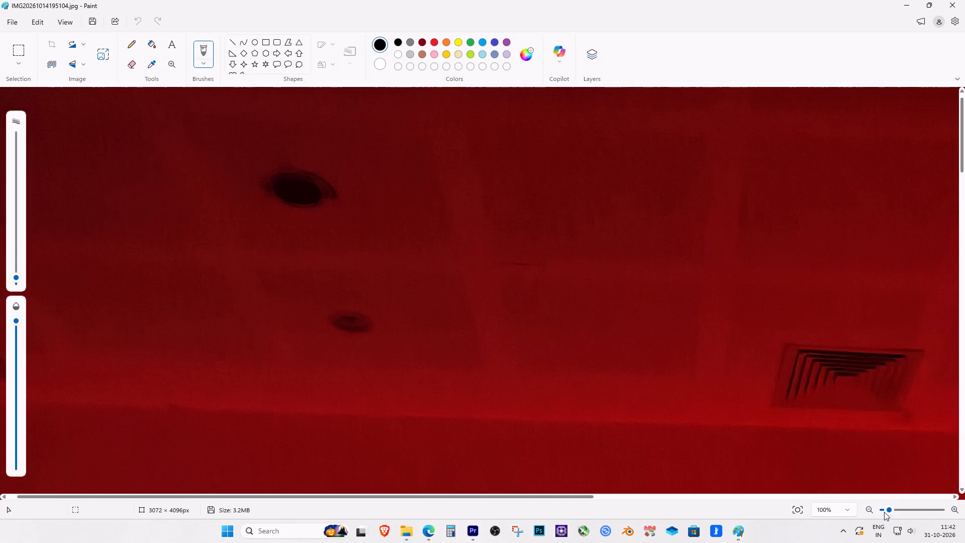
Capture a screenshot of the cinema photo's area at 20% zoom in Paint, cropping off its bottom strip, and close Paint.
left_click_drag(886, 512, 881, 508)
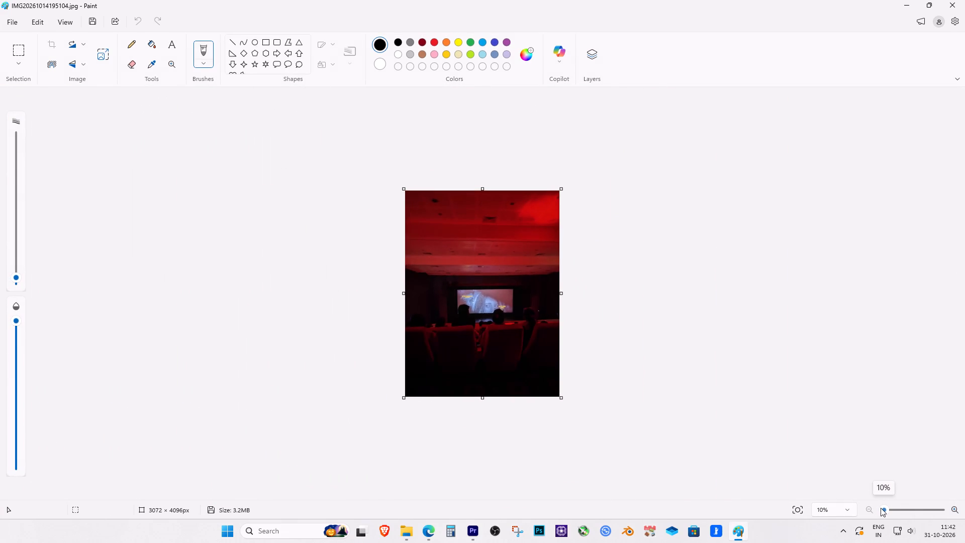
left_click_drag(881, 508, 882, 506)
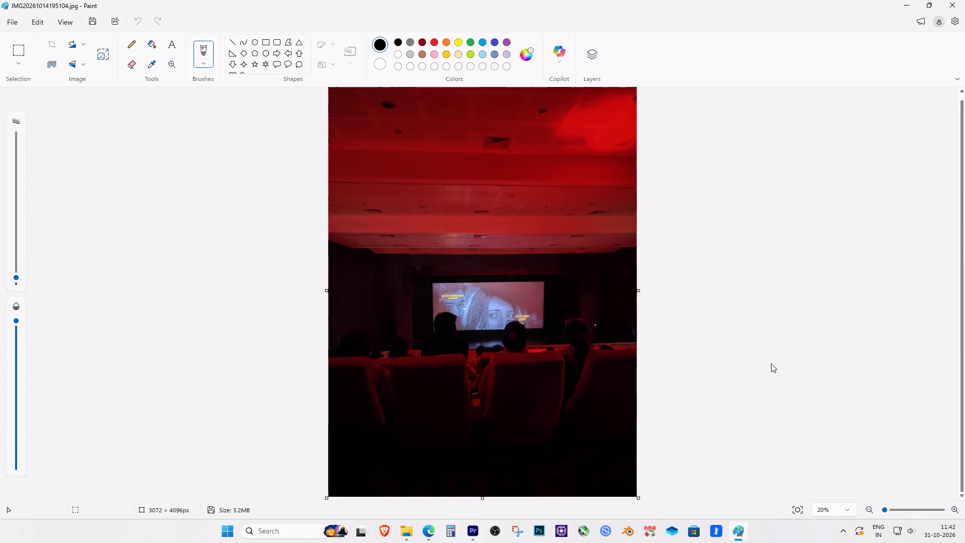
key("Print")
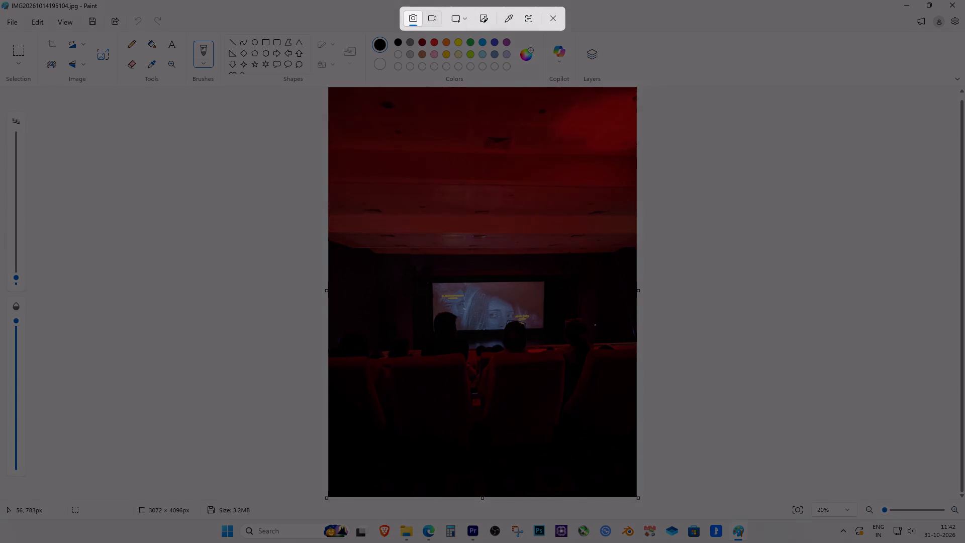
left_click_drag(329, 91, 629, 463)
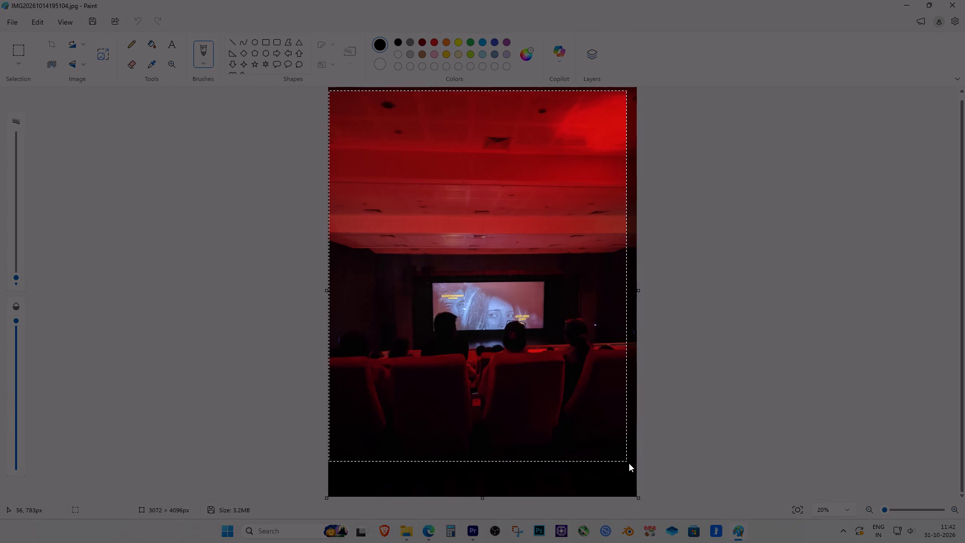
left_click_drag(629, 463, 636, 469)
left_click(964, 0)
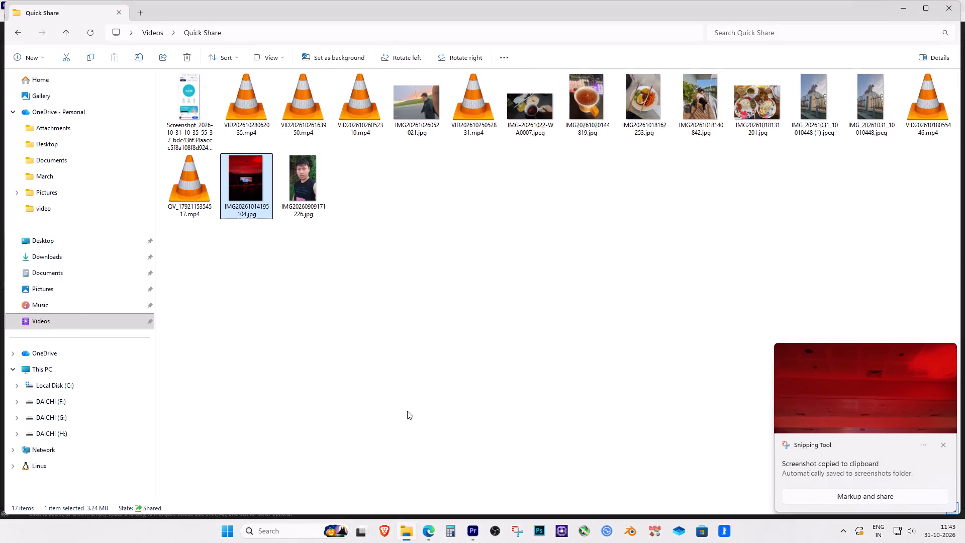
Bring Screenshot 2026-10-31 114300.png from the Pictures Screenshots folder into the Premiere Pro timeline, on V13 beyond the existing clips.
left_click(50, 295)
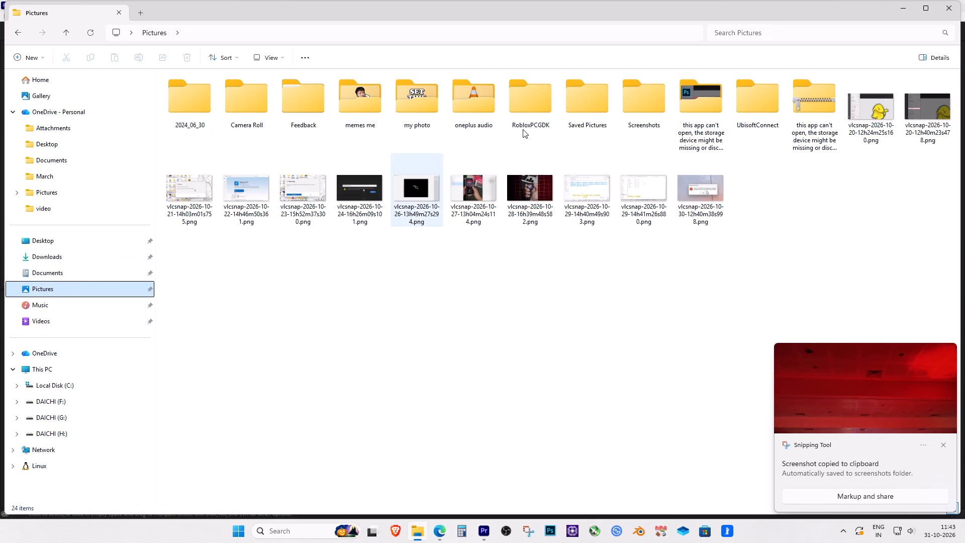
double_click(640, 108)
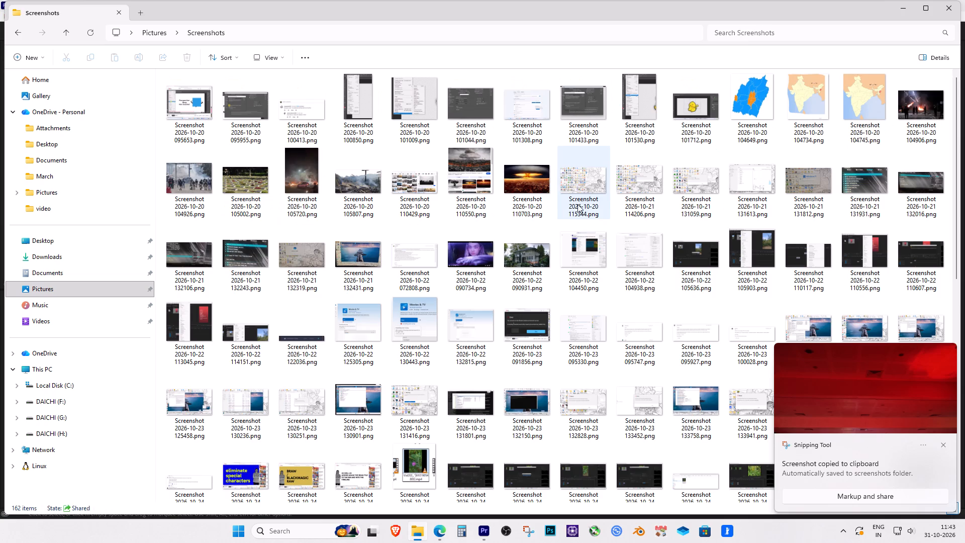
scroll(581, 204, "down", 8)
left_click(578, 451)
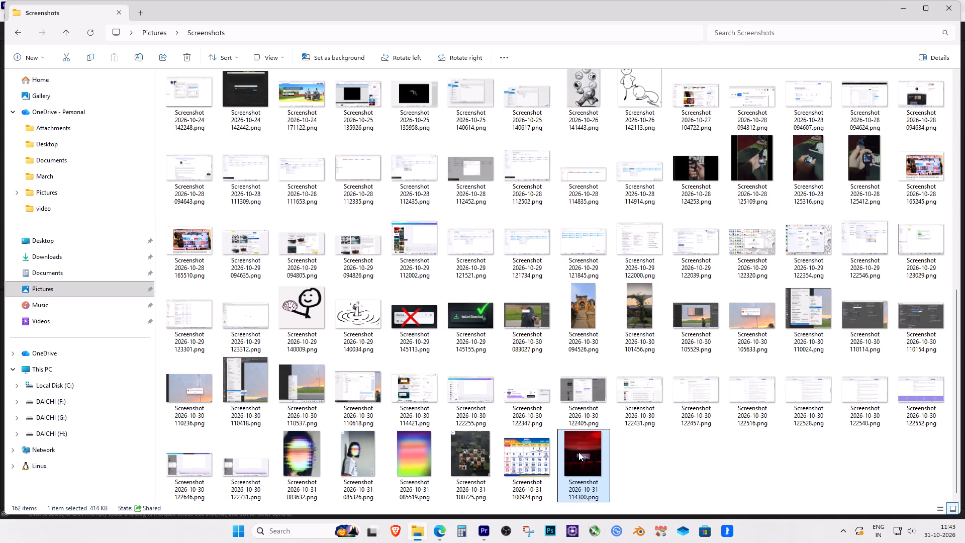
left_click_drag(592, 465, 477, 529)
left_click_drag(477, 529, 611, 383)
left_click_drag(644, 389, 633, 341)
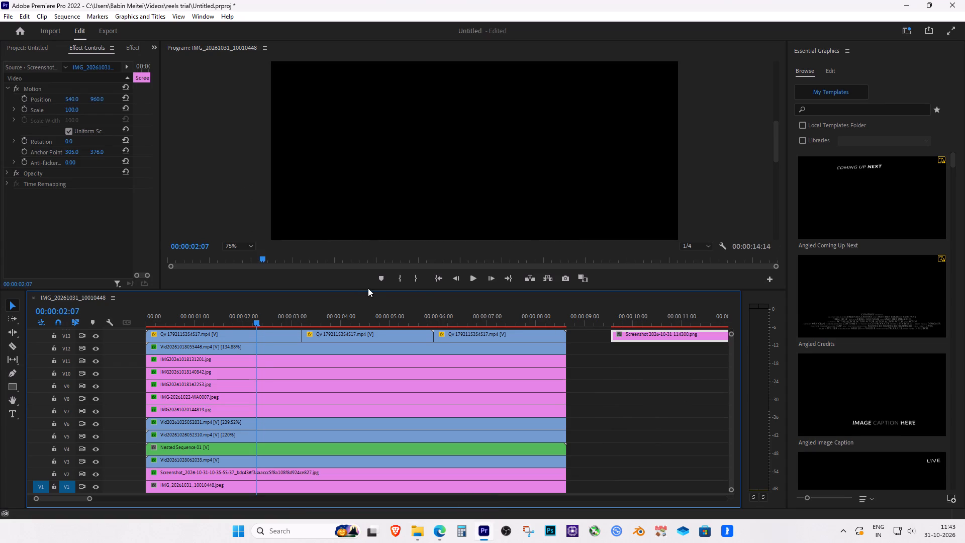
Move the octoreels.png calendar overlay up from V15 to V17, keeping its start at the sequence beginning.
left_click_drag(369, 289, 375, 270)
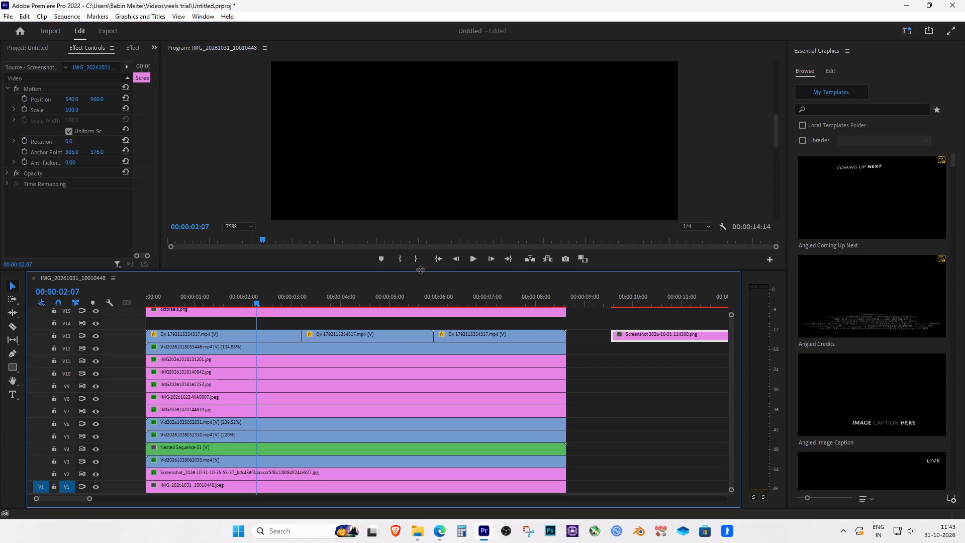
left_click_drag(420, 270, 432, 241)
left_click_drag(389, 307, 389, 294)
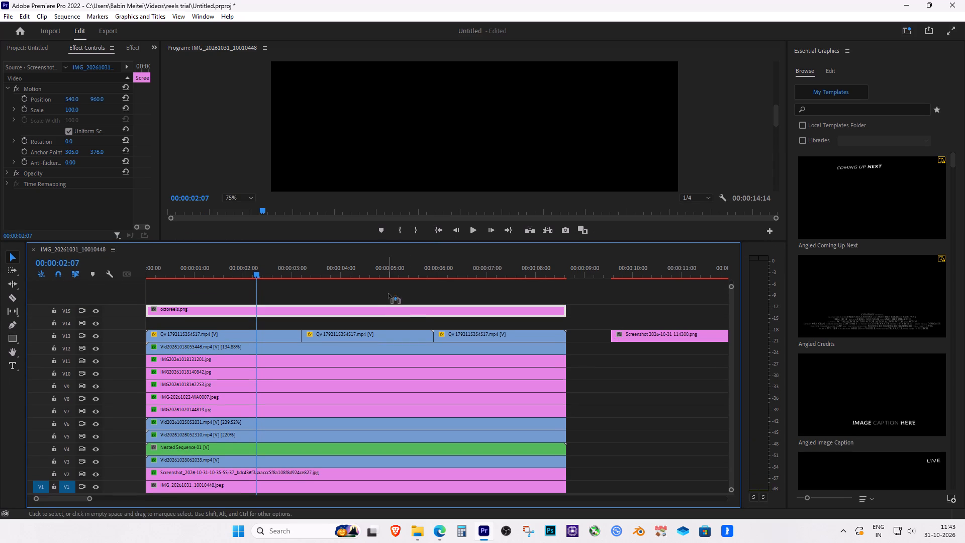
left_click_drag(389, 294, 388, 296)
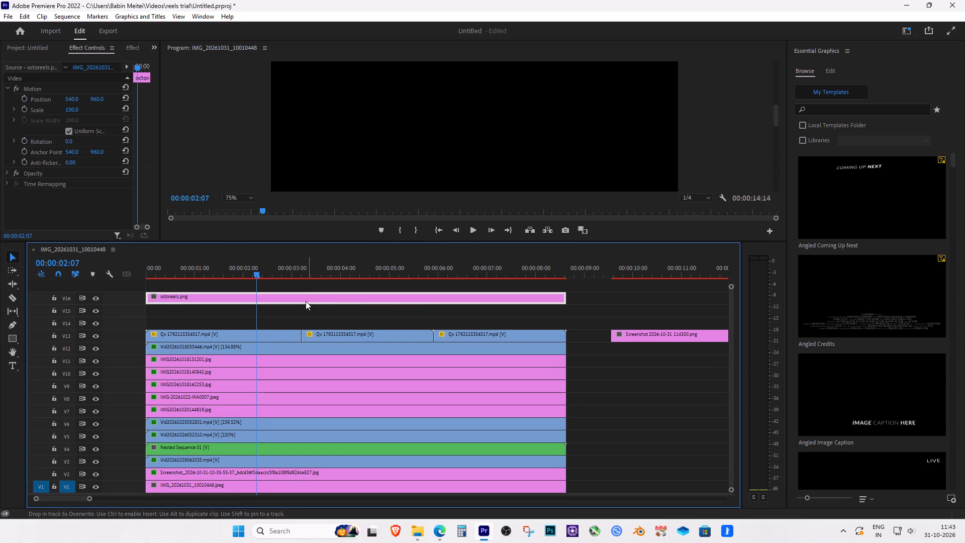
left_click_drag(304, 295, 306, 285)
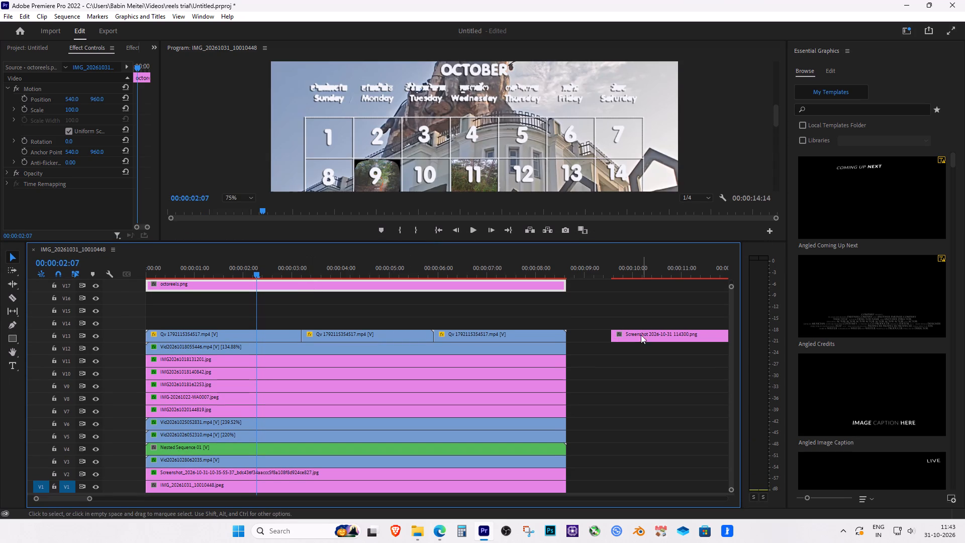
Move the cinema screenshot clip to the start of V14 and extend it to the end of the other clips.
left_click_drag(642, 334, 172, 322)
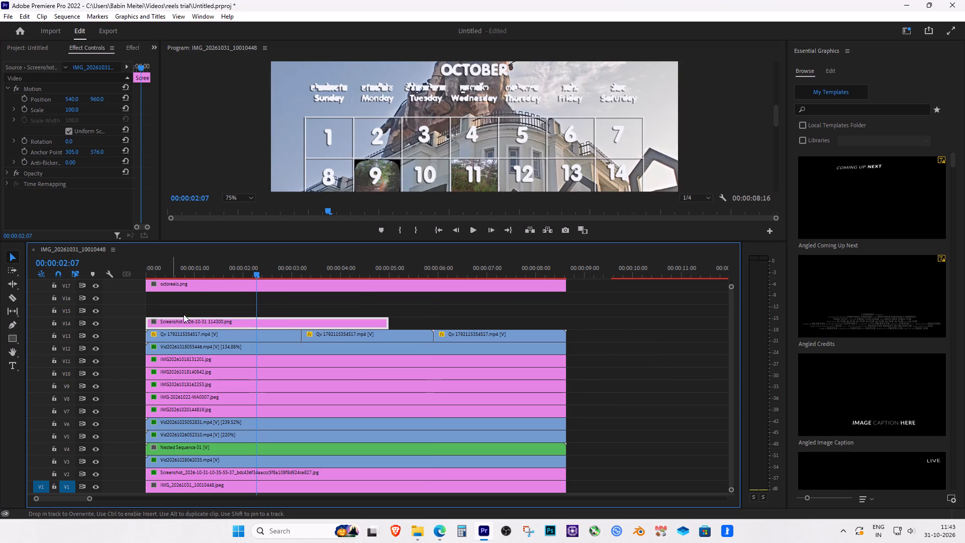
left_click_drag(387, 323, 553, 321)
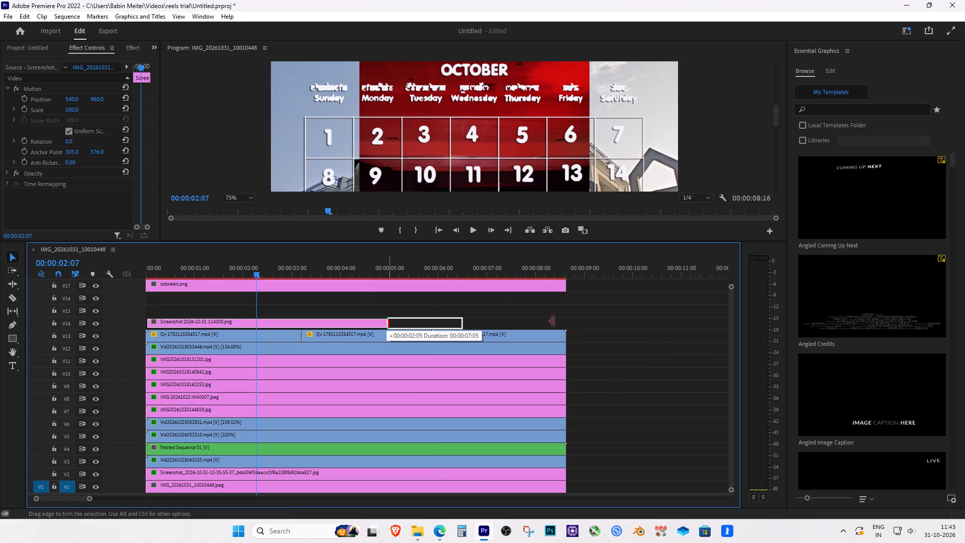
left_click_drag(553, 321, 561, 321)
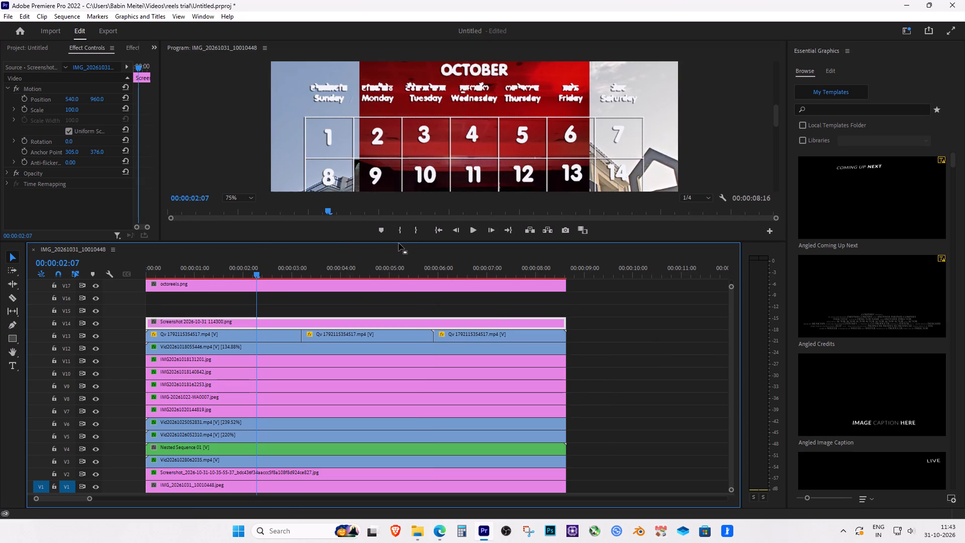
Scale the cinema screenshot clip on V14 down to 17.
left_click_drag(411, 241, 416, 272)
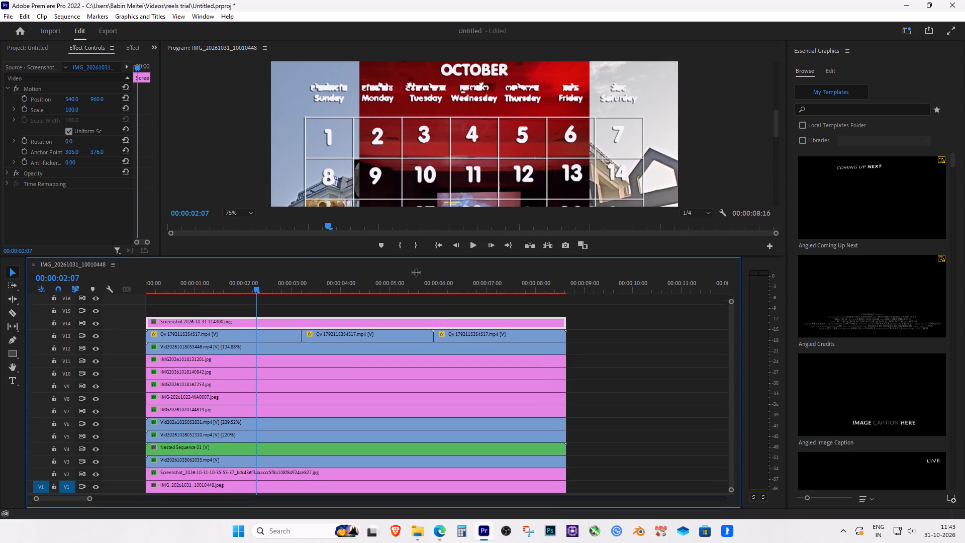
left_click_drag(416, 272, 428, 258)
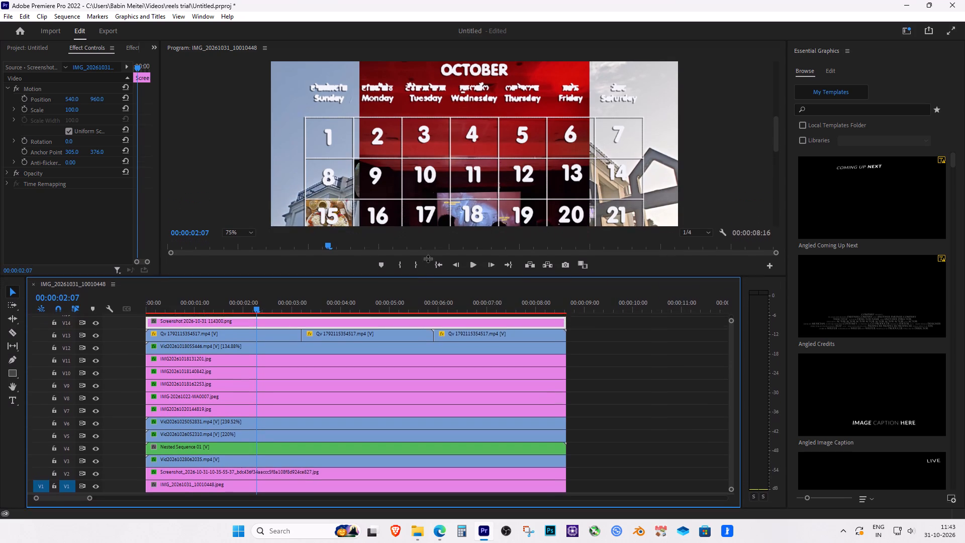
left_click_drag(428, 258, 428, 262)
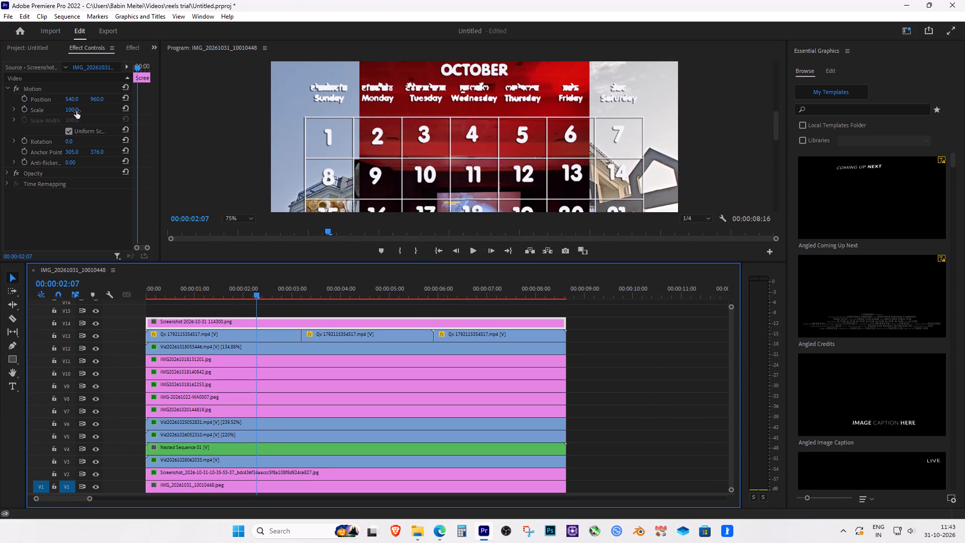
left_click_drag(76, 111, 26, 122)
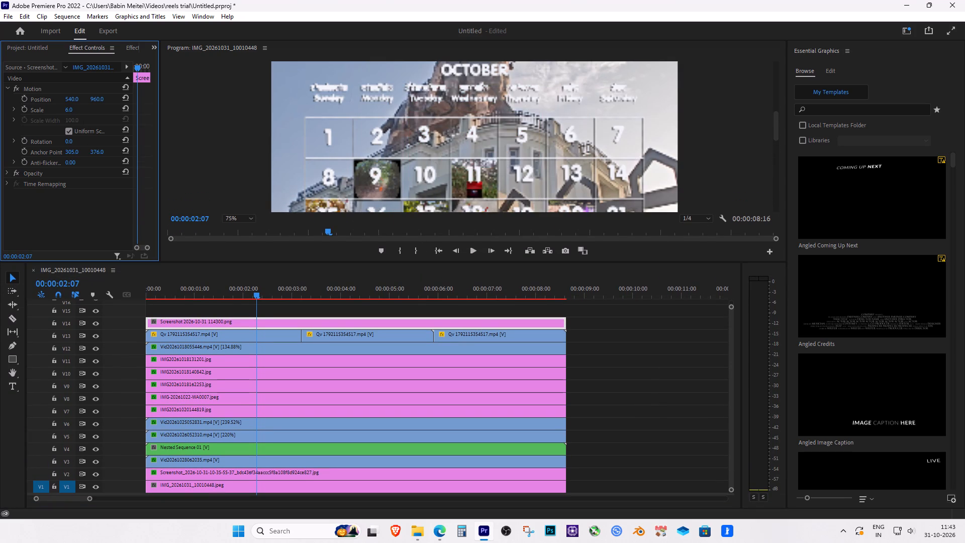
left_click_drag(26, 122, 29, 120)
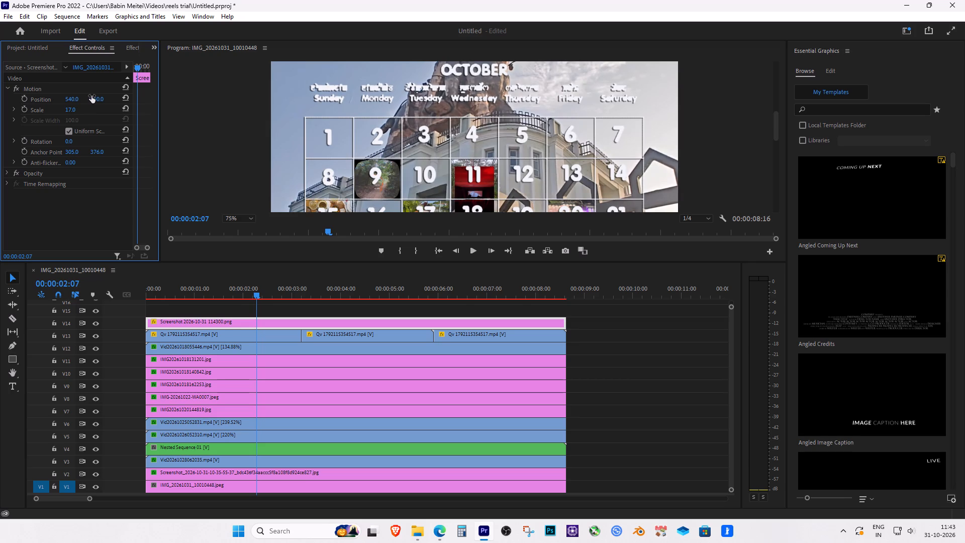
Position the cinema screenshot at 921, 927 over the calendar's date 14 cell.
left_click_drag(72, 99, 89, 99)
left_click_drag(89, 99, 269, 108)
left_click_drag(94, 101, 105, 110)
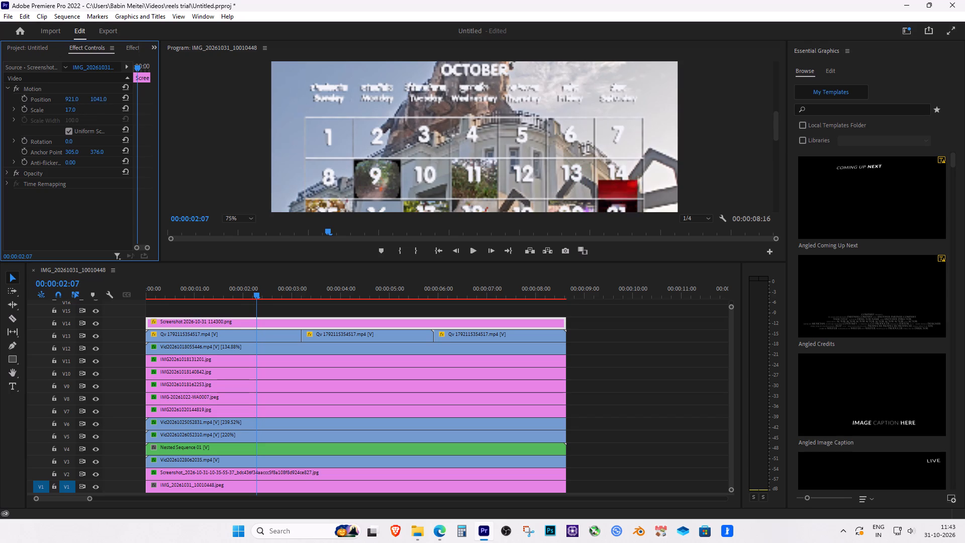
left_click_drag(105, 110, 96, 129)
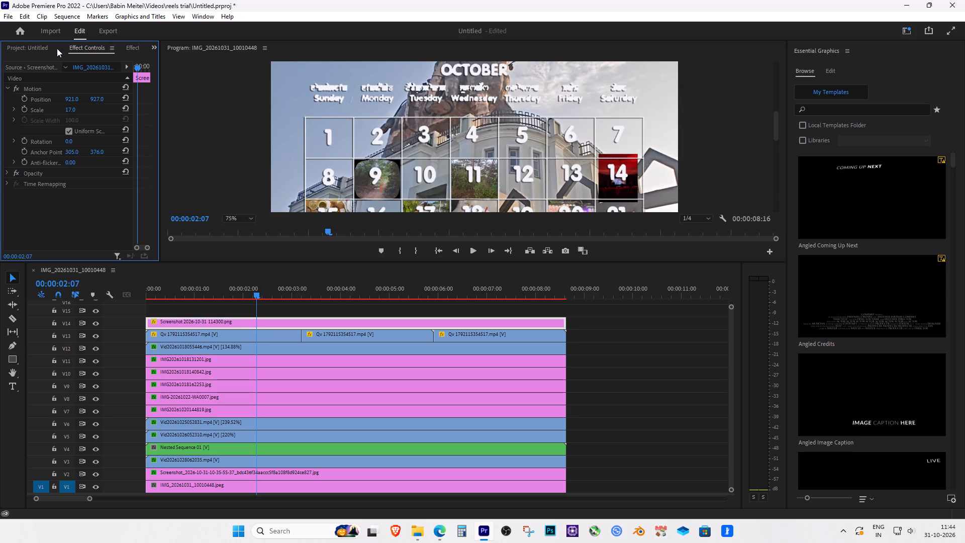
Turn off uniform scaling for the cinema screenshot clip on V14 and set its scale width to 20.
left_click(70, 133)
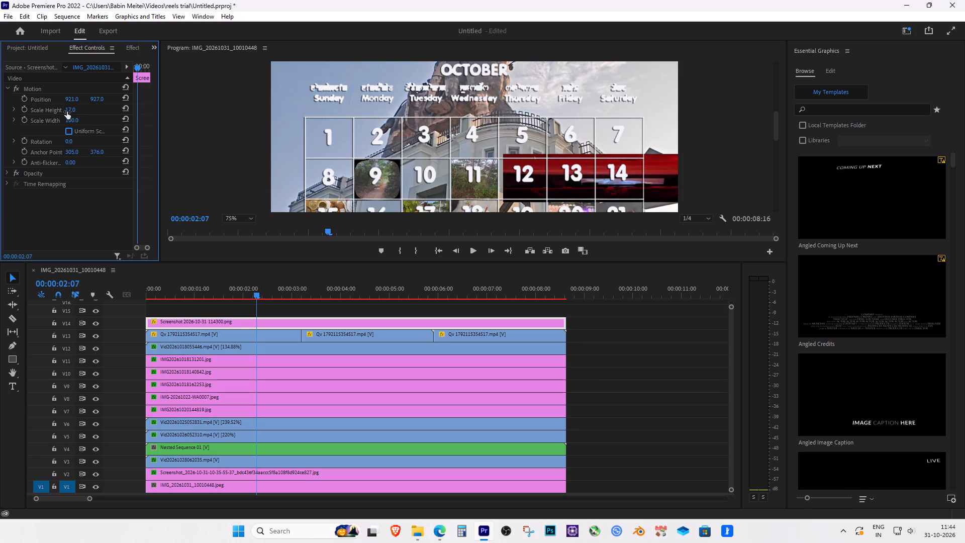
left_click_drag(72, 120, 58, 119)
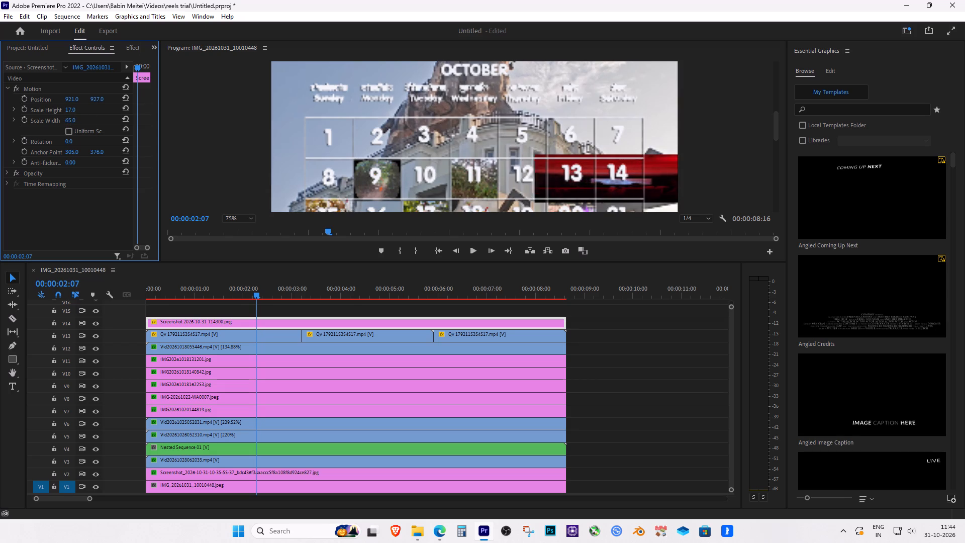
left_click_drag(58, 119, 36, 118)
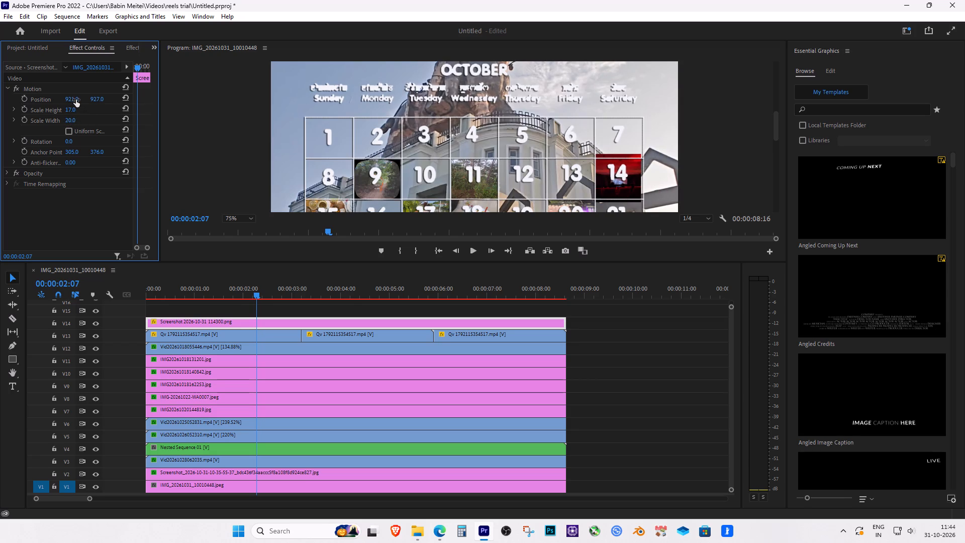
Set the cinema screenshot's scale height to 14.5 so it fits the date 14 cell.
left_click_drag(72, 109, 78, 106)
left_click_drag(78, 106, 85, 106)
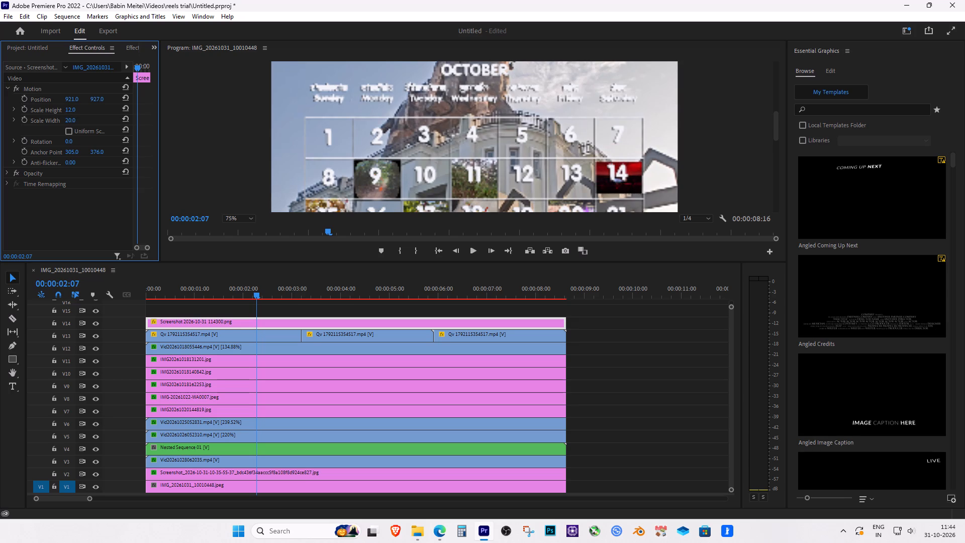
left_click_drag(85, 106, 86, 105)
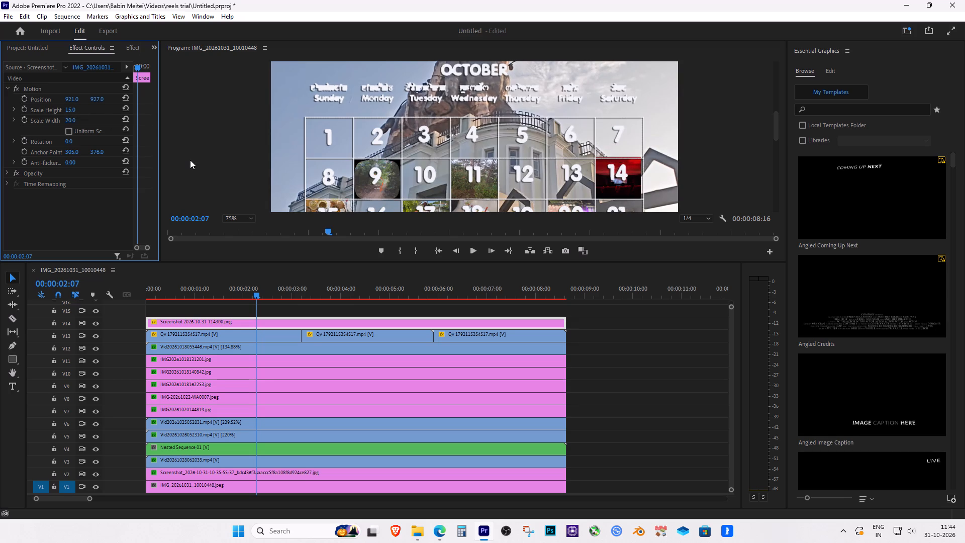
left_click(72, 110)
left_click(81, 108)
key("BackSpace")
key("BackSpace")
key("BackSpace")
key("BackSpace")
type("14.9")
key("Return")
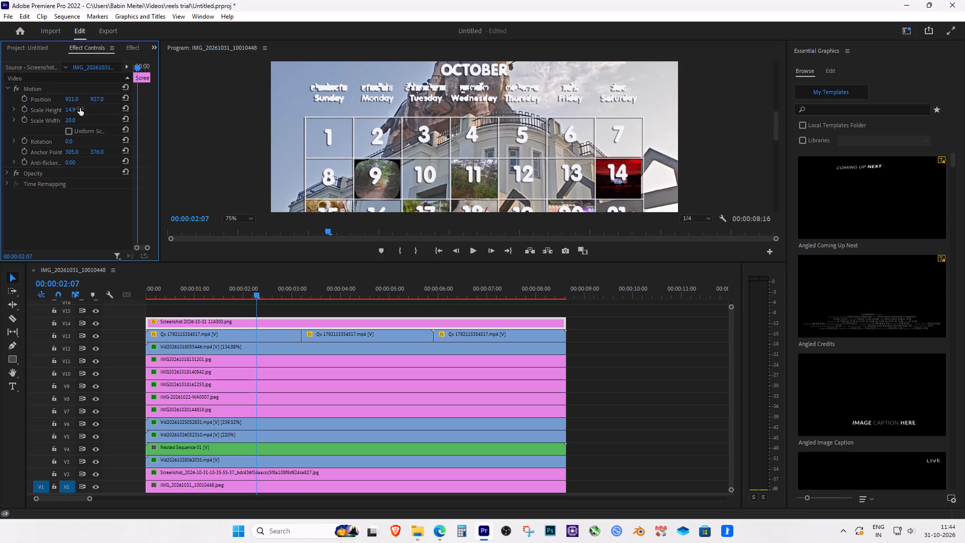
left_click(78, 109)
left_click(82, 110)
key("BackSpace")
key("5")
key("Return")
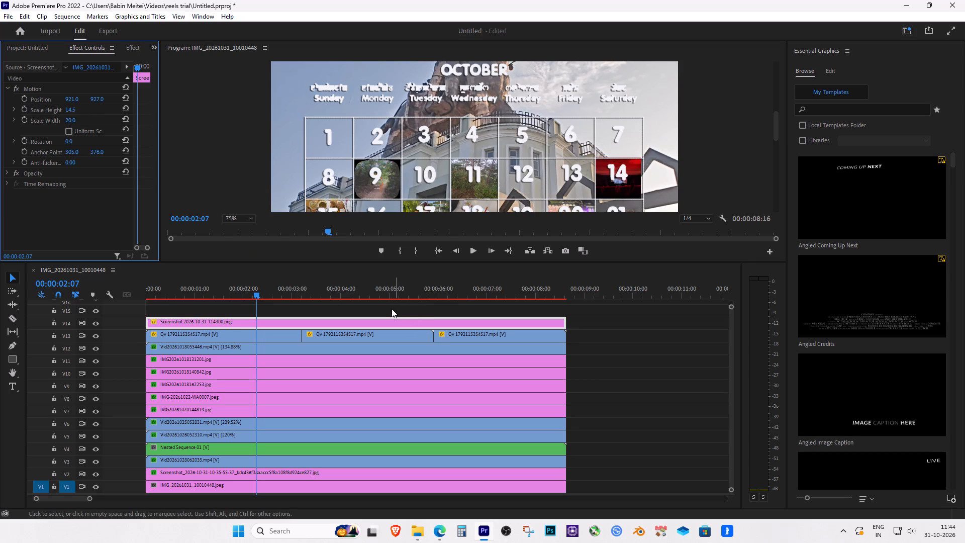
Shift the cinema screenshot's horizontal position to 925.
left_click(71, 96)
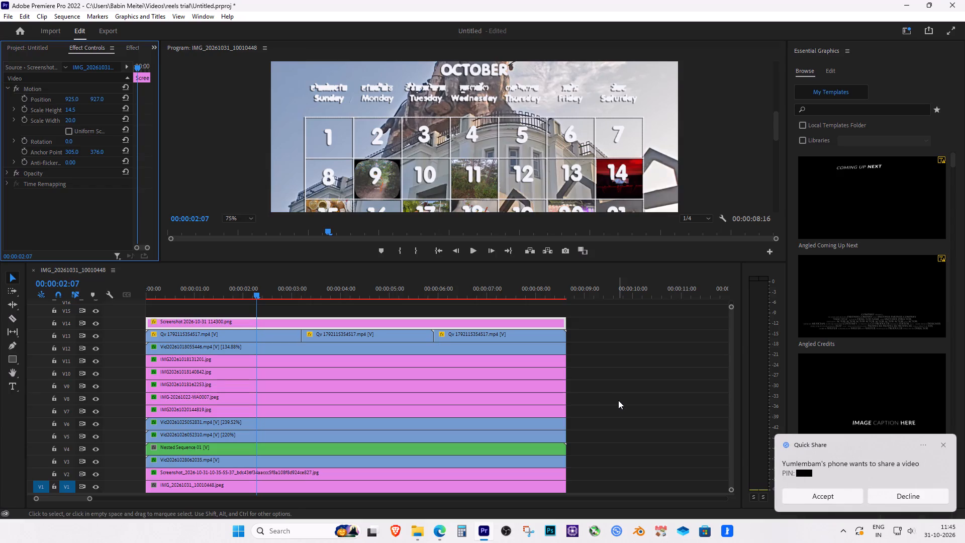
Accept the incoming video that the phone is sharing through Quick Share.
left_click(832, 504)
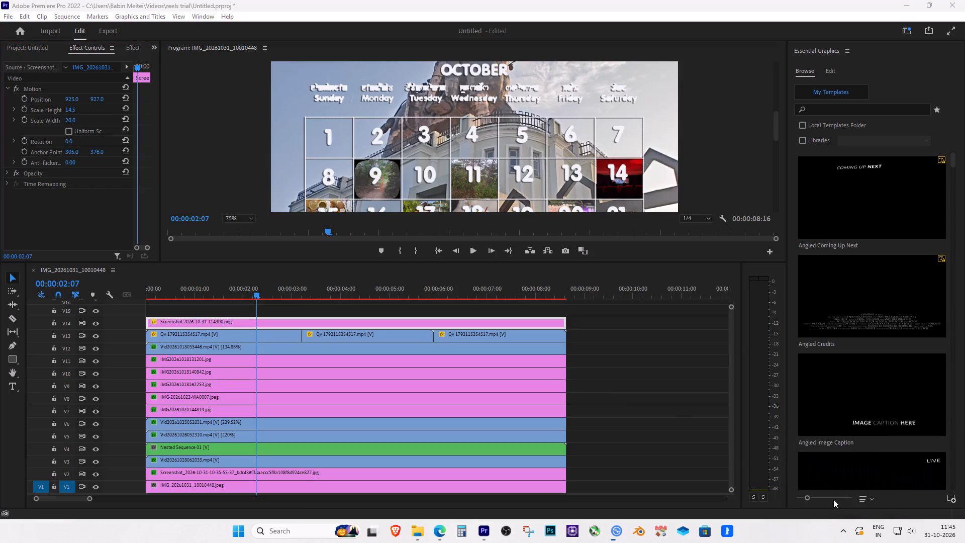
left_click(818, 490)
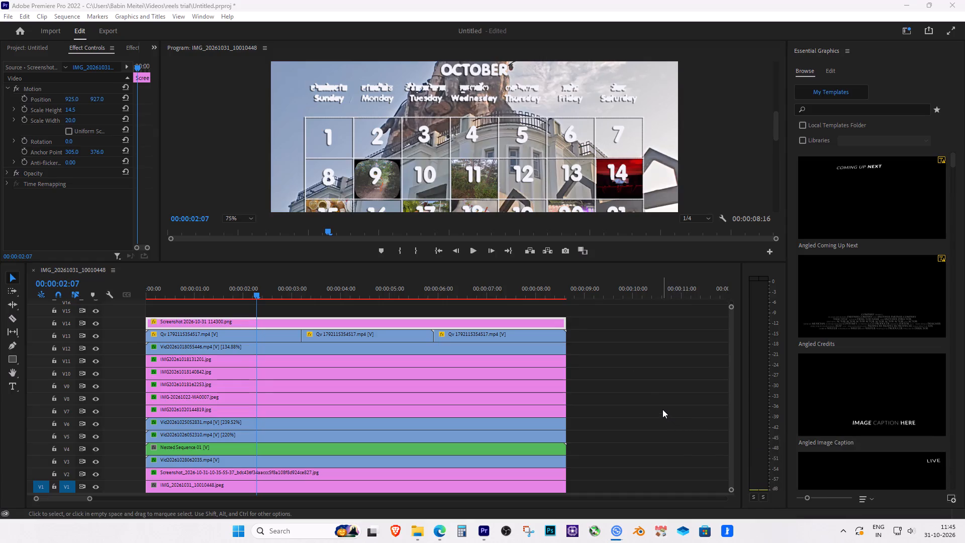
Find HandBrake with the Windows search and launch it, ready to convert the received video.
left_click(295, 534)
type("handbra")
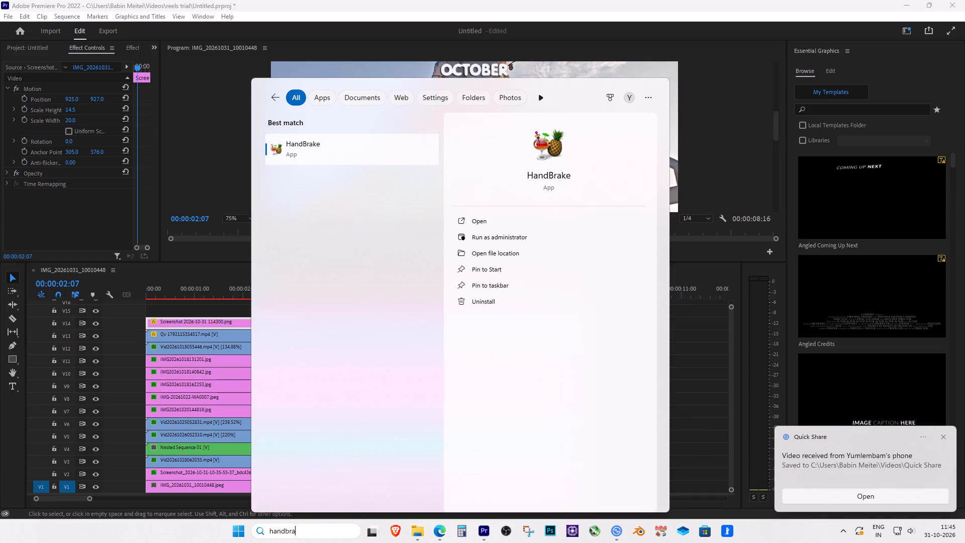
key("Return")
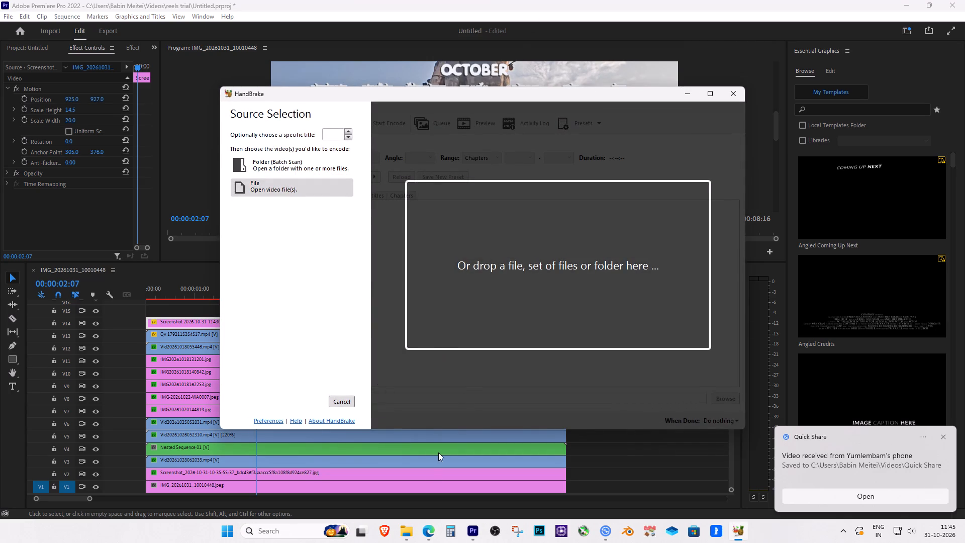
Load VID20261014170516.mp4 from the Videos > Quick Share folder into HandBrake as the source.
left_click(410, 534)
left_click(67, 321)
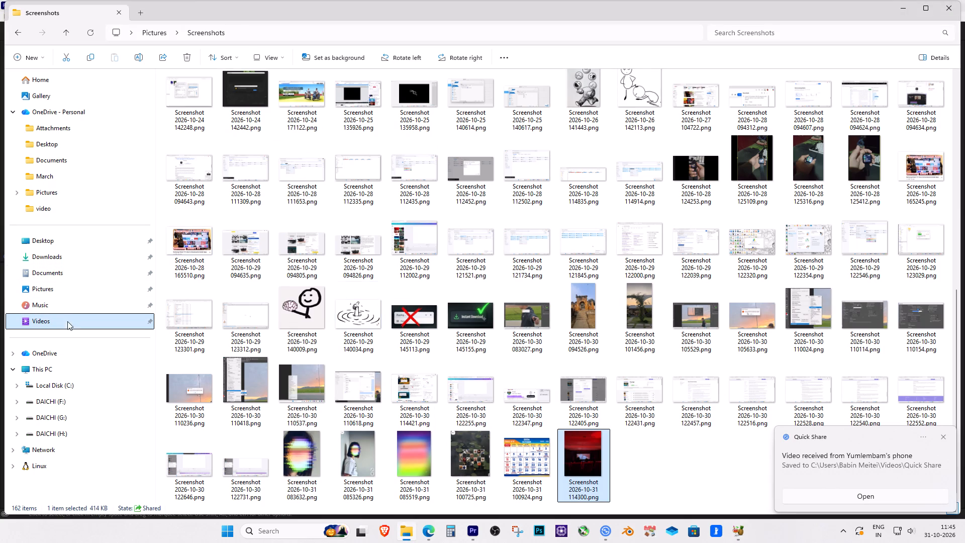
double_click(821, 108)
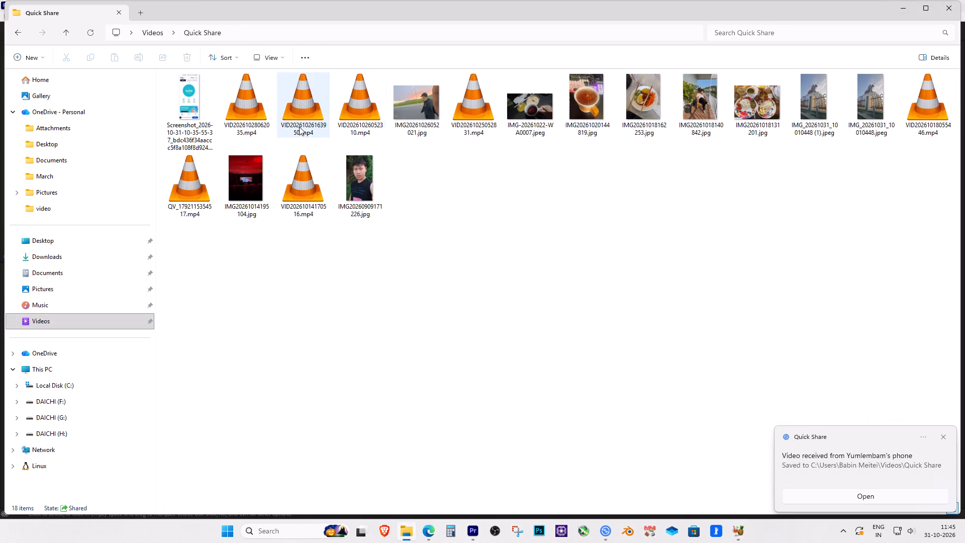
double_click(302, 182)
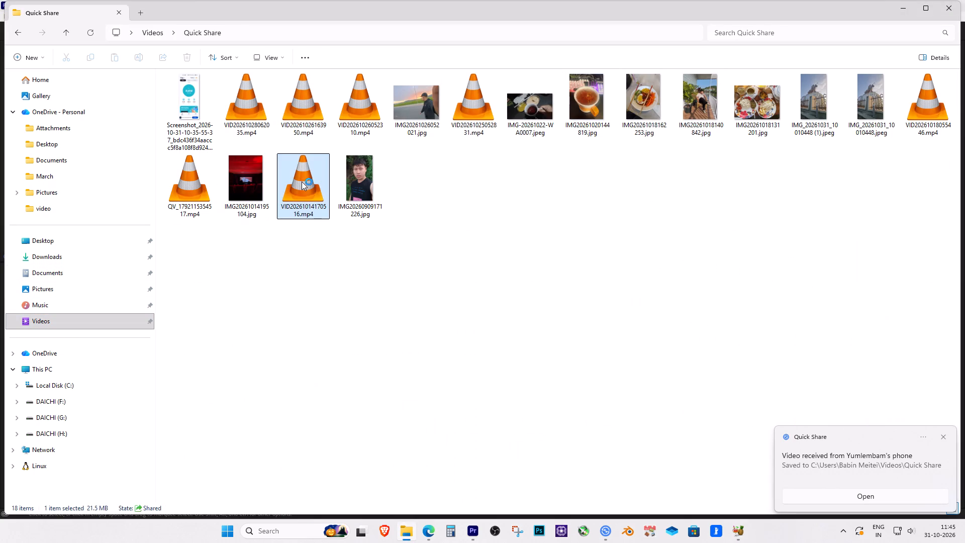
left_click(964, 1)
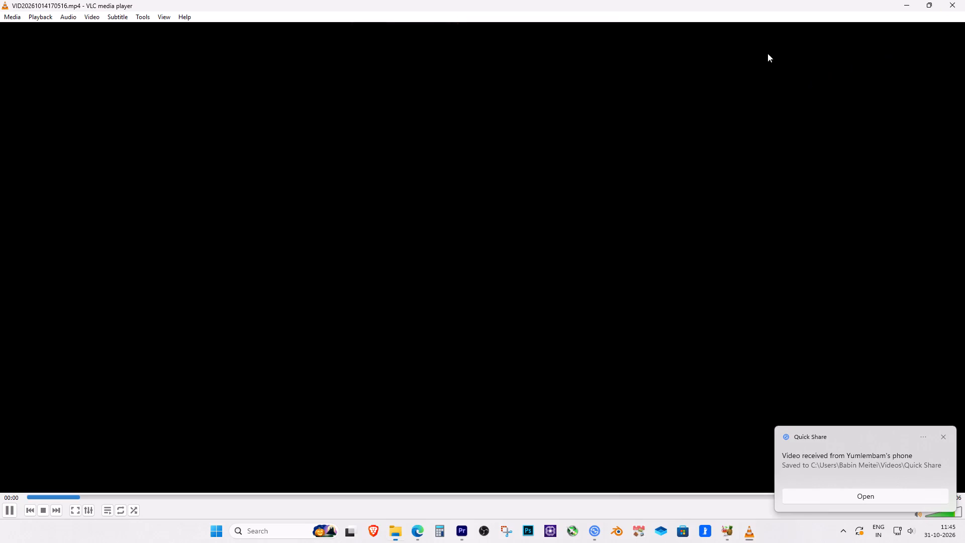
left_click_drag(307, 186, 550, 418)
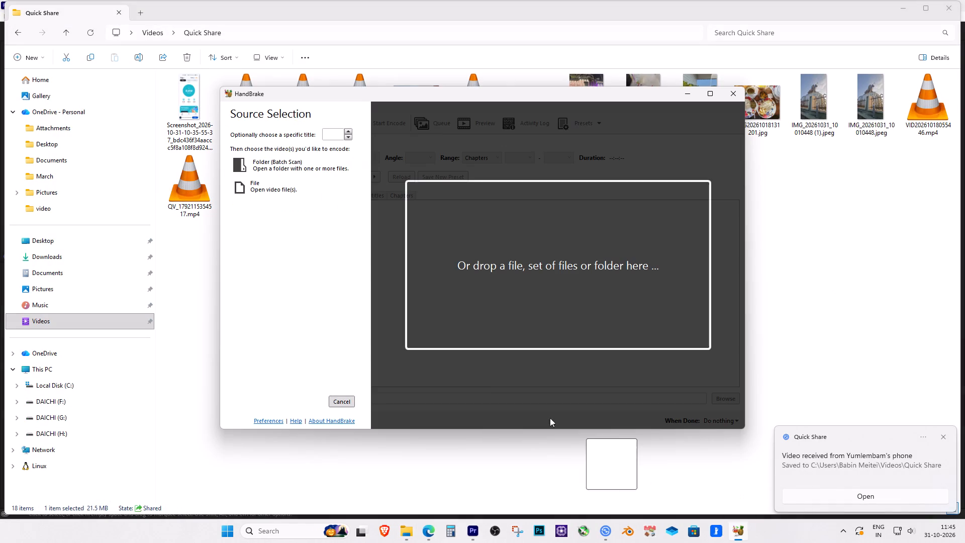
left_click_drag(550, 418, 445, 305)
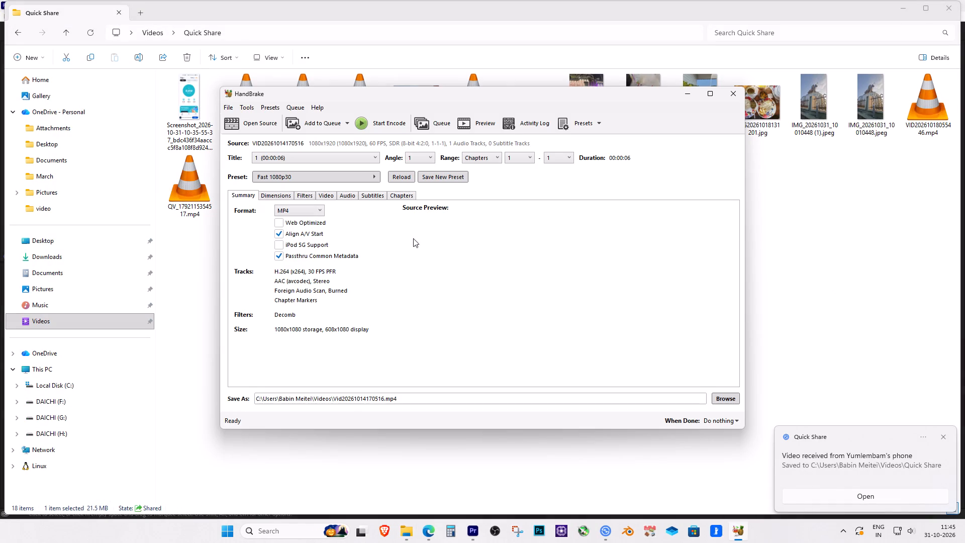
left_click(328, 192)
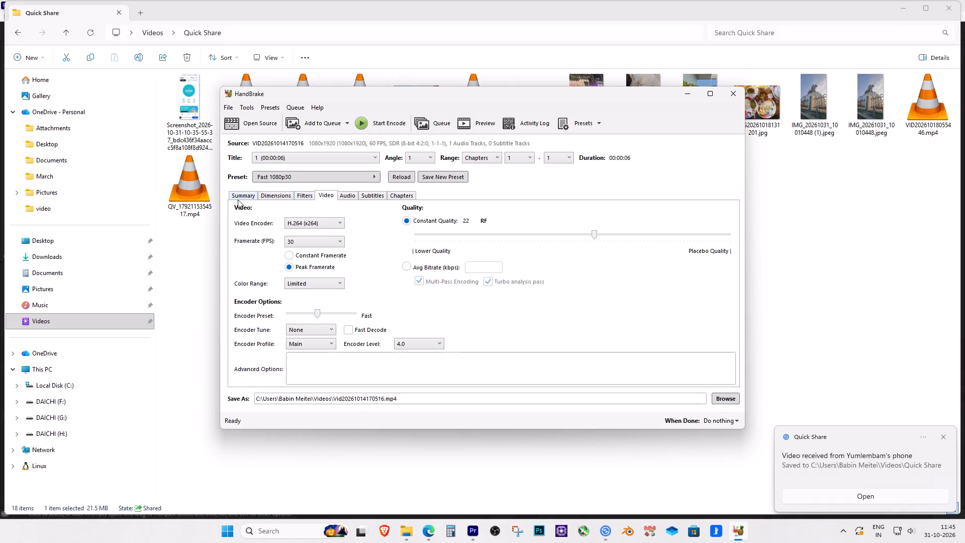
left_click(238, 200)
left_click(288, 176)
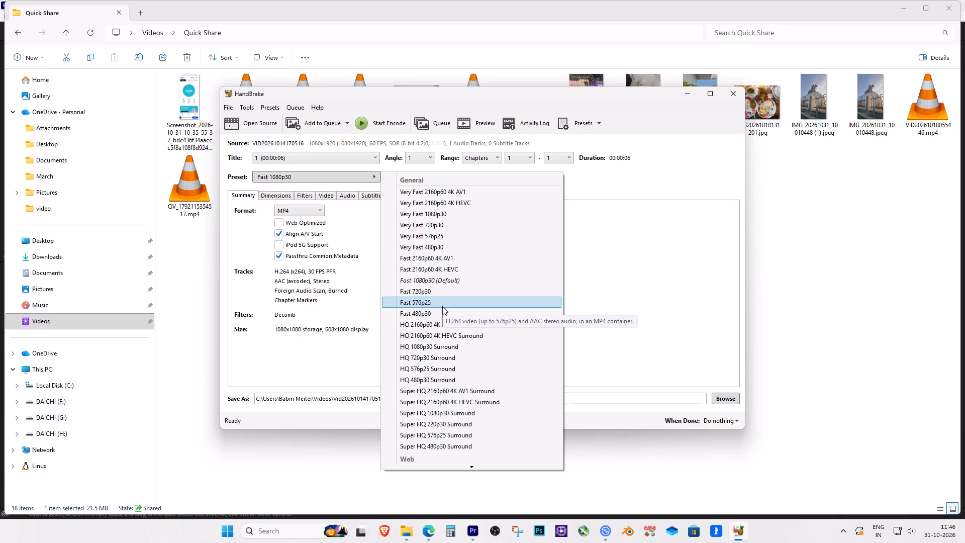
left_click(444, 227)
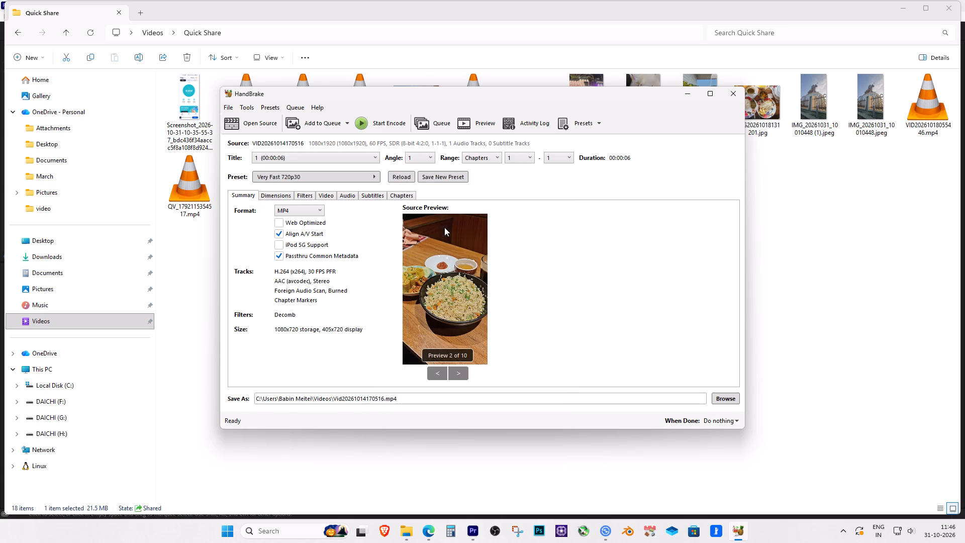
Lower the video's constant quality to RF 36.
left_click(283, 199)
left_click(232, 196)
left_click(327, 196)
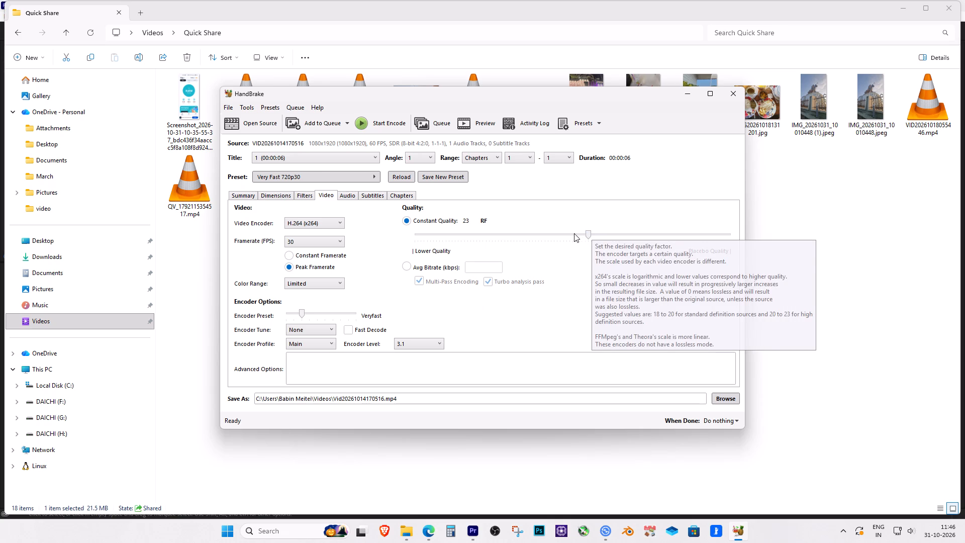
left_click(552, 233)
left_click_drag(584, 233, 546, 234)
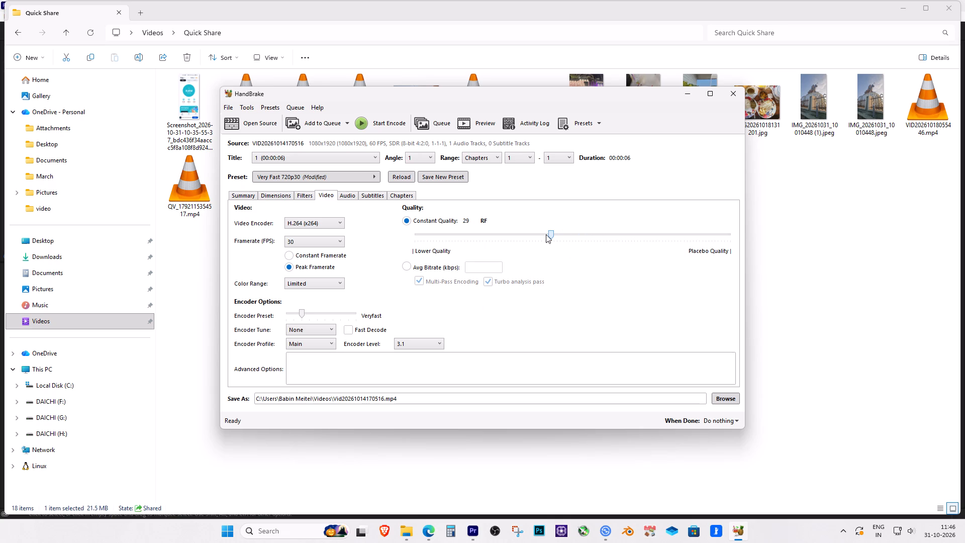
left_click_drag(546, 234, 508, 237)
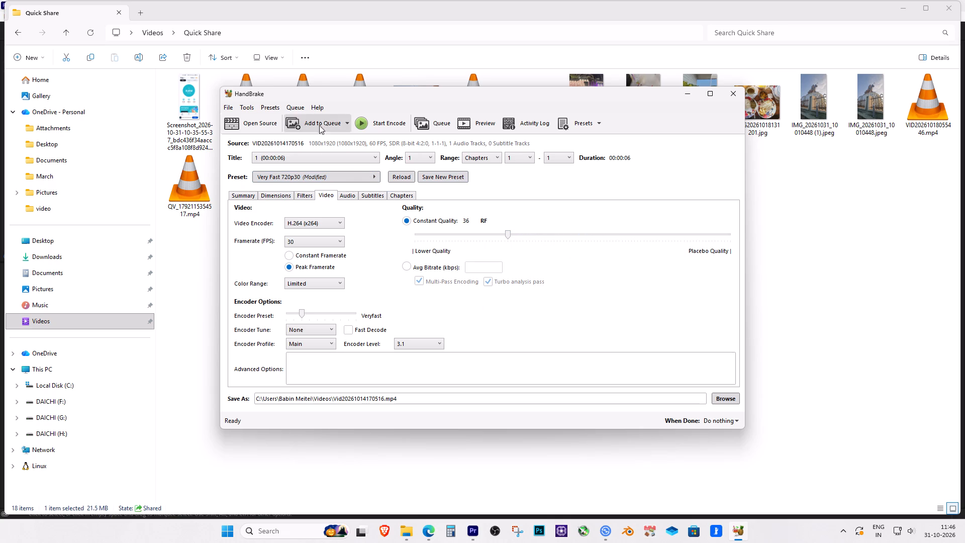
Start encoding the video to Vid20261014170516.mp4 in the Videos folder.
left_click(383, 130)
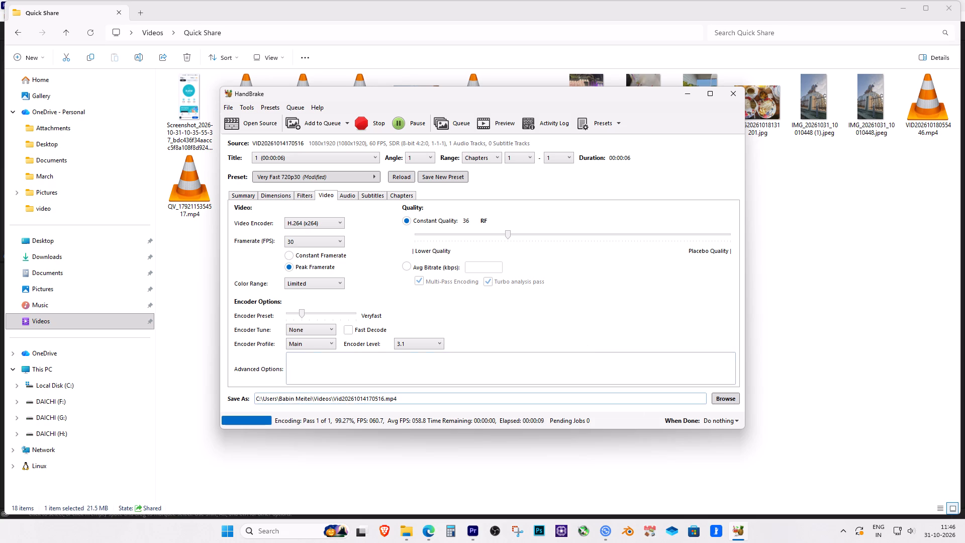
Switch to Premiere Pro and import the converted Vid20261014170516.mp4 from the Videos folder.
left_click(469, 536)
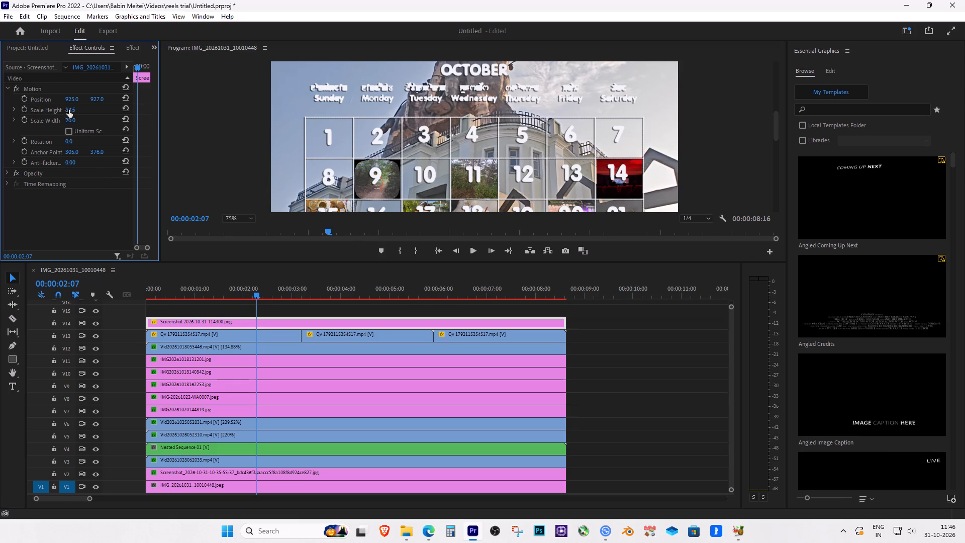
left_click(34, 51)
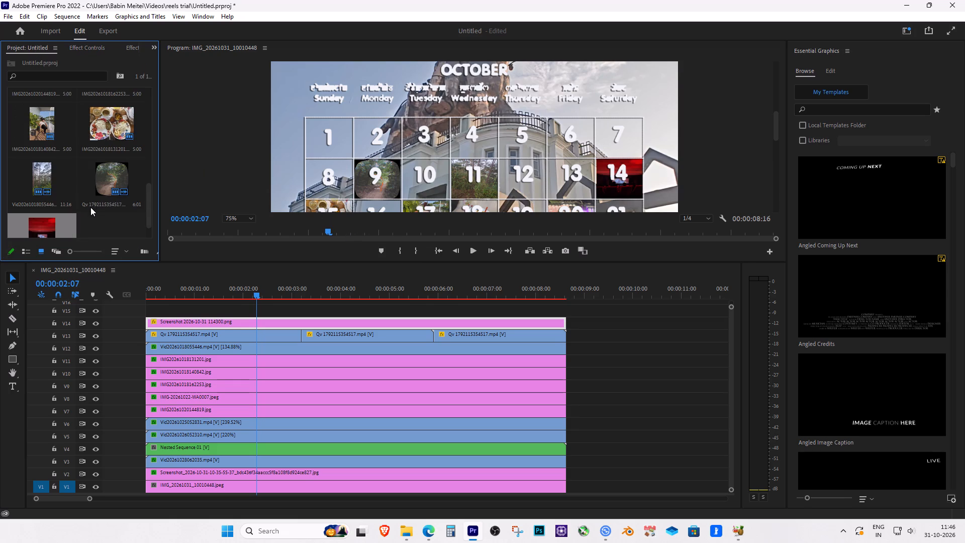
key("ctrl+i")
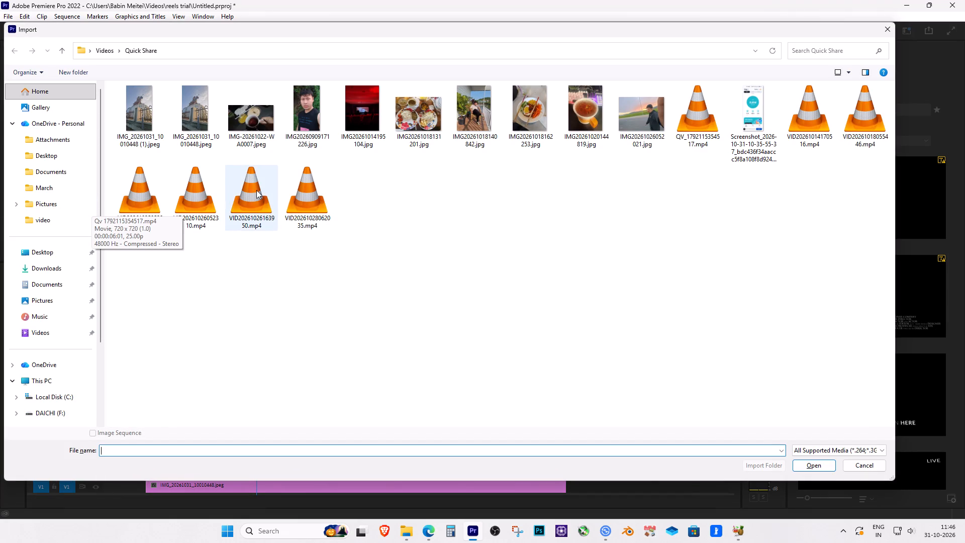
left_click(60, 53)
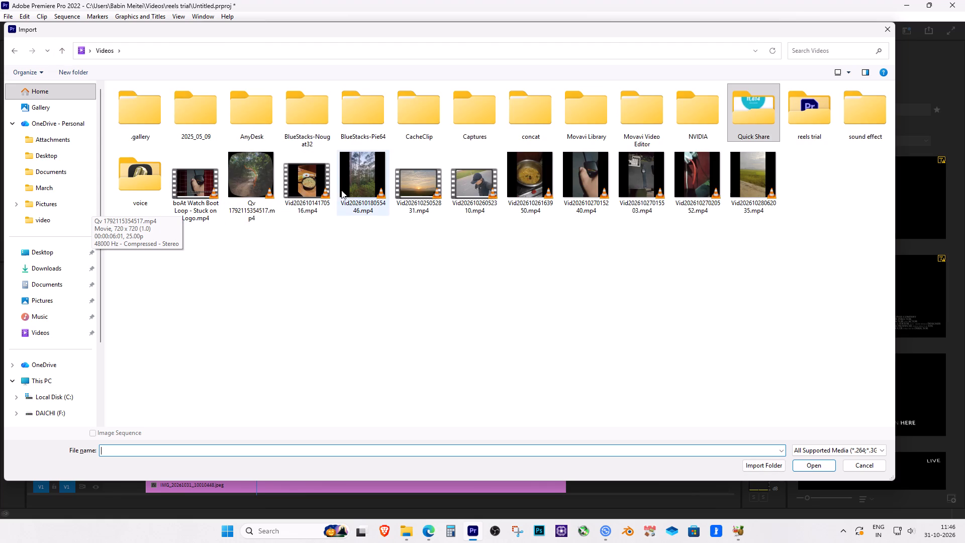
double_click(315, 188)
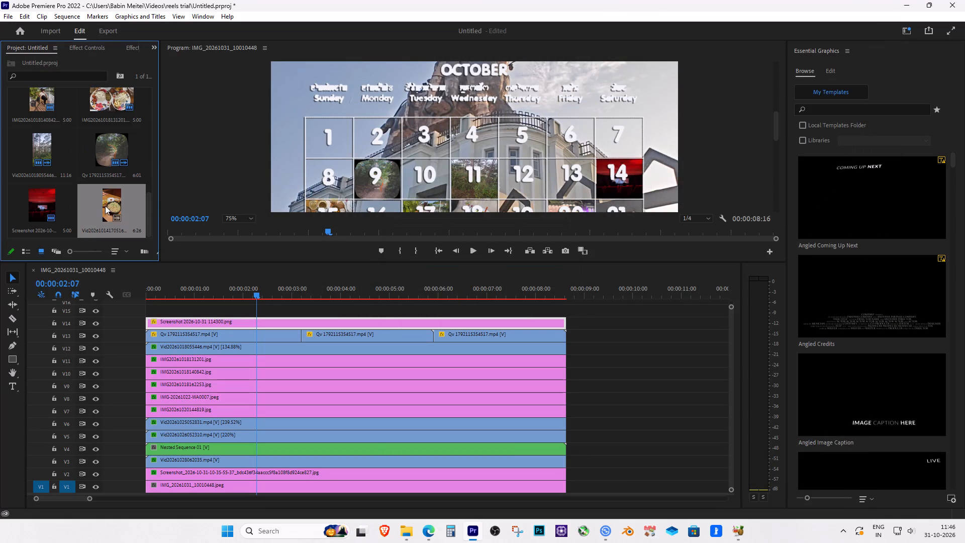
Place Vid20261014170516.mp4 on track V15 at the start of the sequence.
left_click_drag(105, 205, 146, 313)
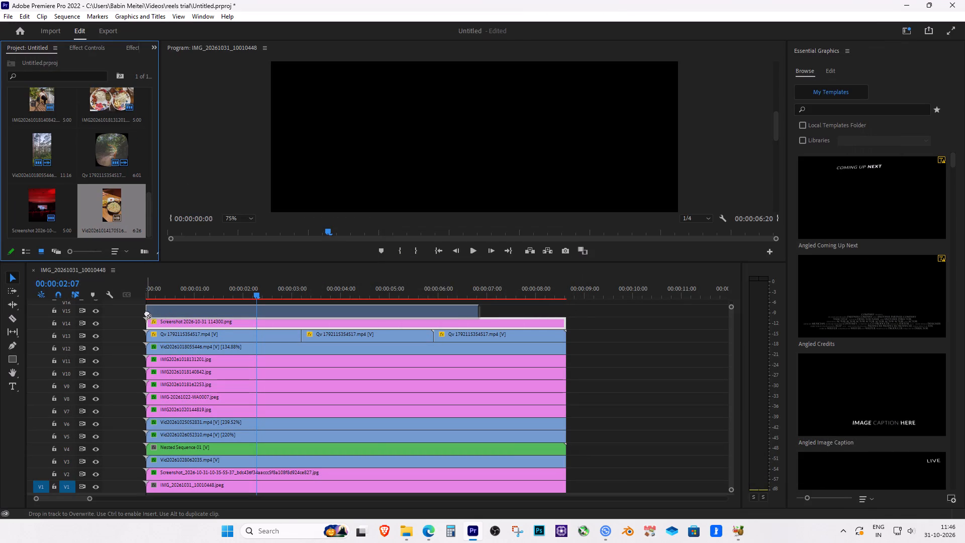
Apply the Crop effect to the Vid20261014170516.mp4 clip on V15 and show its effect settings.
left_click(395, 313)
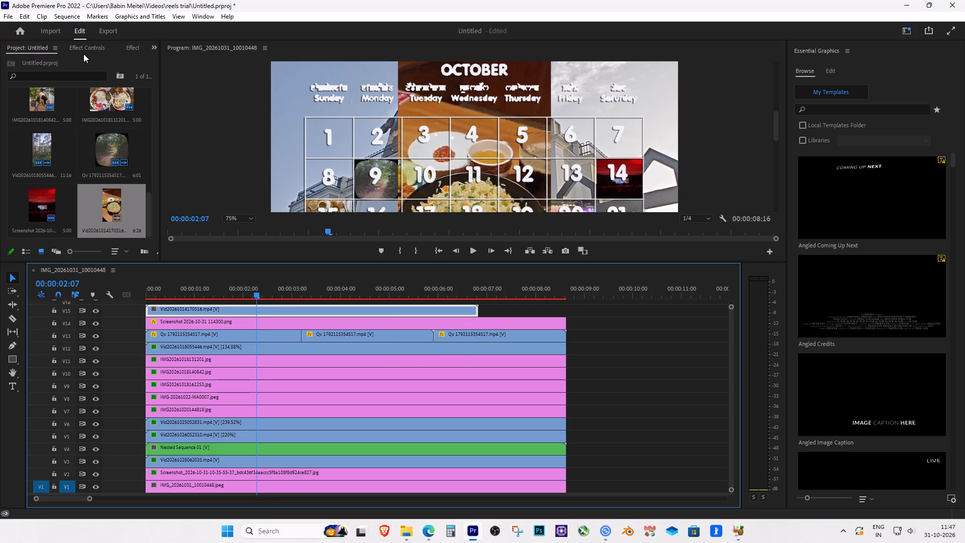
left_click(83, 54)
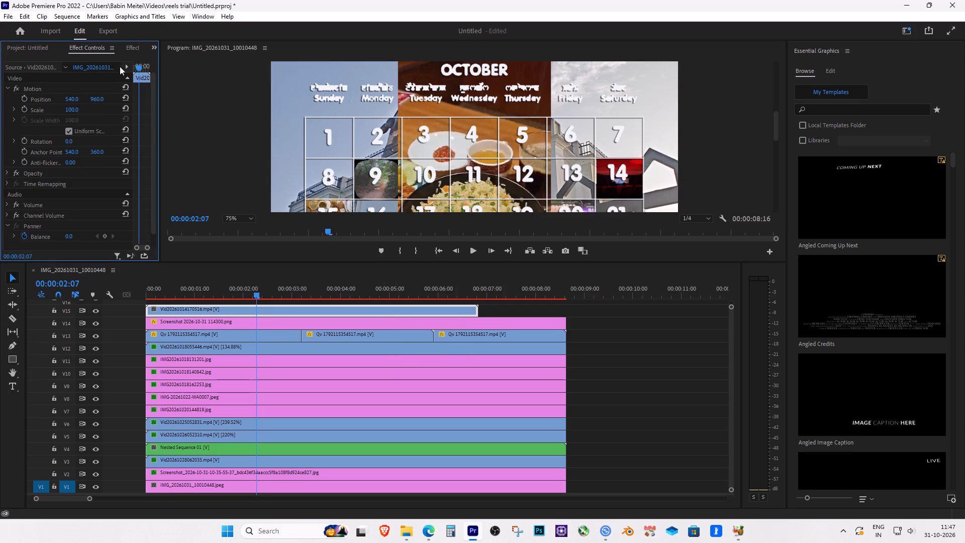
left_click(134, 47)
left_click_drag(39, 136, 211, 311)
left_click(59, 45)
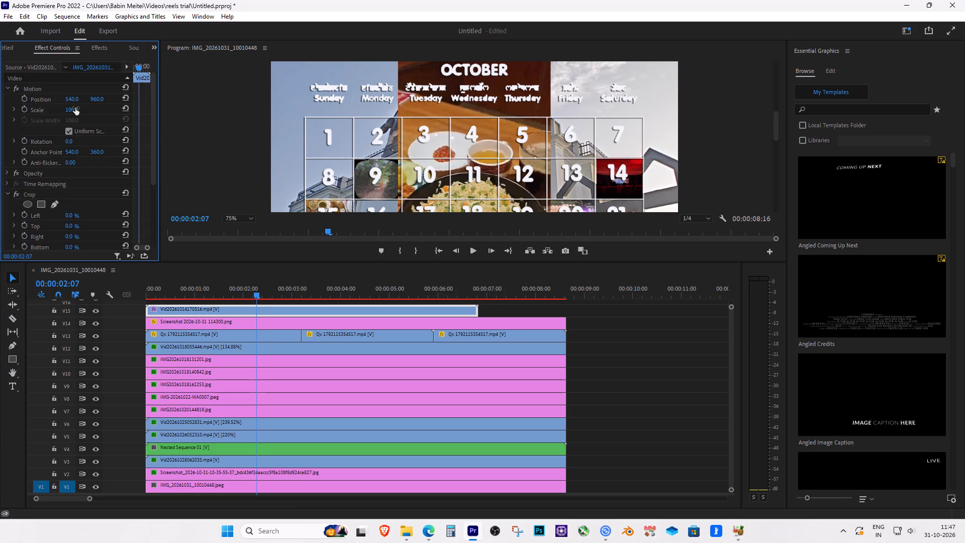
Scale the Vid20261014170516.mp4 clip on V15 down to 21 and move it to 773, 910 around the date 13 cell.
left_click_drag(73, 110, 19, 109)
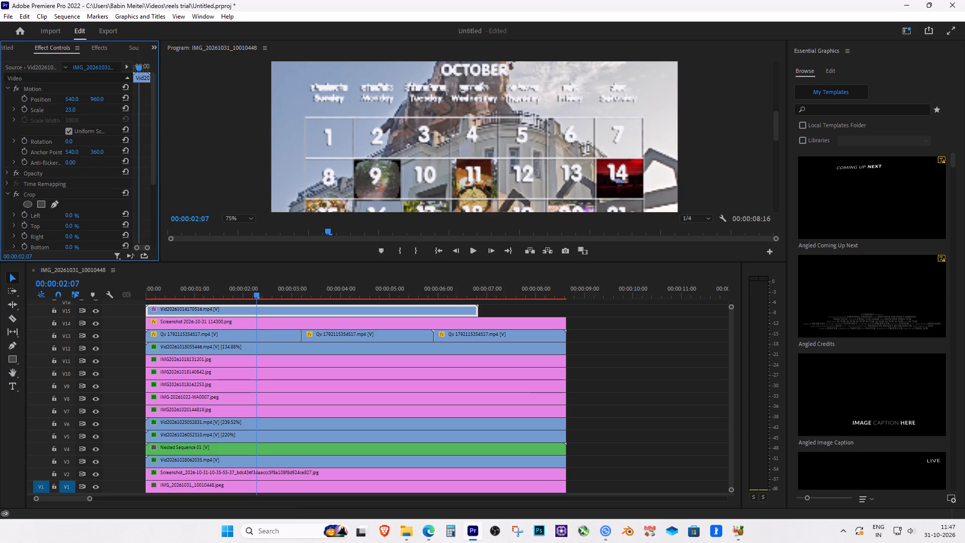
left_click_drag(19, 109, 19, 110)
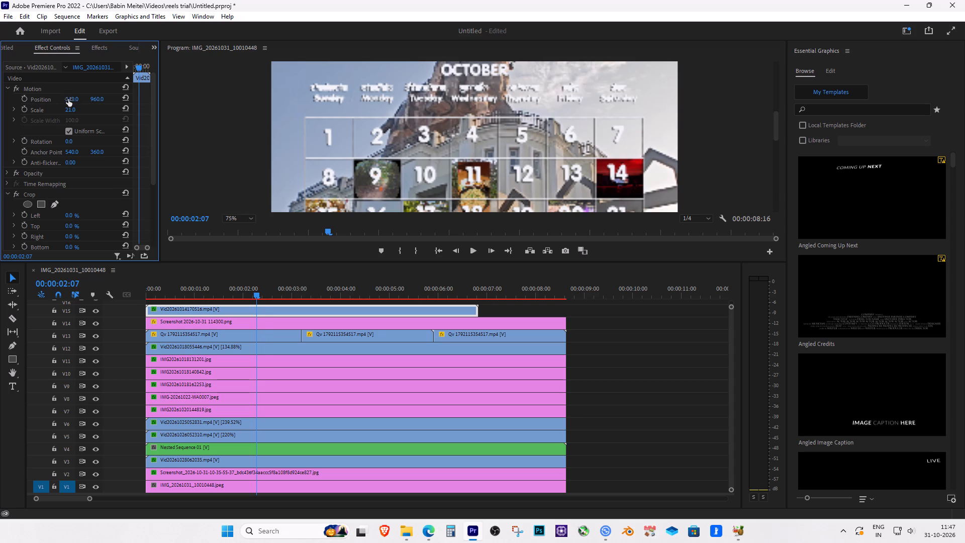
left_click_drag(71, 99, 185, 104)
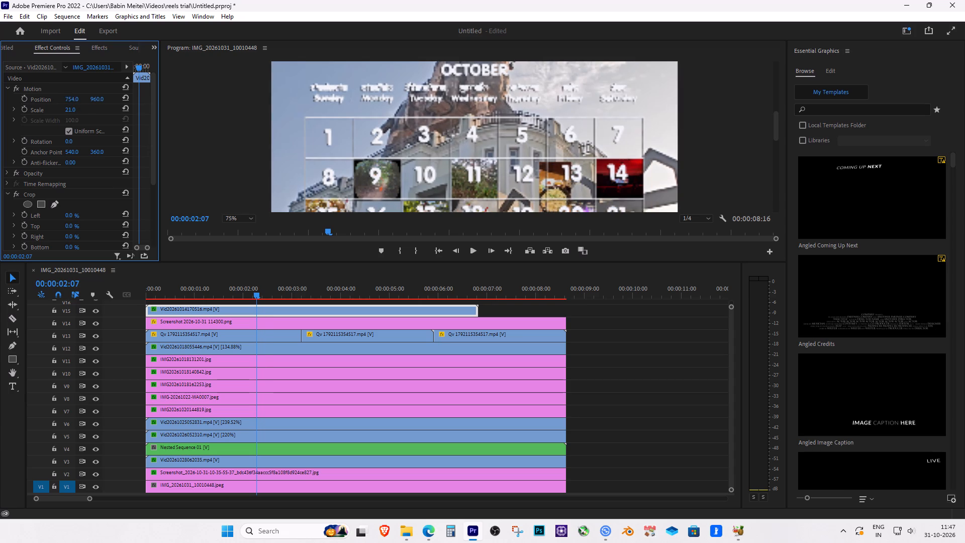
left_click_drag(185, 104, 192, 103)
left_click_drag(95, 99, 85, 108)
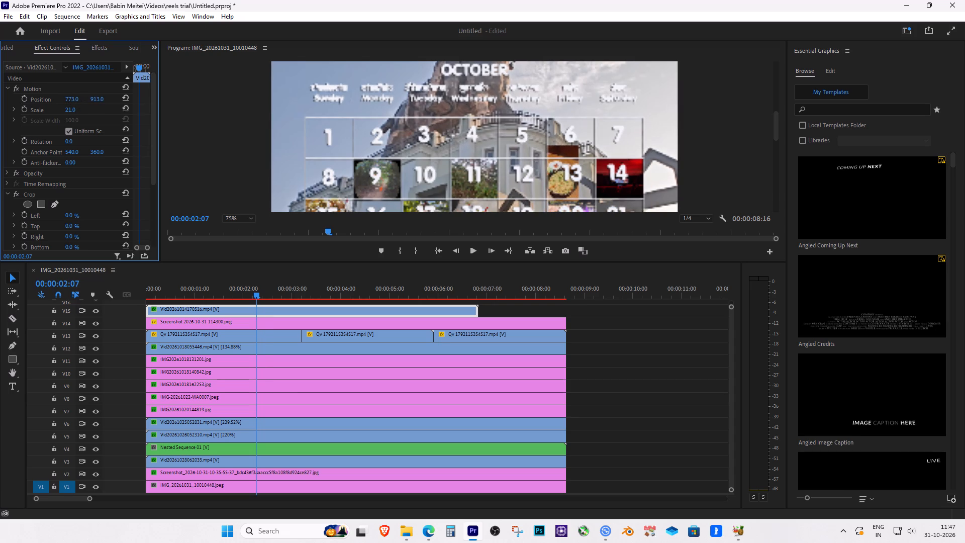
left_click_drag(85, 108, 84, 109)
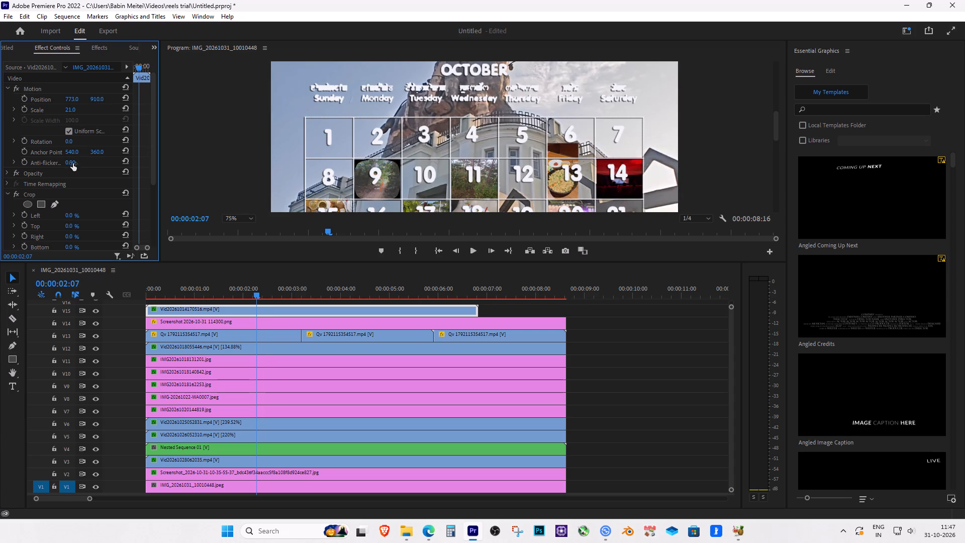
Turn off uniform scaling, set scale width 28 and scale height 14, and move the clip to 792, 931 within the date 13 cell.
left_click(68, 134)
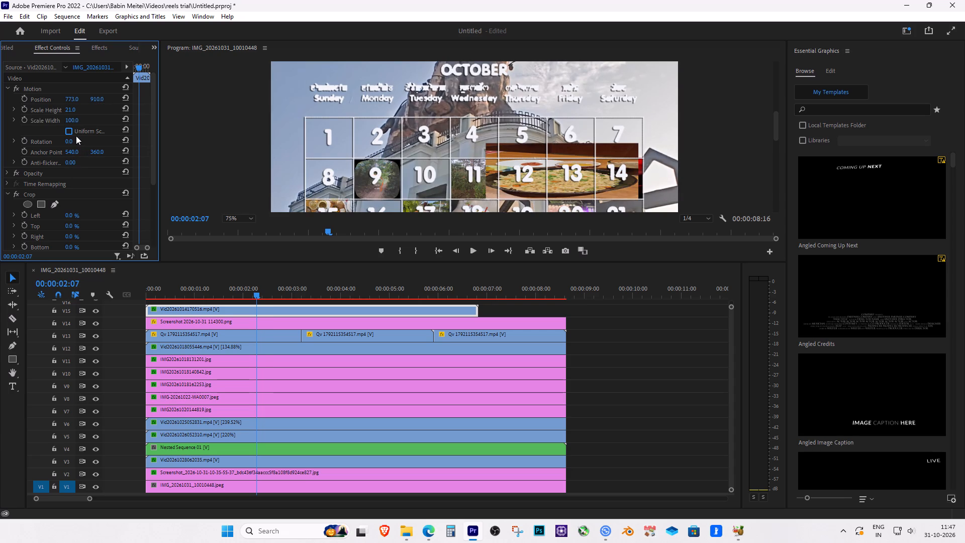
left_click(72, 120)
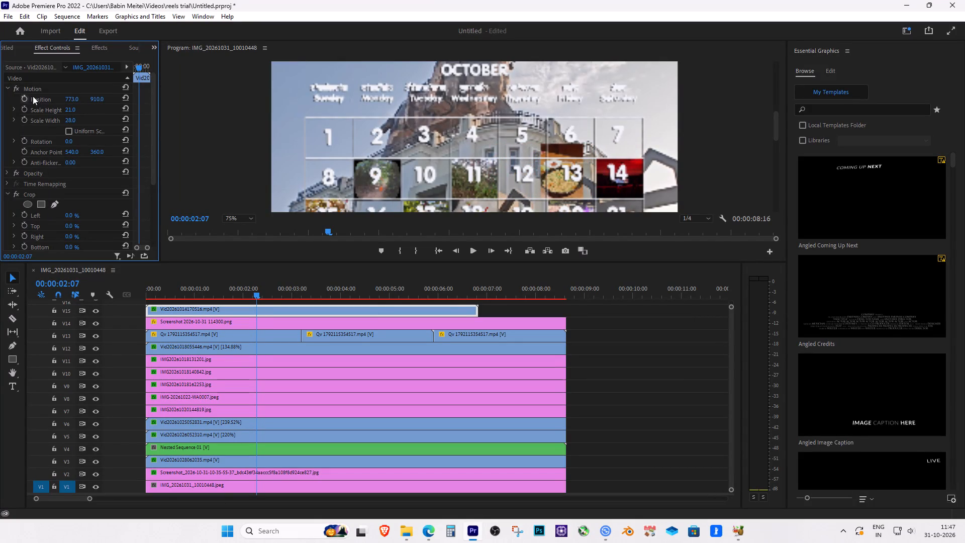
left_click_drag(69, 109, 86, 109)
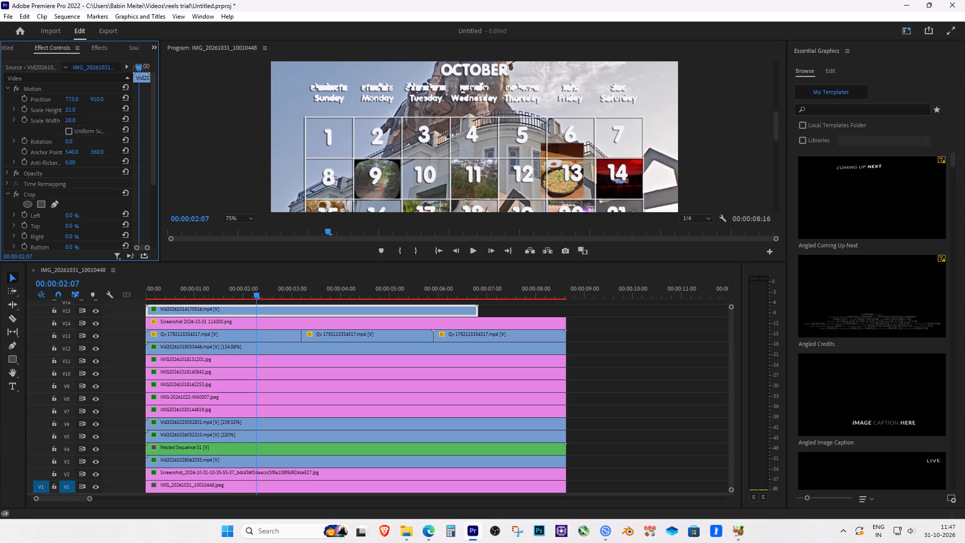
left_click_drag(86, 109, 91, 109)
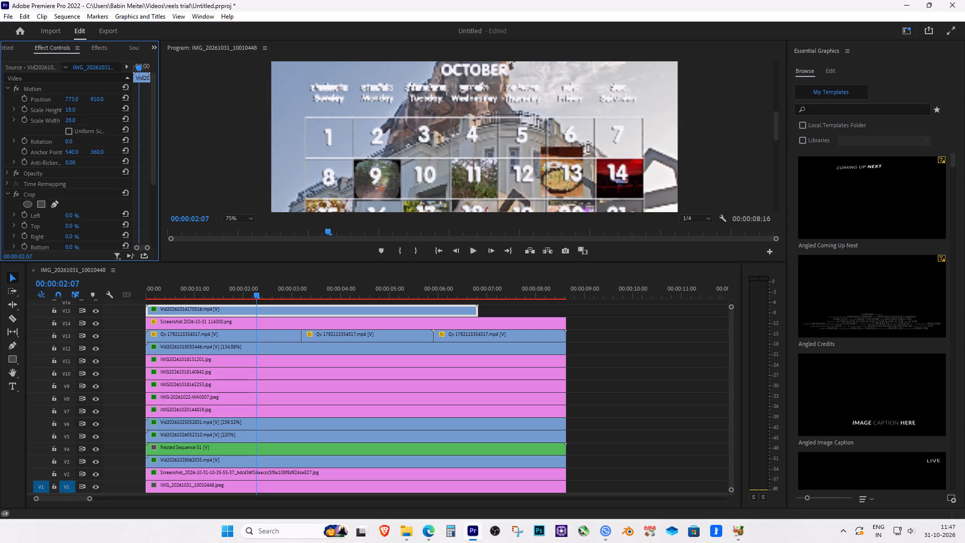
left_click_drag(91, 109, 90, 109)
left_click_drag(95, 100, 146, 85)
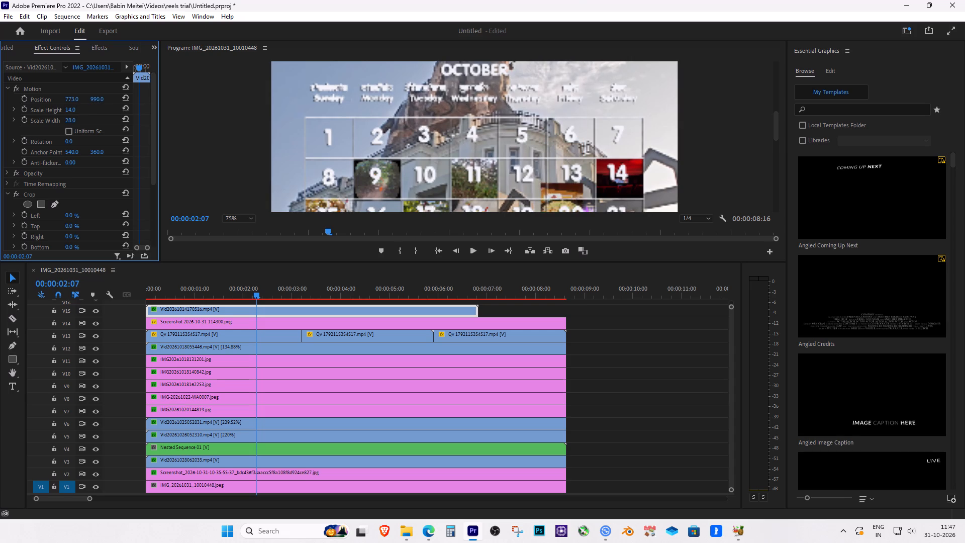
left_click_drag(146, 85, 123, 103)
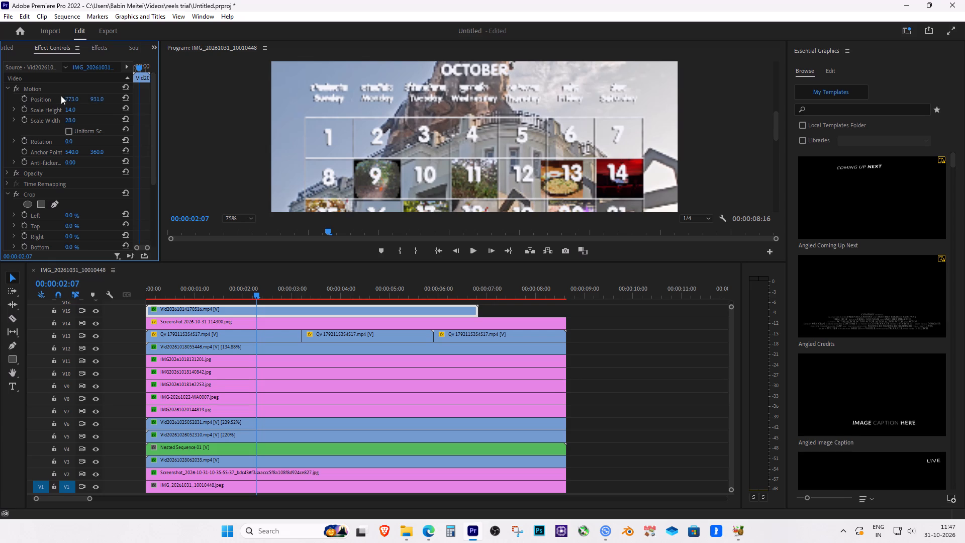
left_click_drag(71, 98, 87, 97)
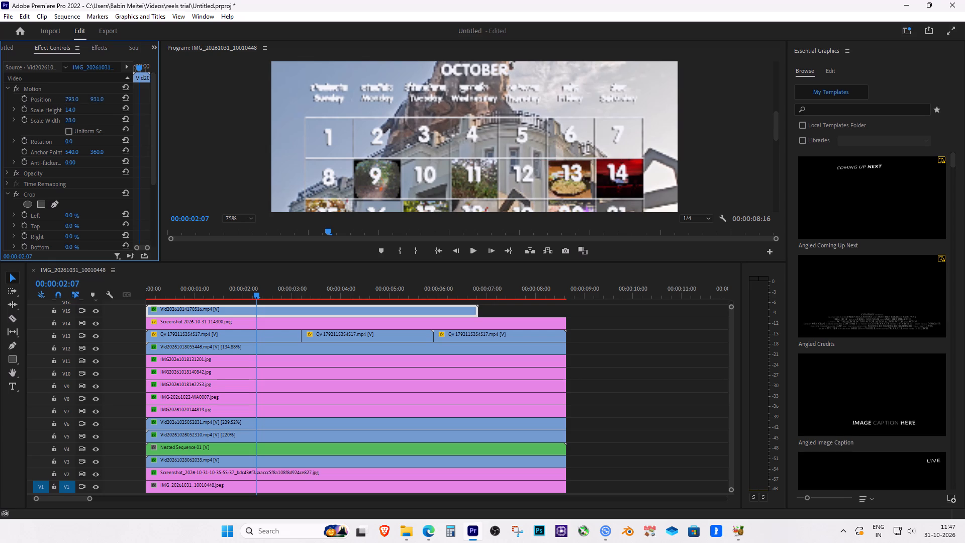
left_click_drag(87, 97, 87, 97)
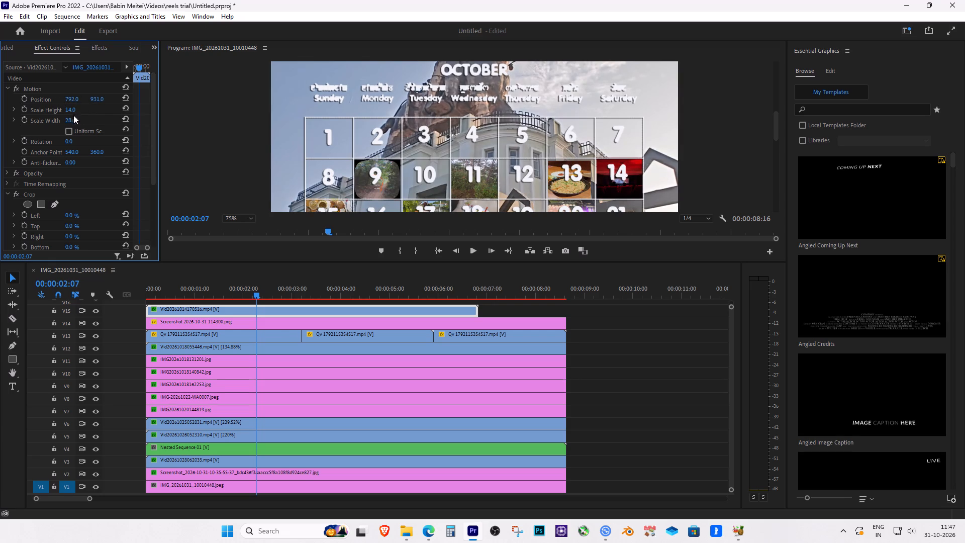
Refine the clip's fit in the date 13 cell with scale width 29, scale height 15 and horizontal position 796.
left_click_drag(70, 119, 87, 116)
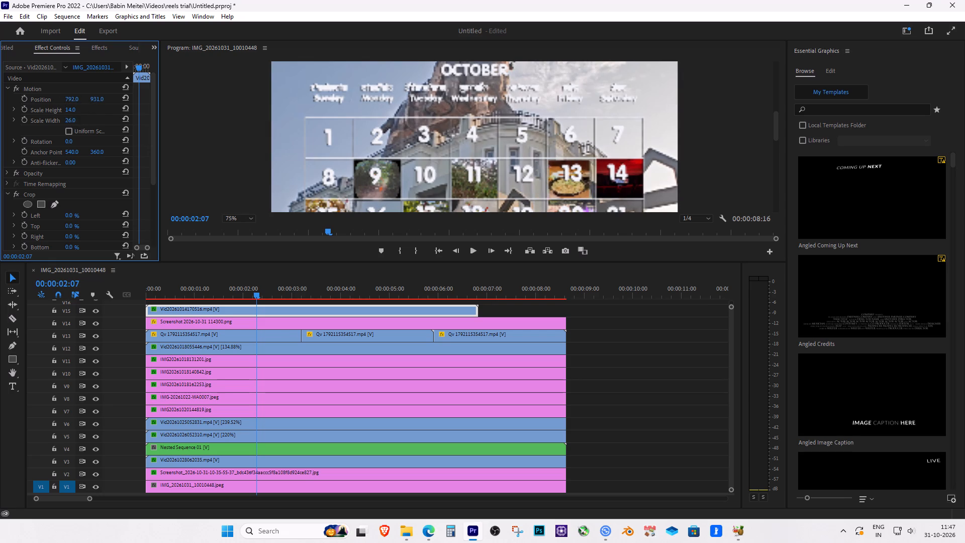
left_click_drag(87, 116, 88, 116)
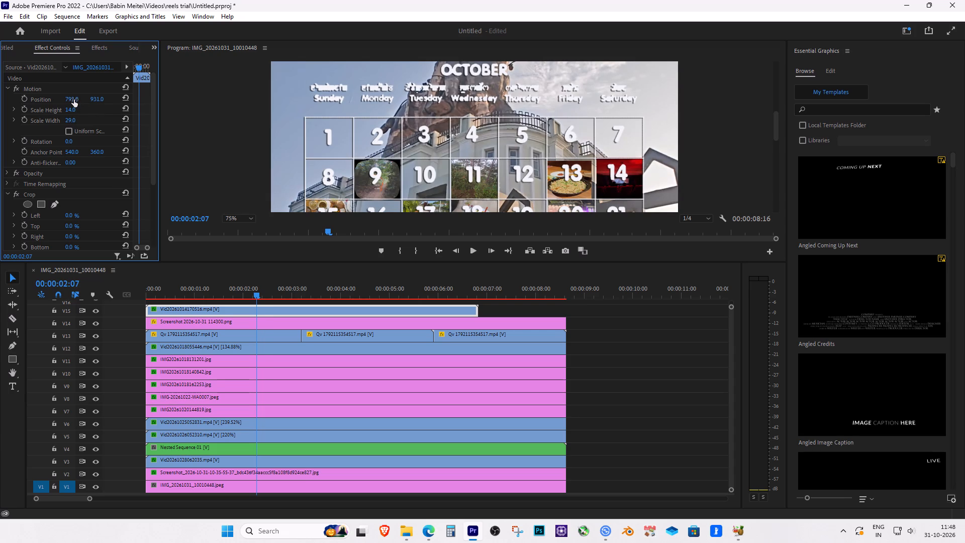
left_click_drag(72, 111, 80, 109)
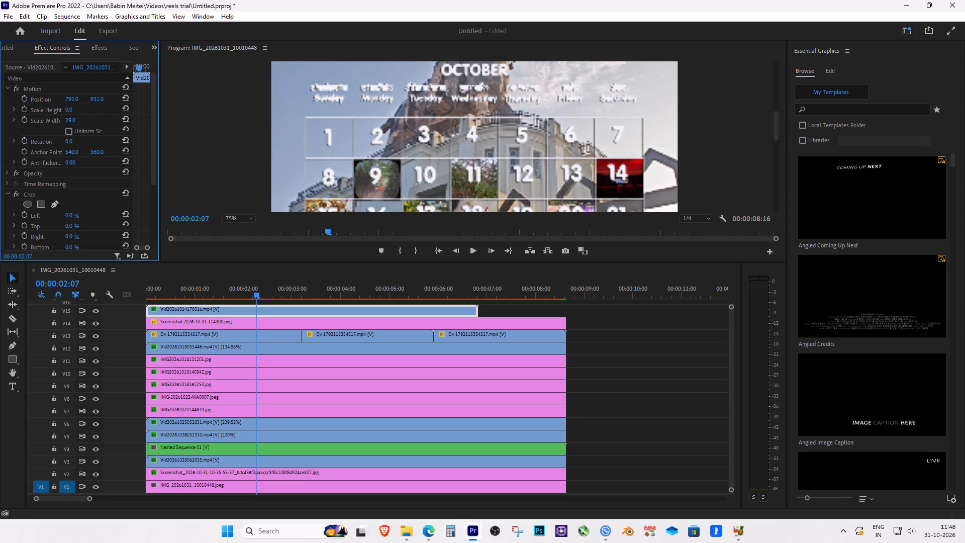
left_click_drag(80, 109, 87, 109)
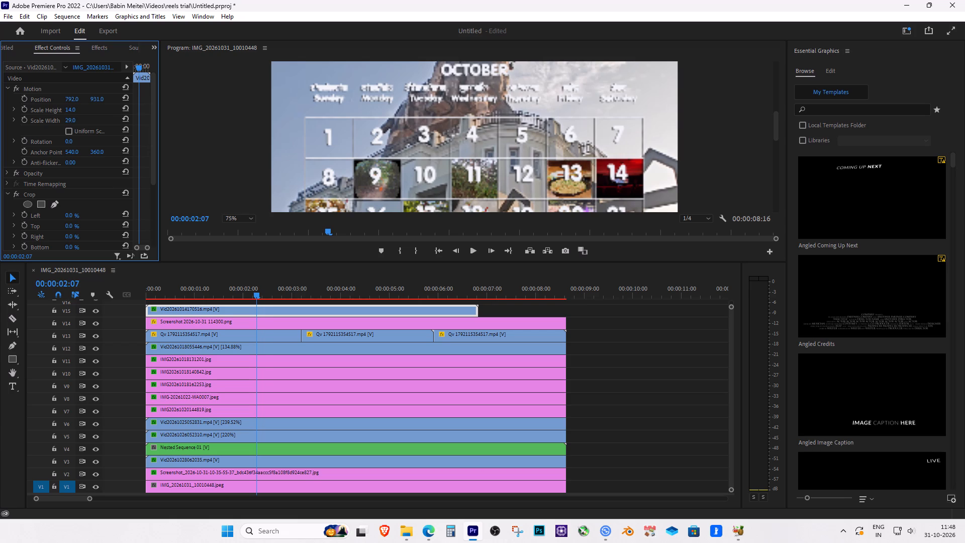
left_click_drag(87, 109, 87, 109)
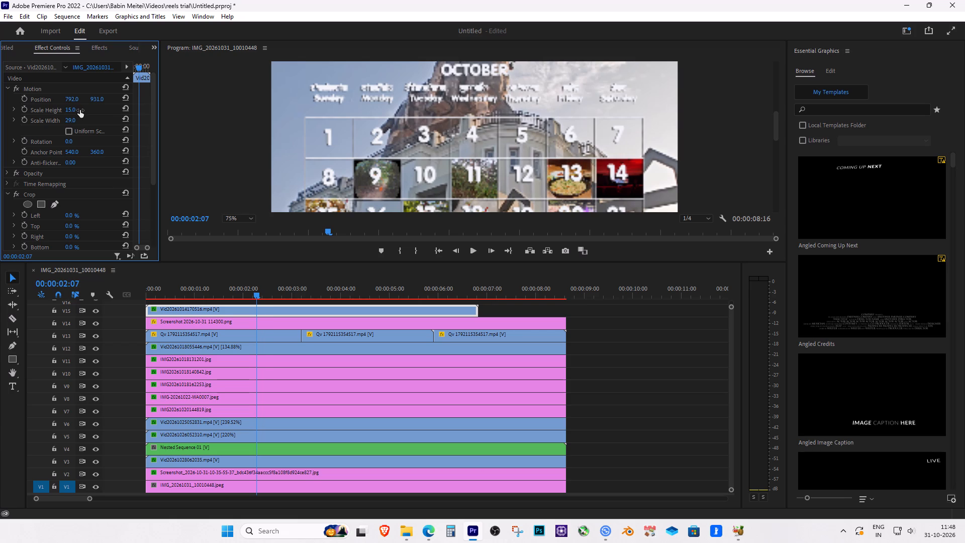
left_click_drag(74, 99, 96, 98)
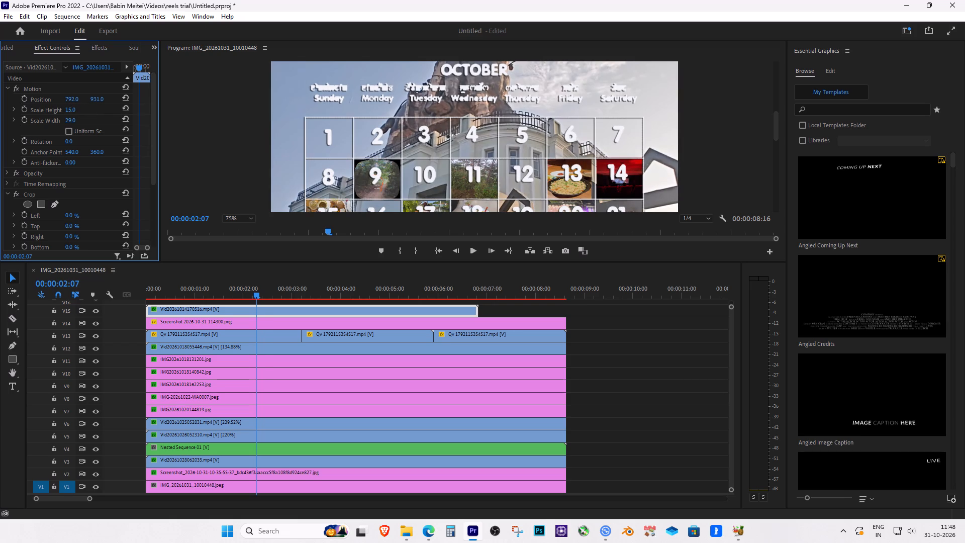
left_click_drag(96, 98, 85, 100)
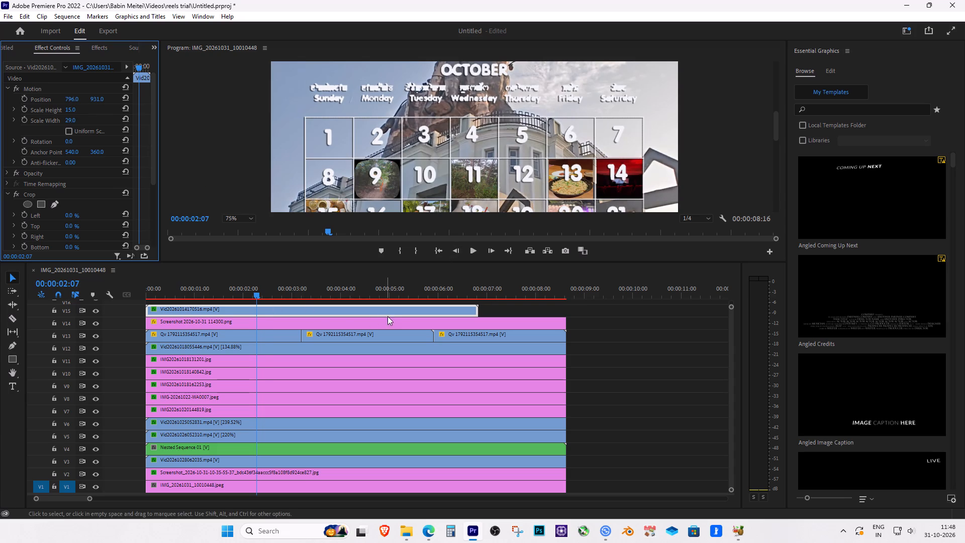
Split the V15 clip at about 00:00:05:01 and duplicate its end piece directly after it to fill the track to the sequence end.
key("c")
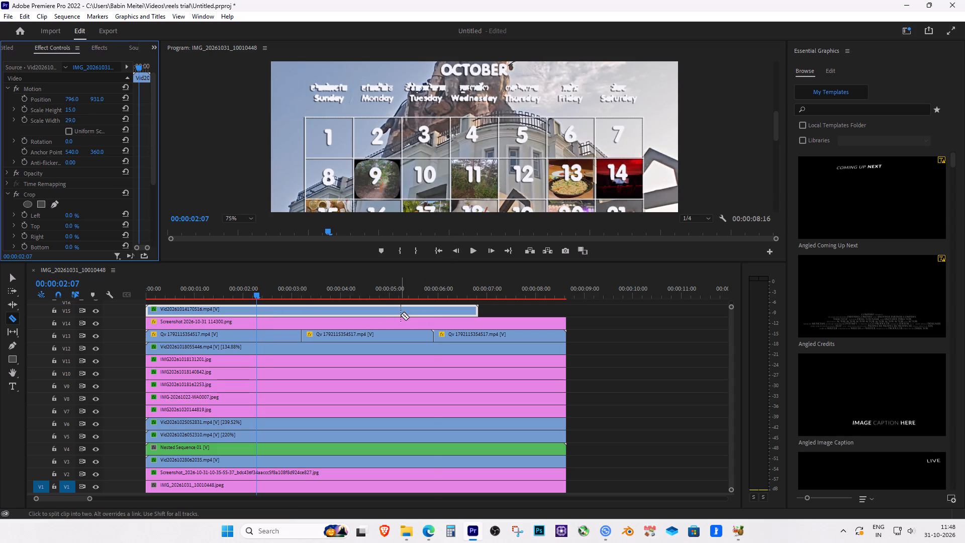
left_click(392, 308)
key("v")
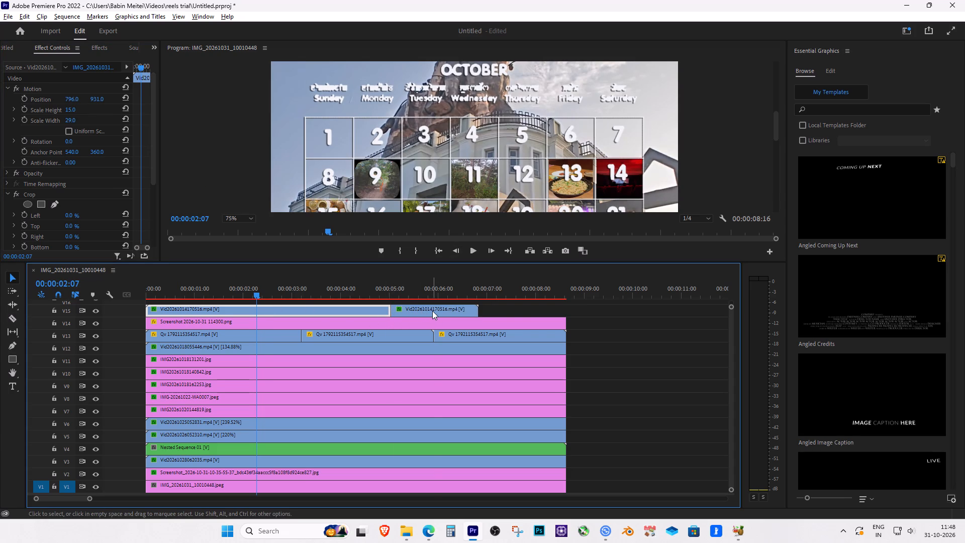
left_click_drag(433, 311, 518, 312, "alt")
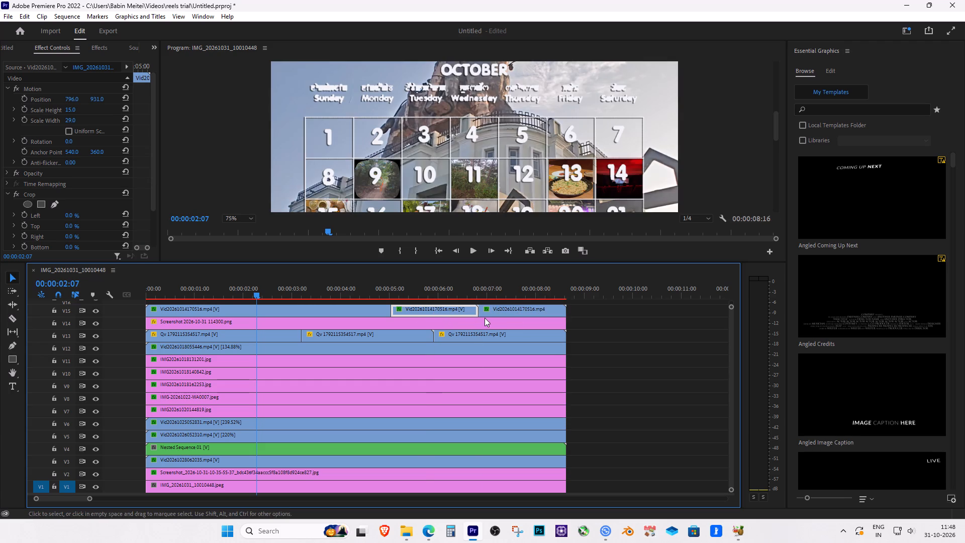
Play the sequence from the start to review the date 13 video alongside the other calendar cells.
left_click_drag(200, 294, 132, 297)
key("space")
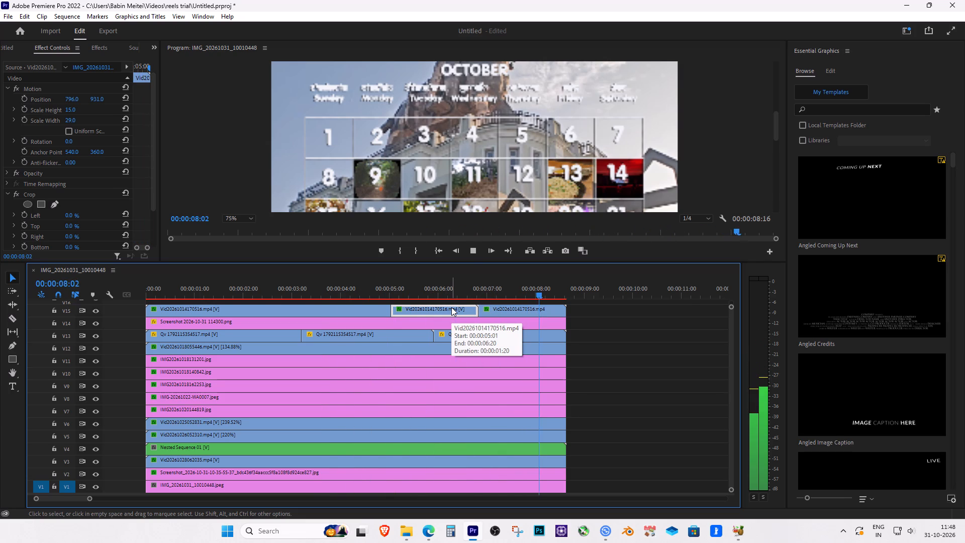
left_click(228, 295)
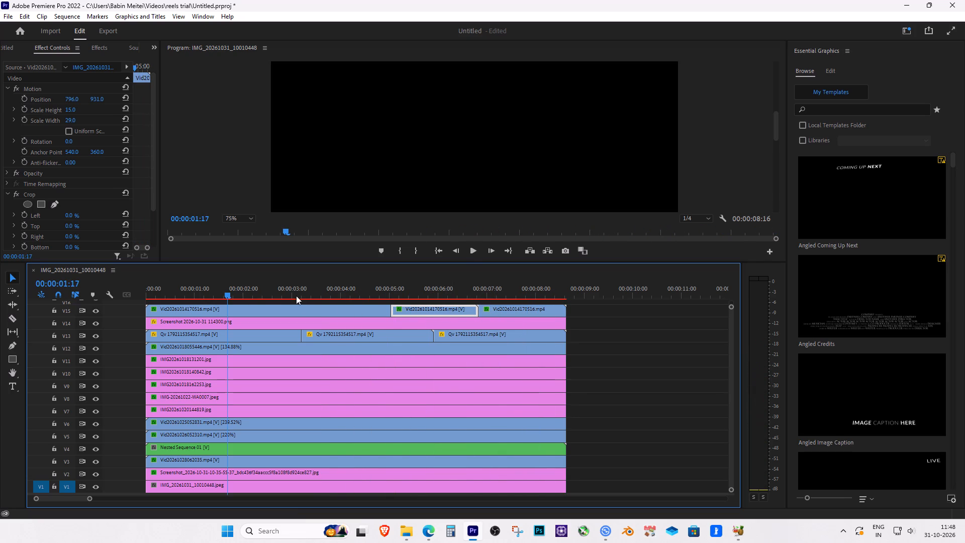
scroll(585, 345, "up", 1)
Save the project.
key("ctrl+s")
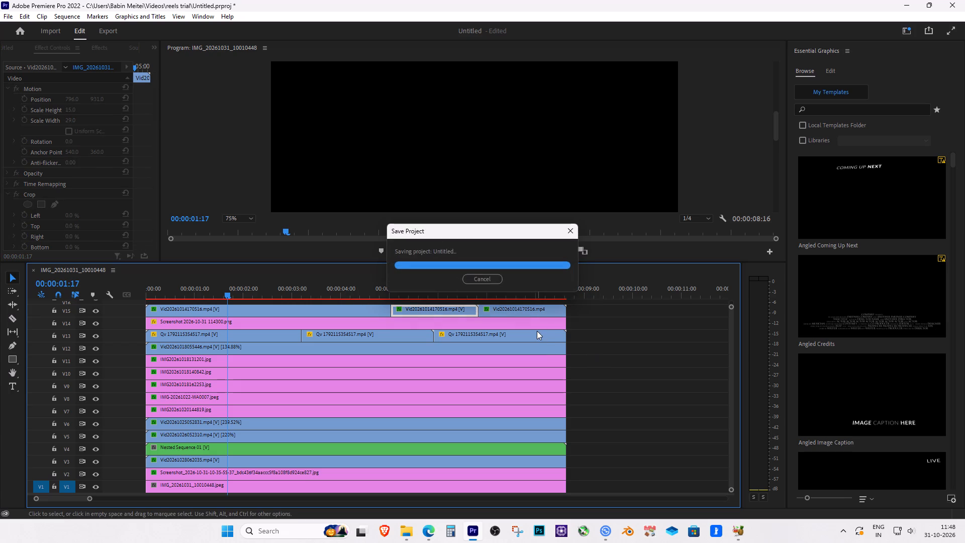
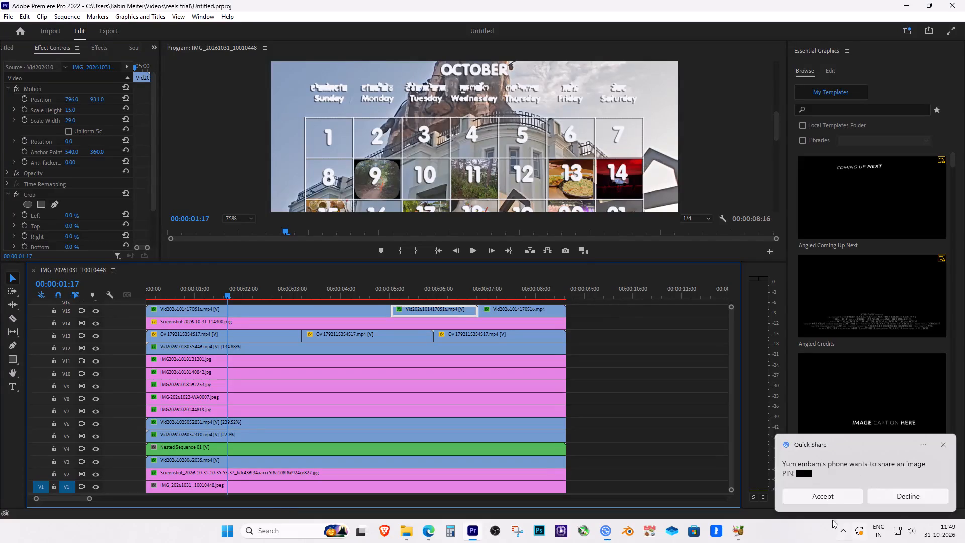
Accept the incoming Quick Share image from the phone.
left_click(822, 494)
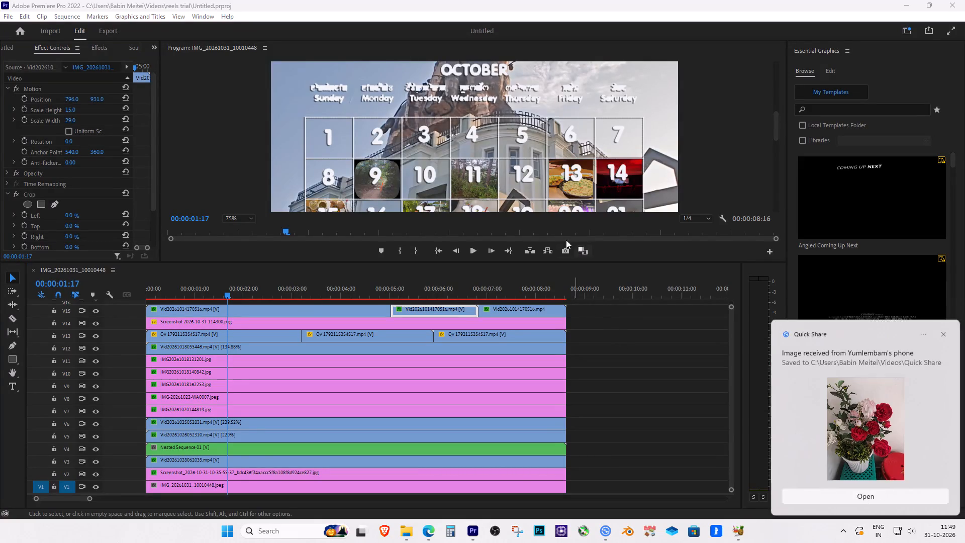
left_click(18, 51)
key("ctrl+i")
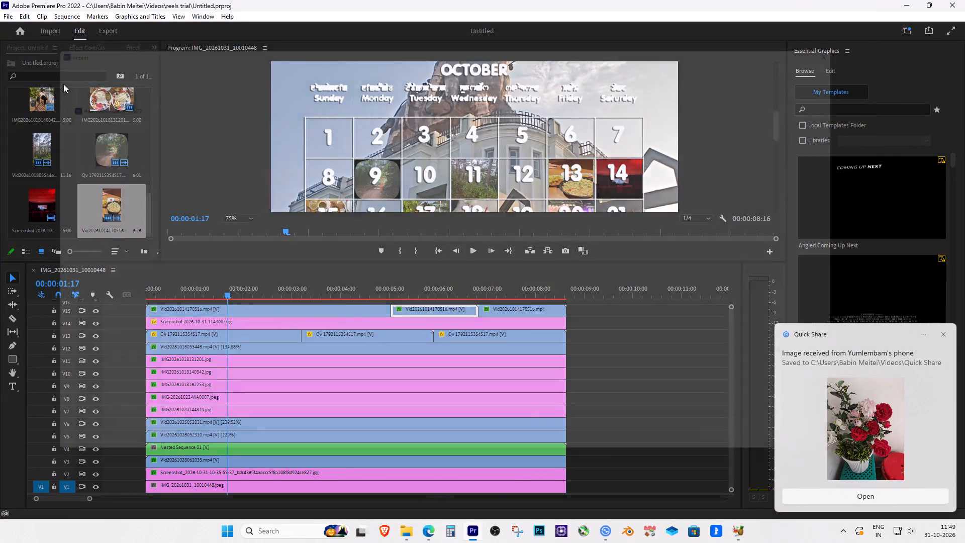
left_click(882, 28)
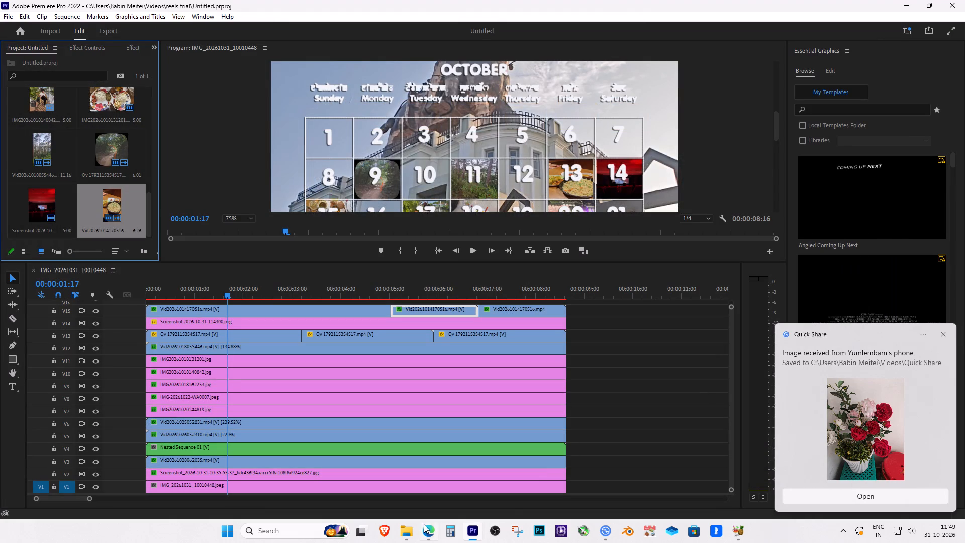
Switch to File Explorer, look through the Screenshots folder in Pictures for the received image, and dismiss the Quick Share notification.
left_click(398, 533)
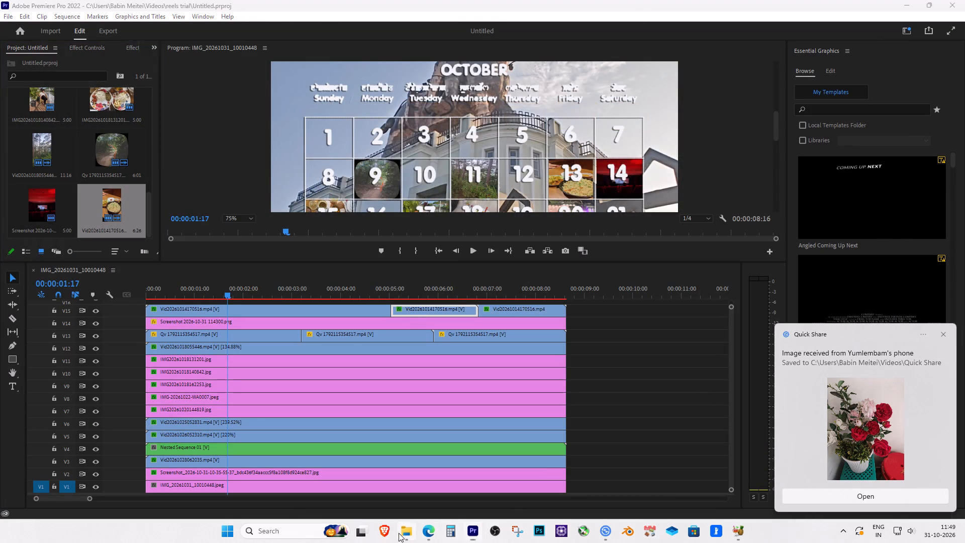
left_click(61, 34)
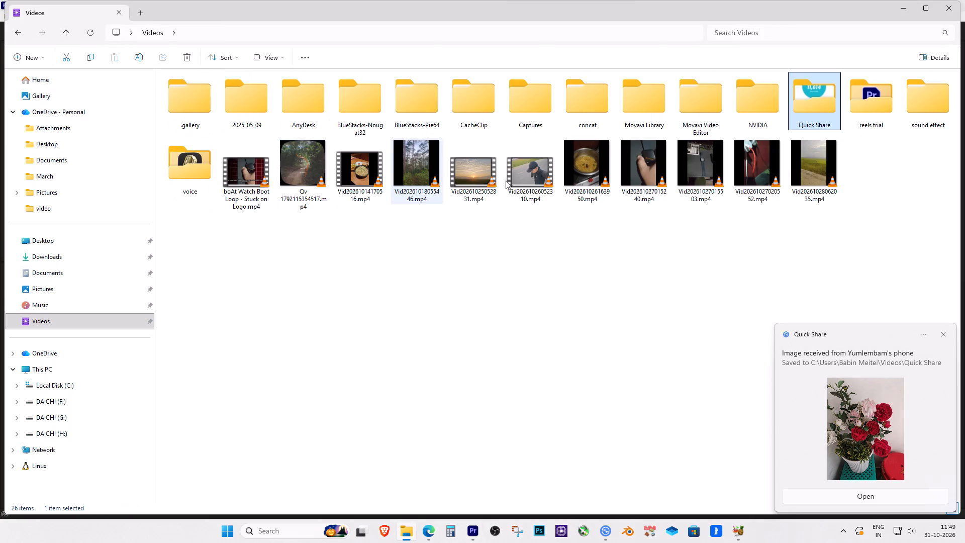
left_click(52, 287)
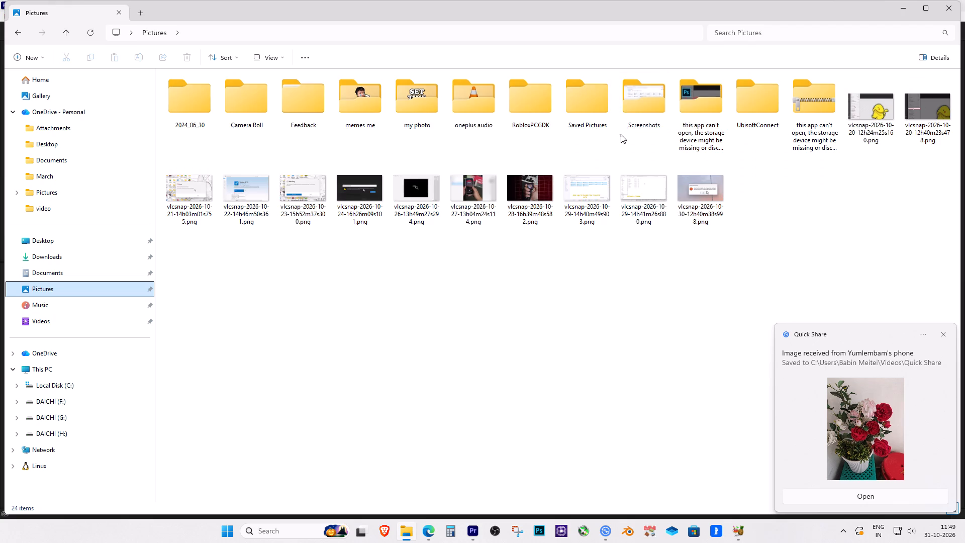
double_click(658, 108)
scroll(600, 292, "down", 6)
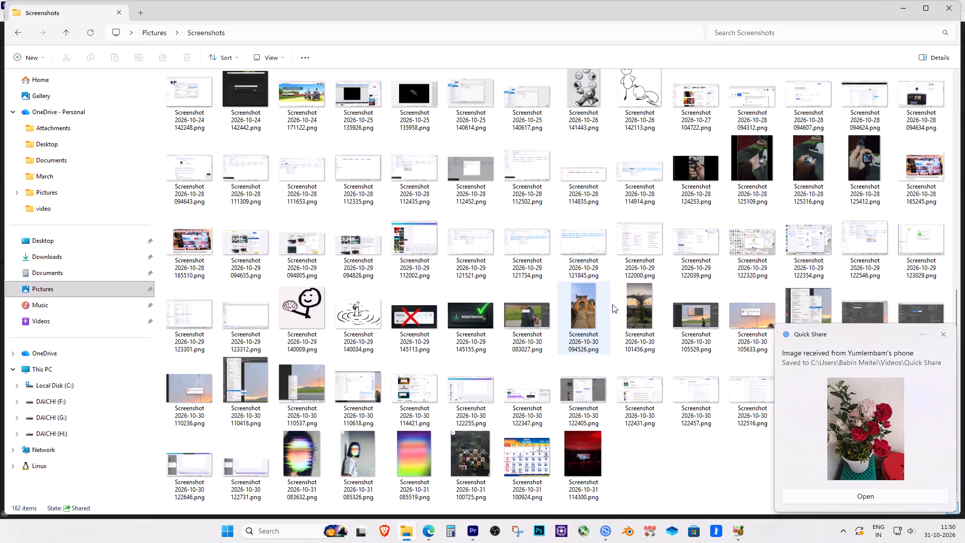
scroll(612, 304, "down", 2)
left_click(940, 335)
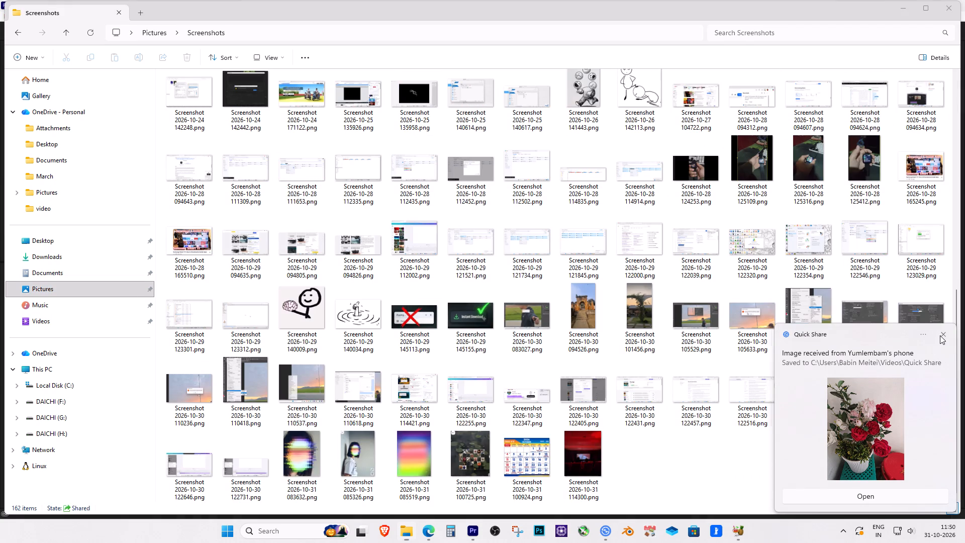
Open the received flower photo IMG20261010161542.jpg from the Quick Share folder in Videos.
left_click(62, 33)
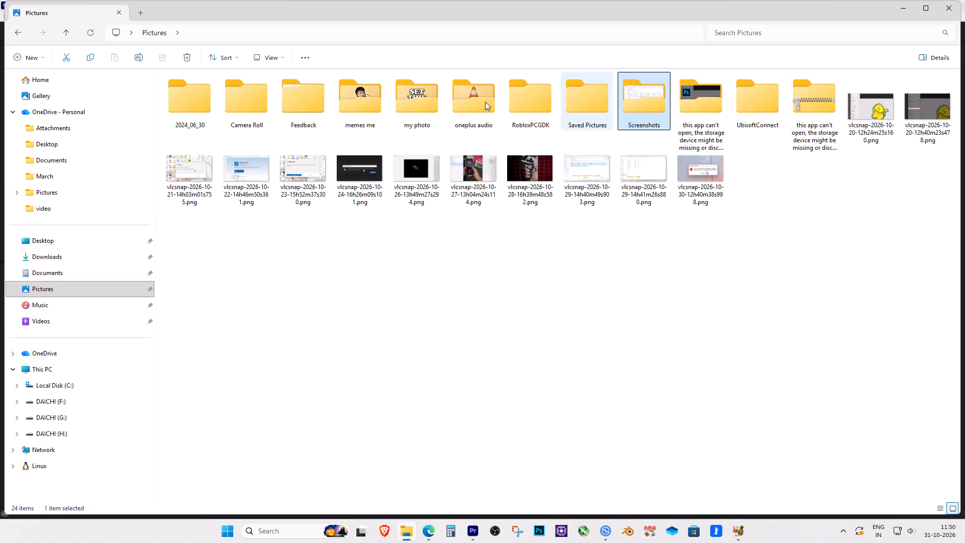
left_click(37, 320)
double_click(795, 114)
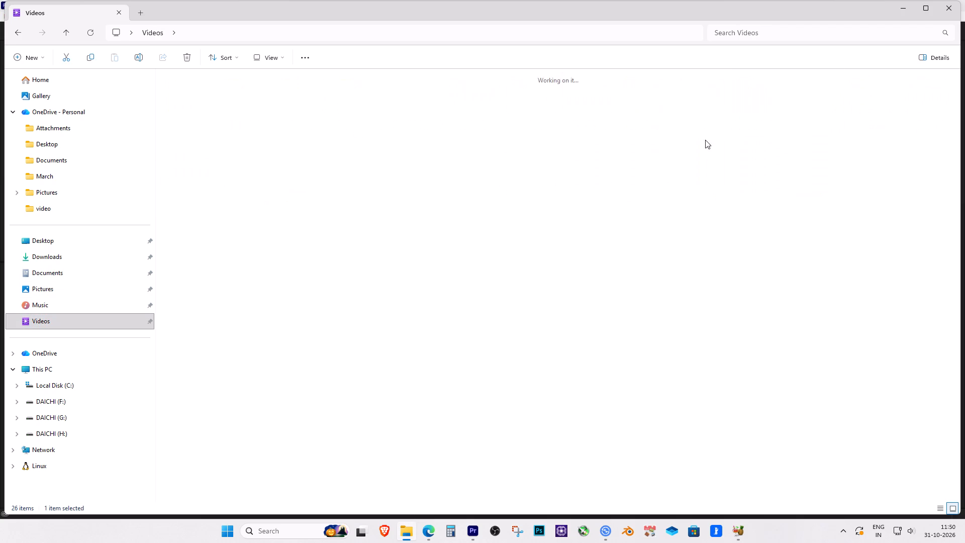
double_click(355, 187)
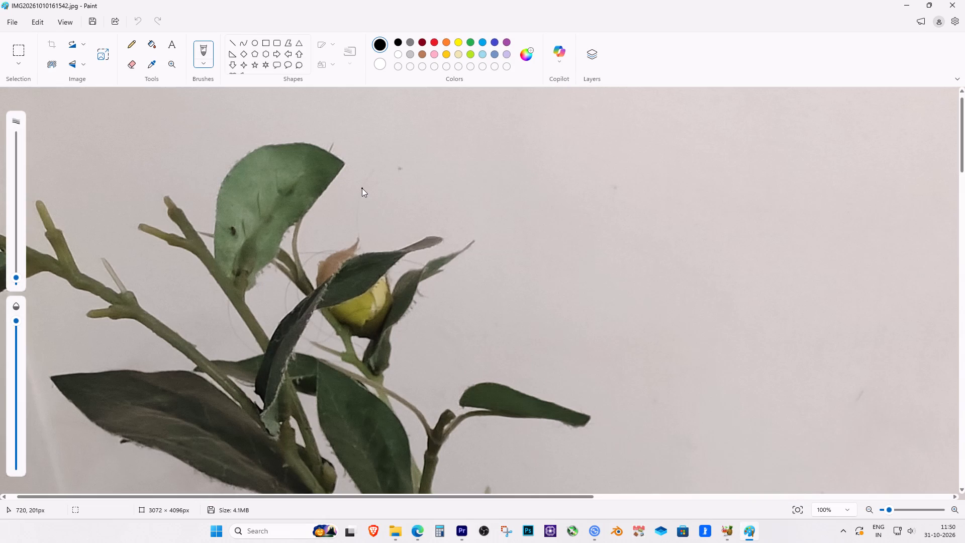
Zoom Paint out to 12% so the whole flower photo fits, capture the photo area as a screenshot, and close Paint.
left_click_drag(890, 511, 883, 511)
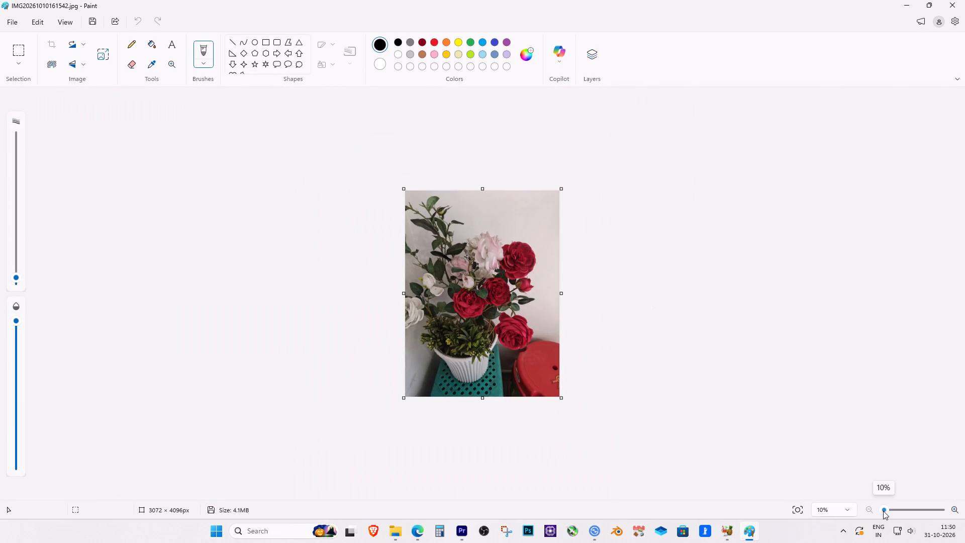
left_click_drag(883, 511, 886, 510)
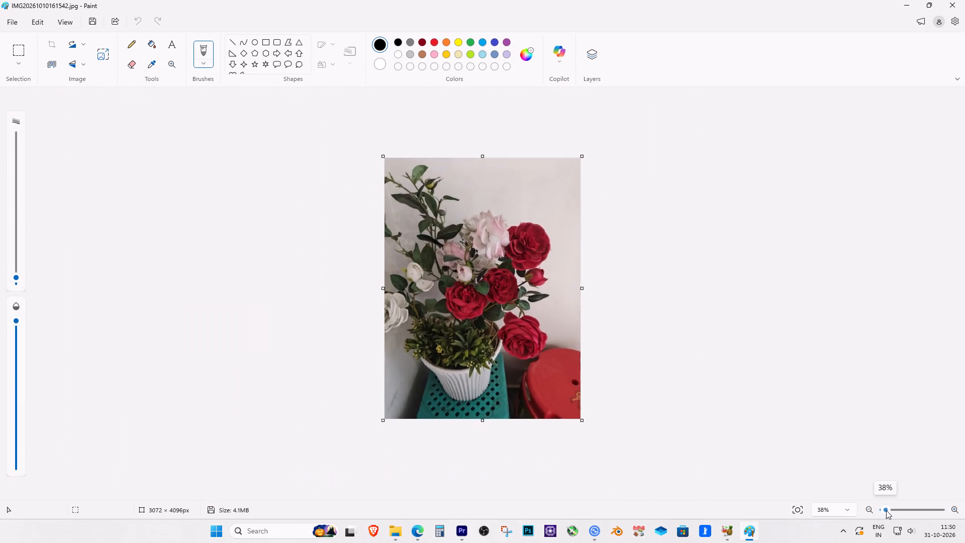
left_click_drag(886, 510, 885, 510)
key("Print")
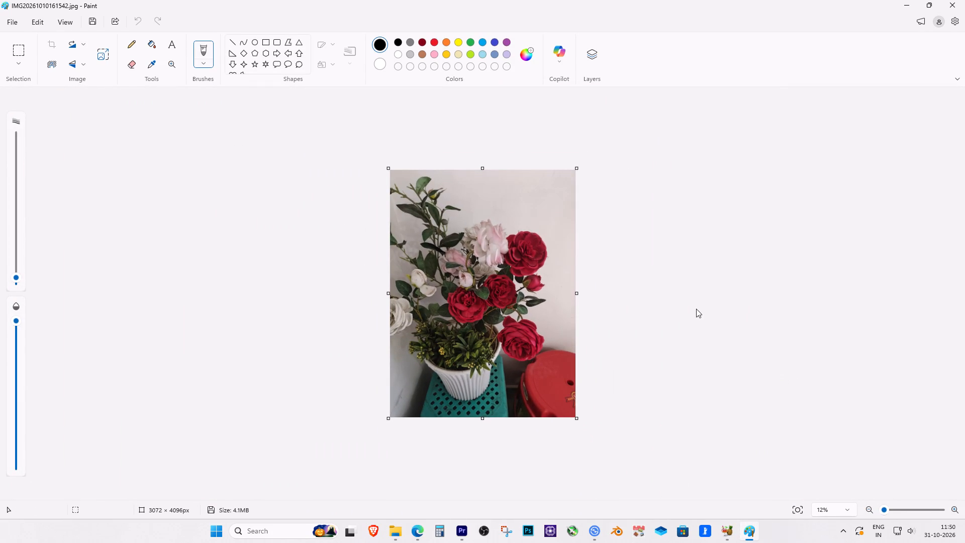
left_click_drag(391, 177, 491, 320)
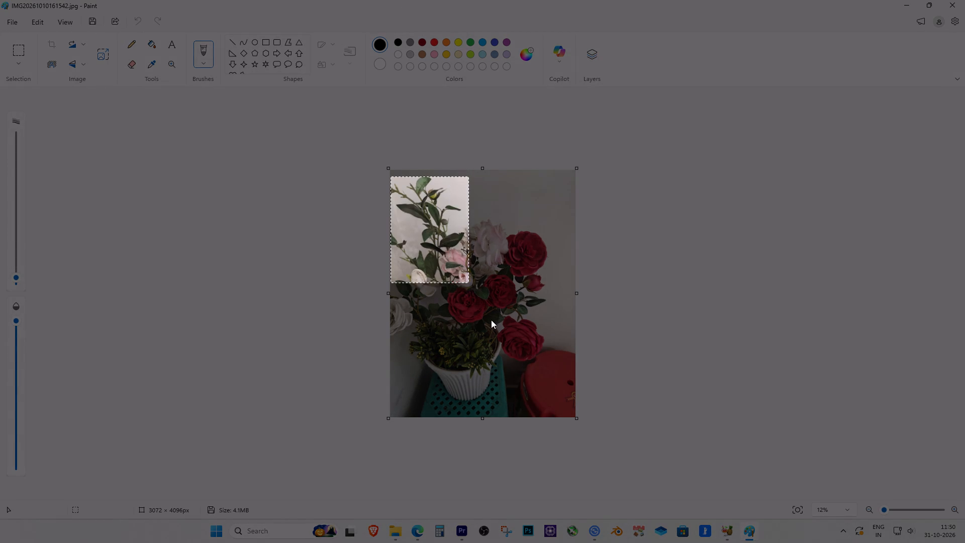
left_click_drag(491, 320, 569, 407)
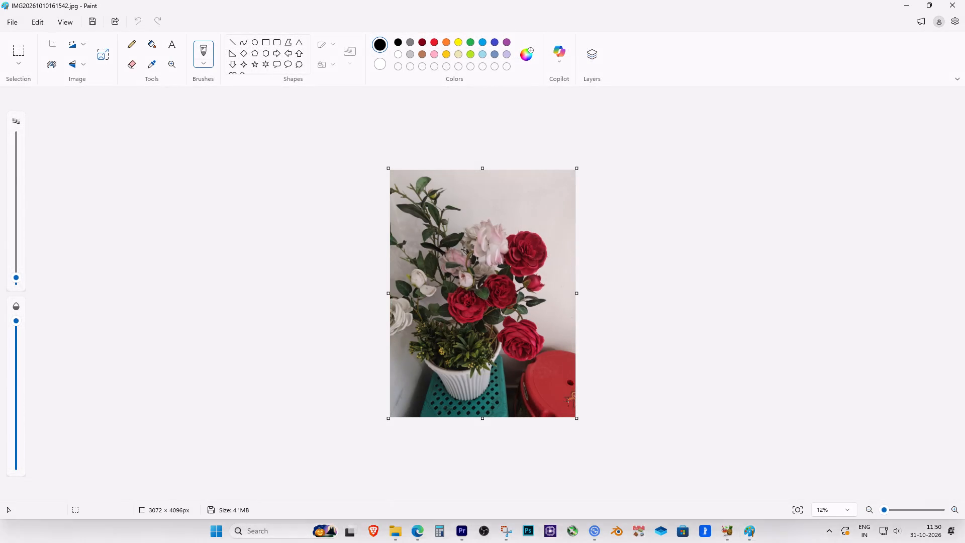
left_click(964, 0)
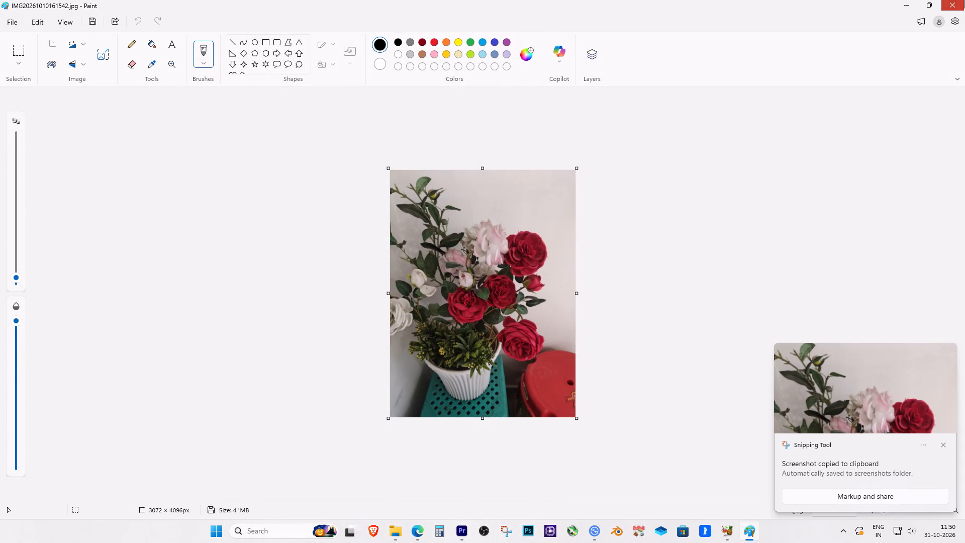
Bring Screenshot 2026-10-31 115025.png from the Screenshots folder in Pictures into the Premiere Pro timeline on track V15, after the existing clips.
left_click(60, 36)
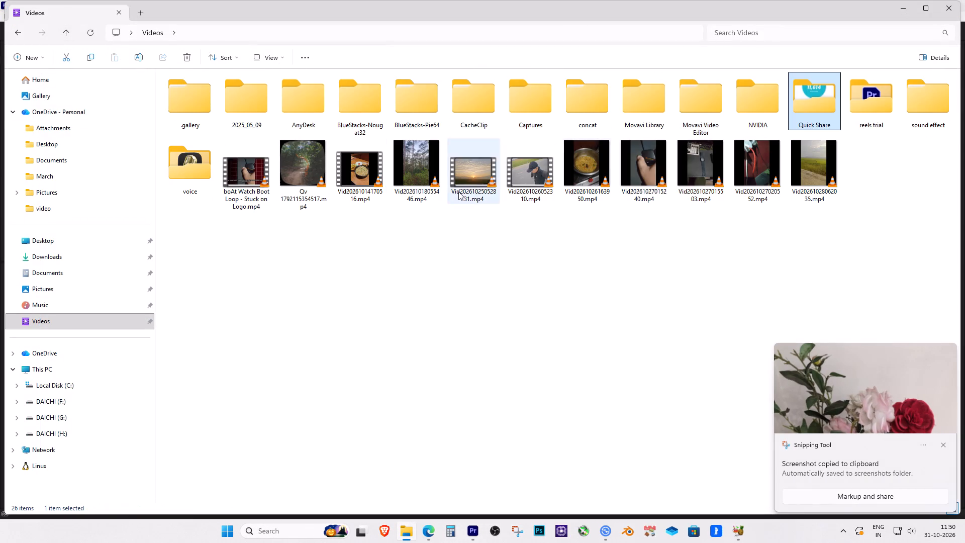
left_click(48, 290)
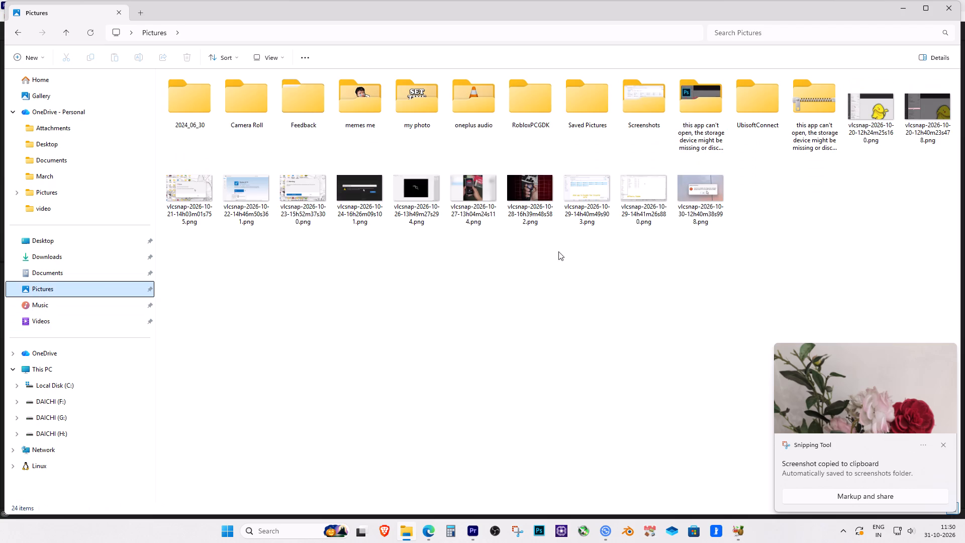
double_click(647, 109)
scroll(598, 313, "down", 5)
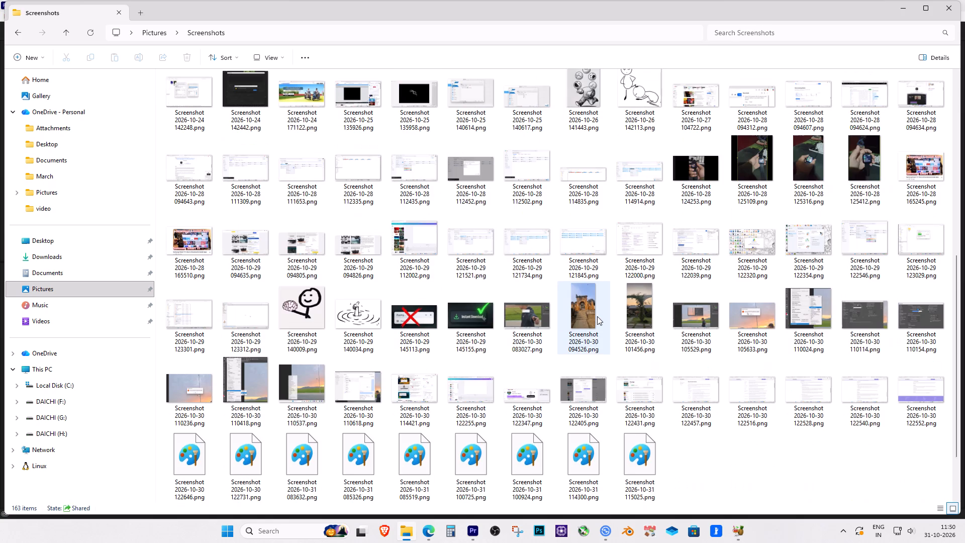
scroll(597, 316, "down", 5)
left_click_drag(636, 448, 503, 524)
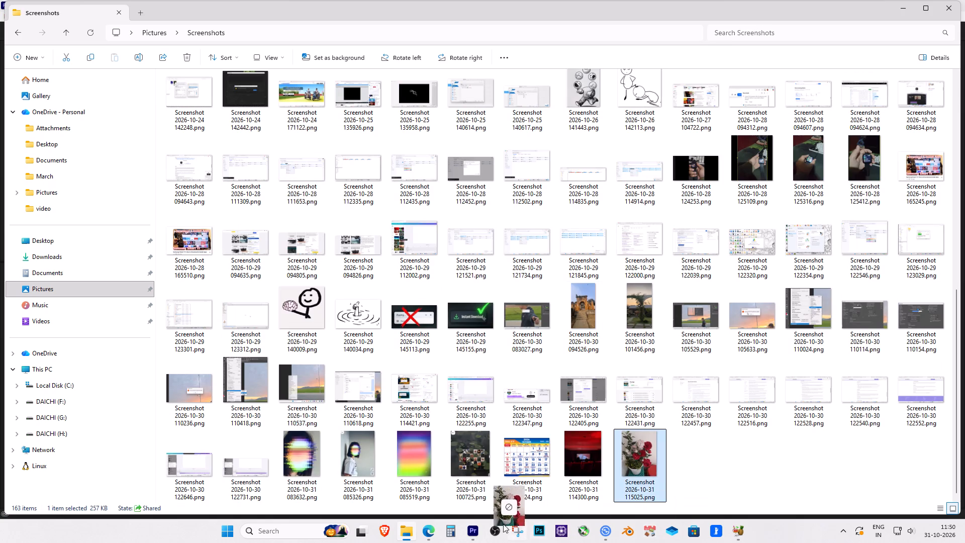
left_click_drag(503, 524, 603, 339)
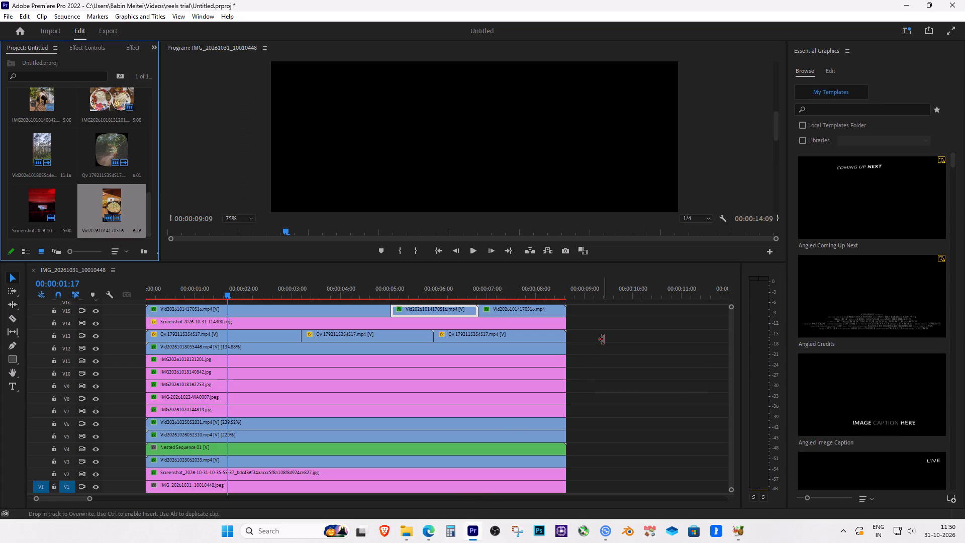
left_click_drag(642, 336, 637, 310)
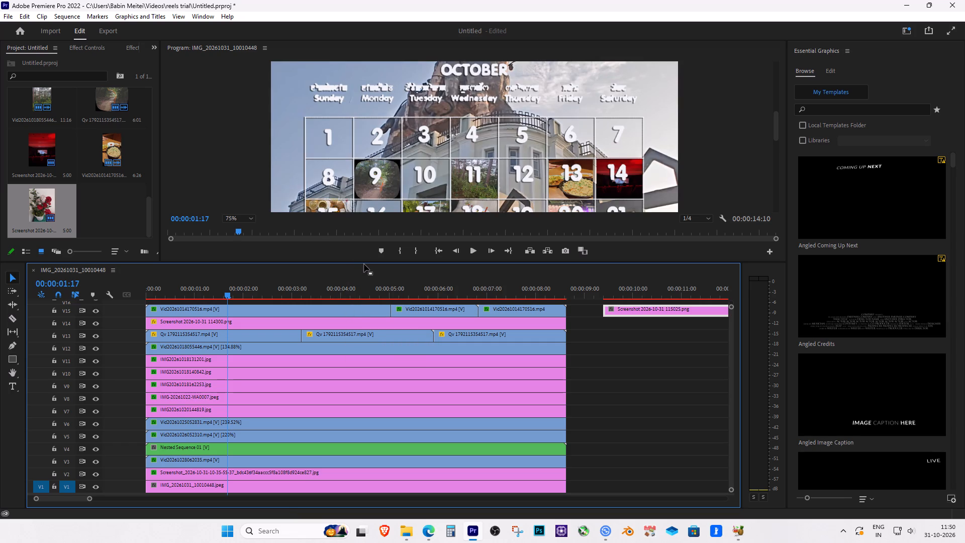
Move the flower screenshot clip to the start of track V16 and extend it to the end of the other clips.
left_click_drag(366, 262, 369, 250)
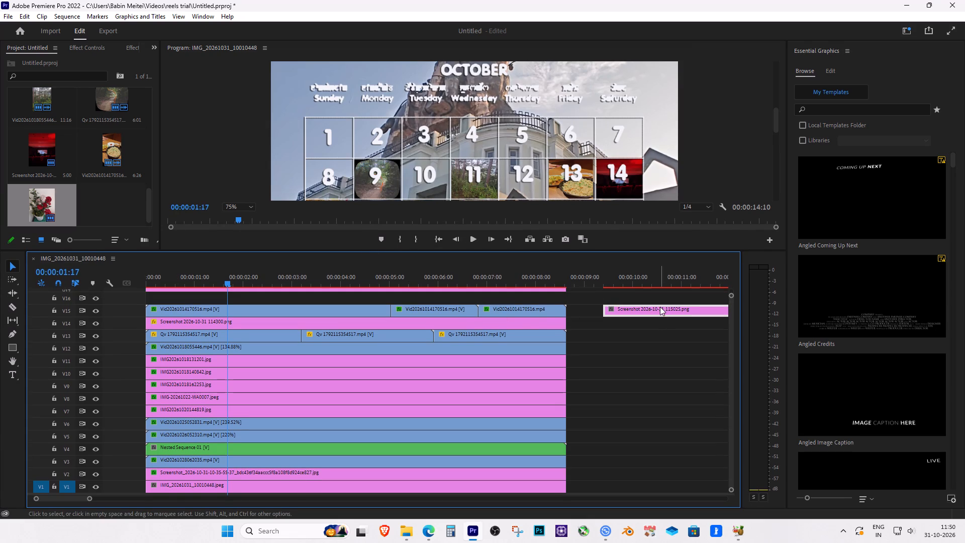
left_click_drag(658, 309, 287, 303)
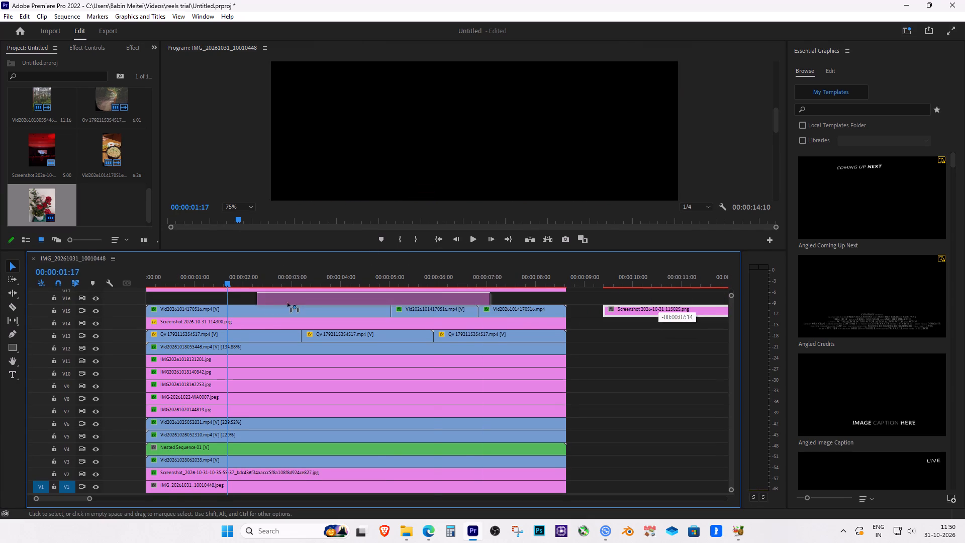
left_click_drag(287, 303, 186, 302)
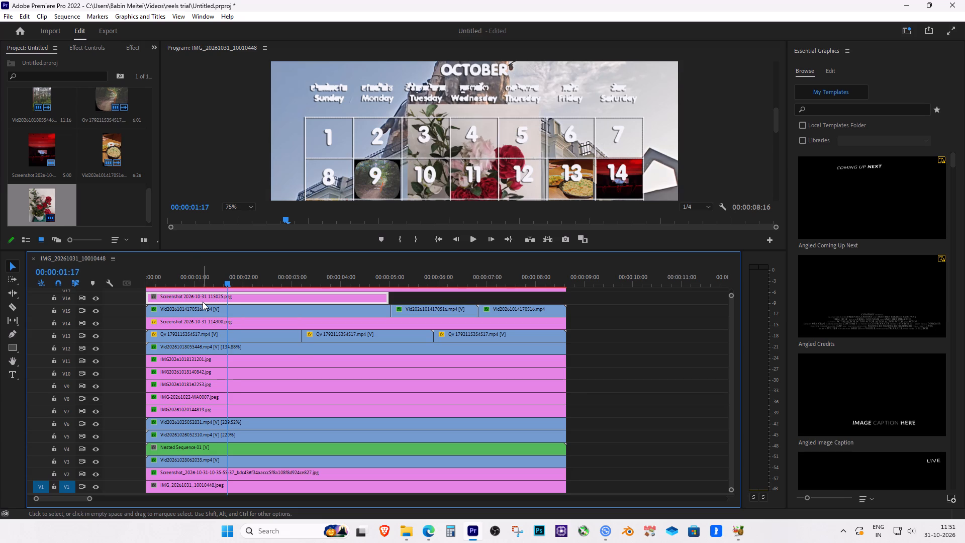
left_click_drag(387, 297, 469, 300)
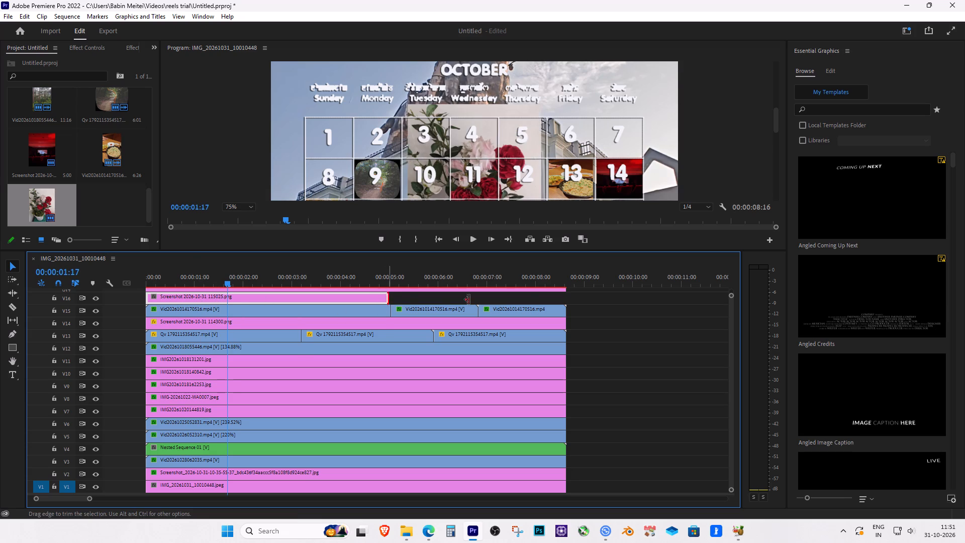
left_click_drag(469, 300, 564, 297)
Set the flower screenshot clip's scale to 23.
left_click(522, 299)
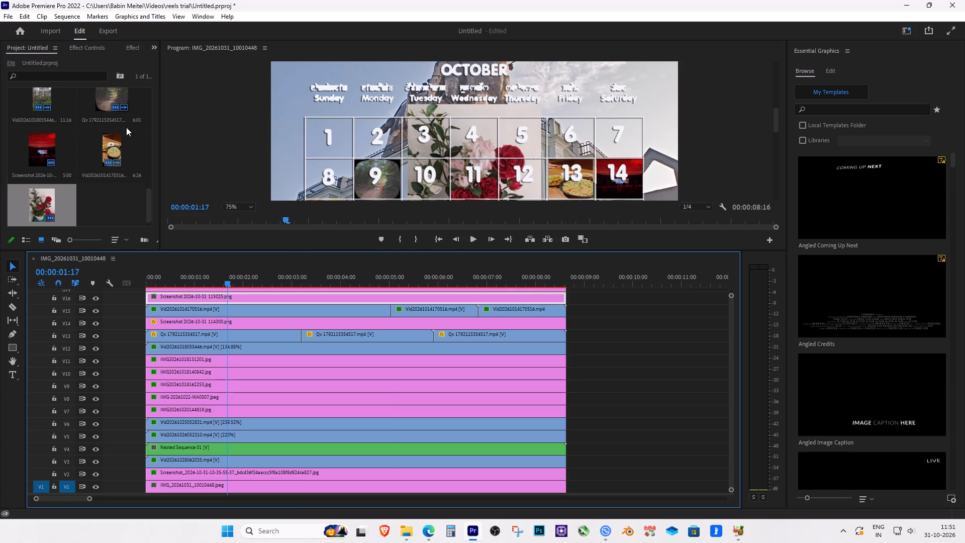
left_click(87, 51)
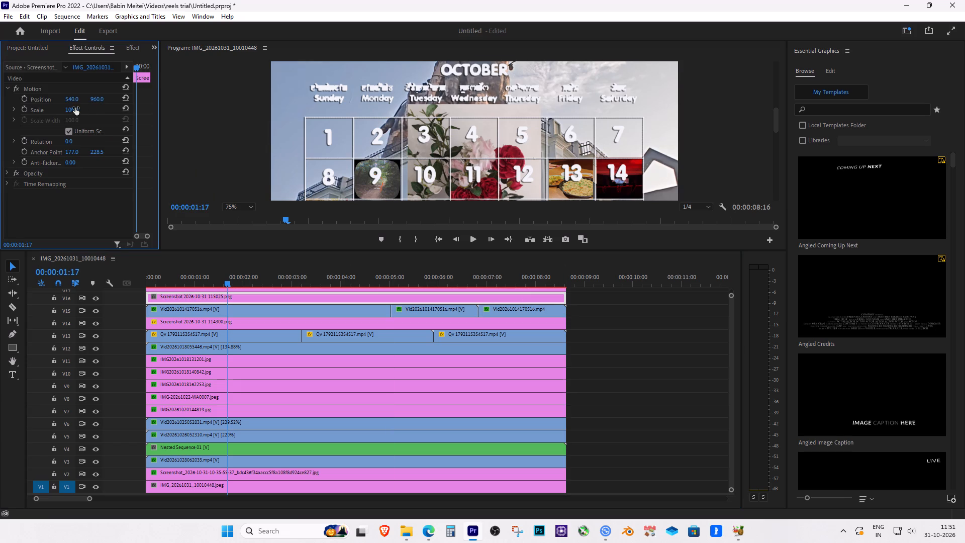
left_click_drag(74, 109, 46, 118)
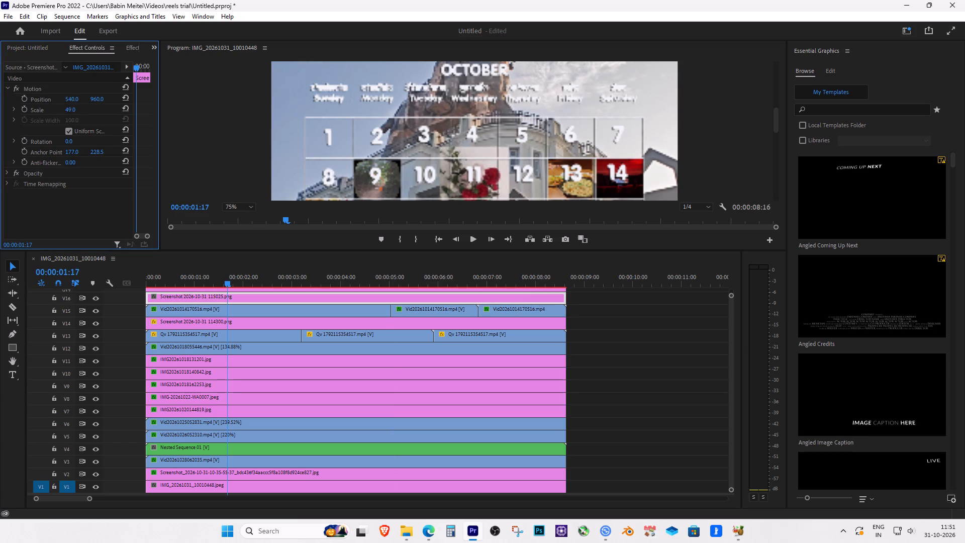
left_click_drag(46, 118, 39, 124)
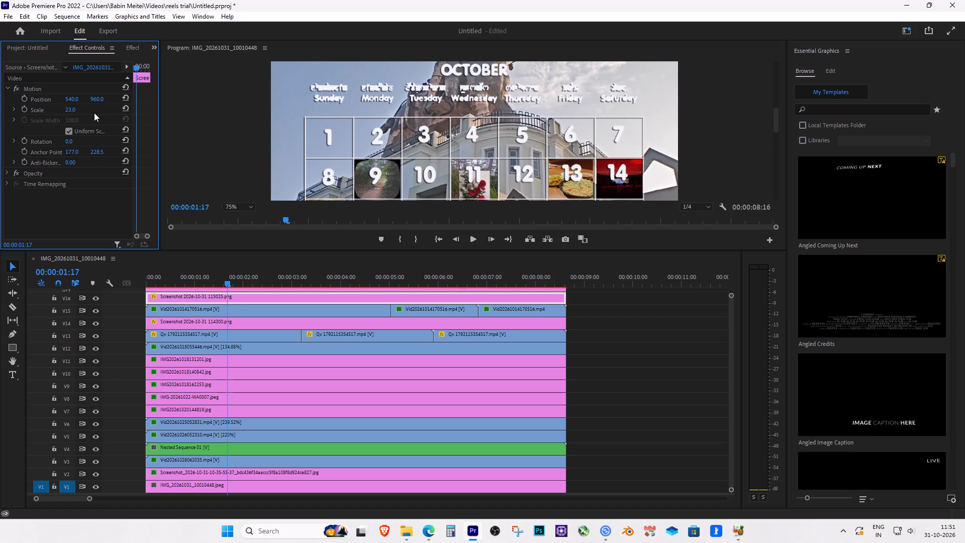
Set the flower clip's position to 403, 936 so it sits in the calendar cell for day 10.
left_click_drag(71, 98, 125, 100)
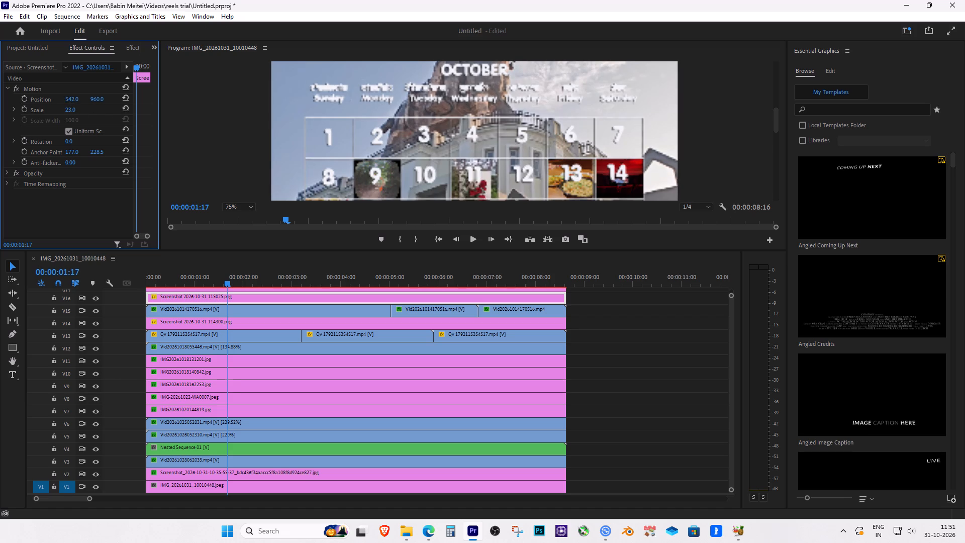
left_click_drag(125, 100, 80, 95)
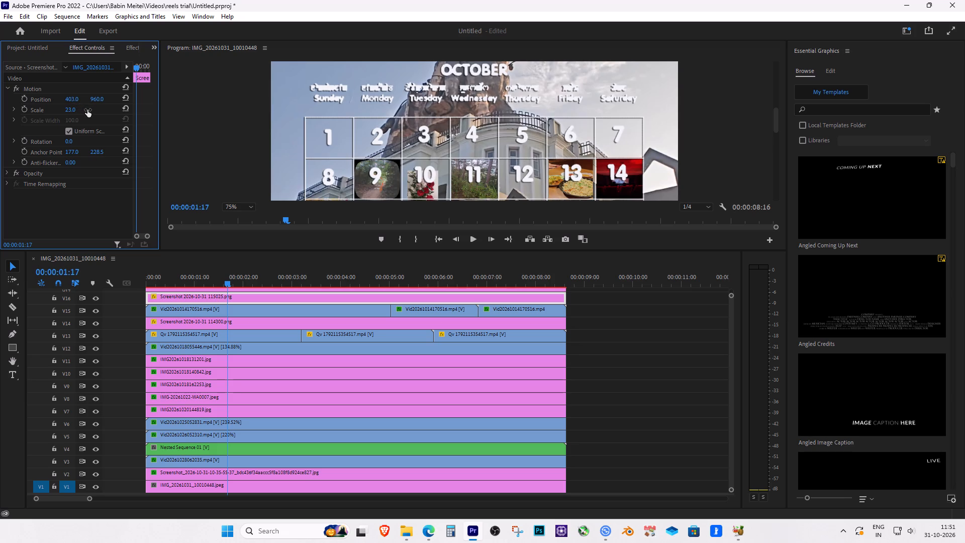
left_click_drag(99, 98, 98, 118)
left_click_drag(98, 118, 105, 130)
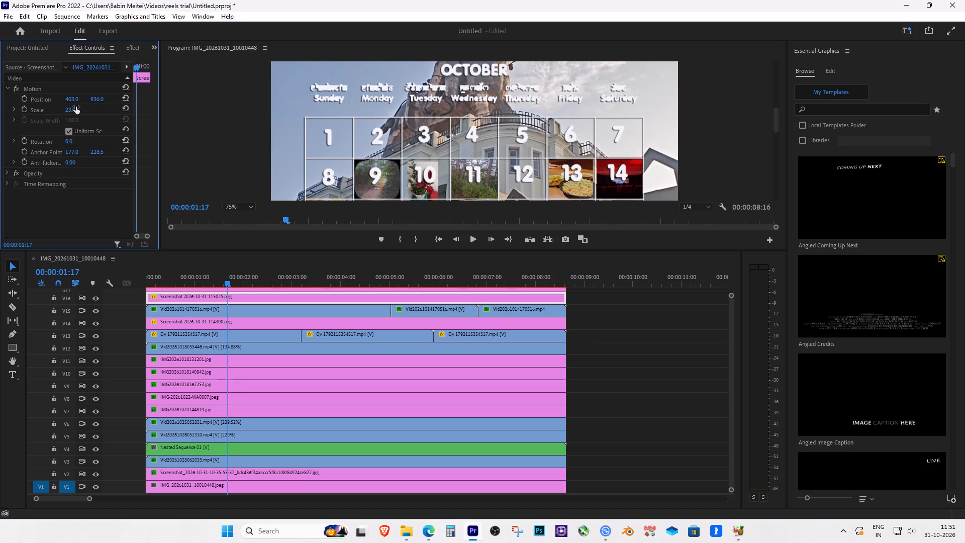
Turn off uniform scaling for the flower screenshot clip and set its scale width to 35, keeping scale height at 23.
left_click(69, 131)
left_click_drag(72, 122, 20, 125)
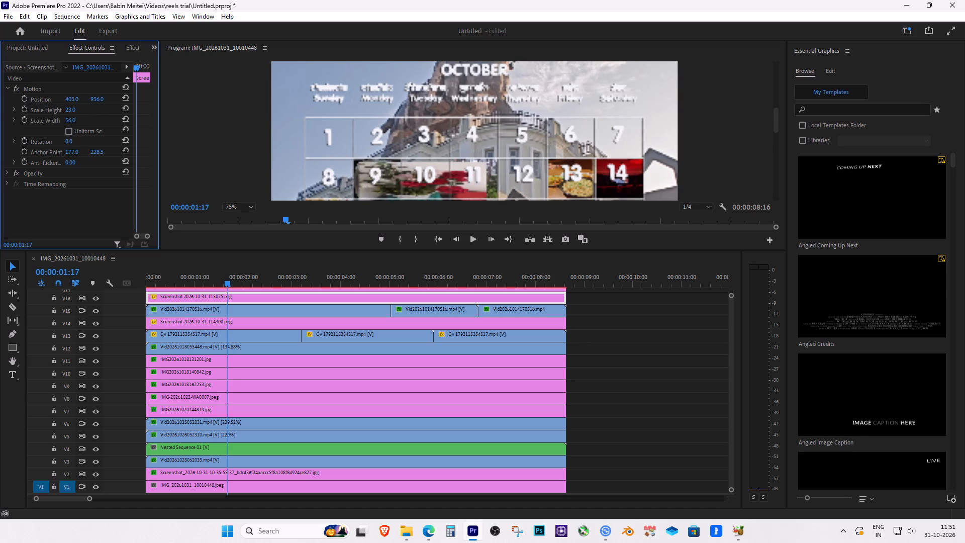
left_click_drag(20, 125, 6, 126)
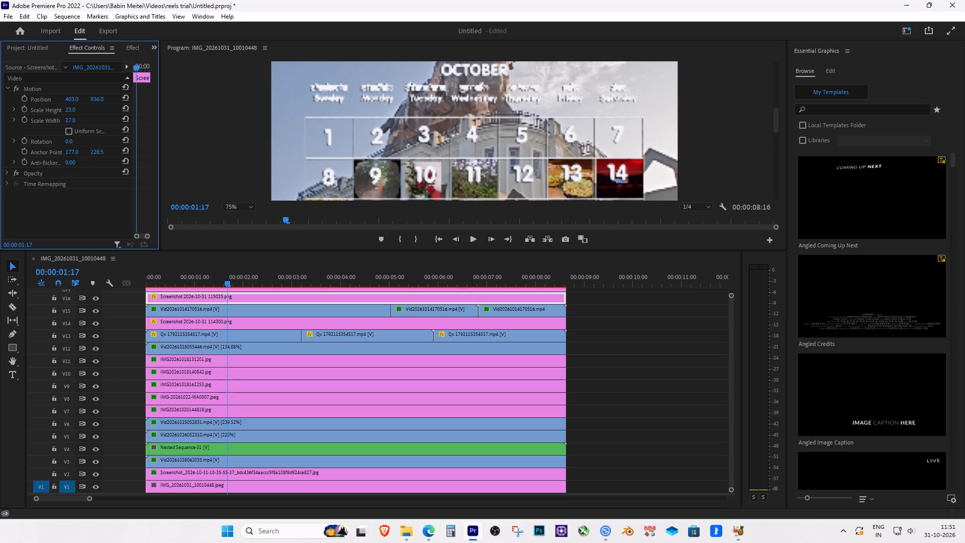
left_click_drag(6, 126, 11, 127)
left_click_drag(73, 110, 77, 110)
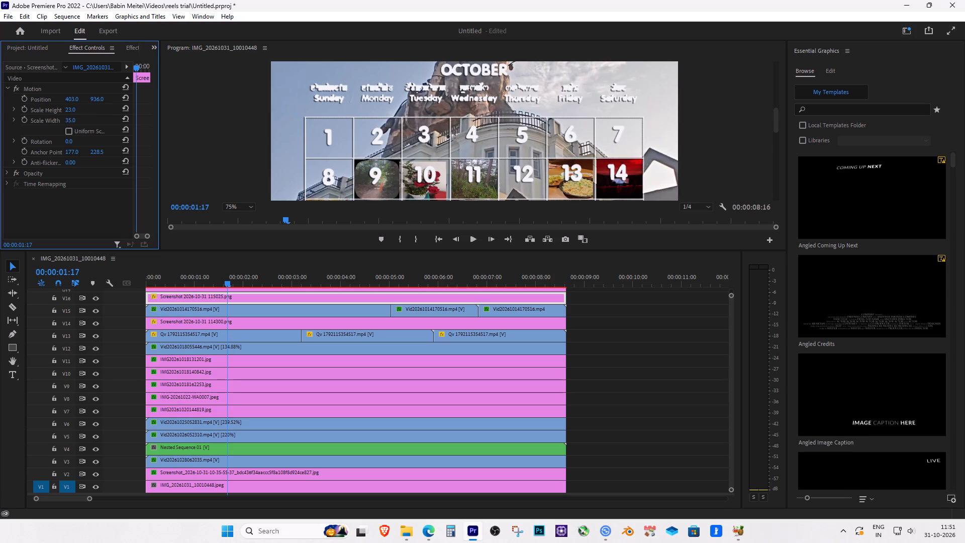
left_click_drag(77, 110, 77, 112)
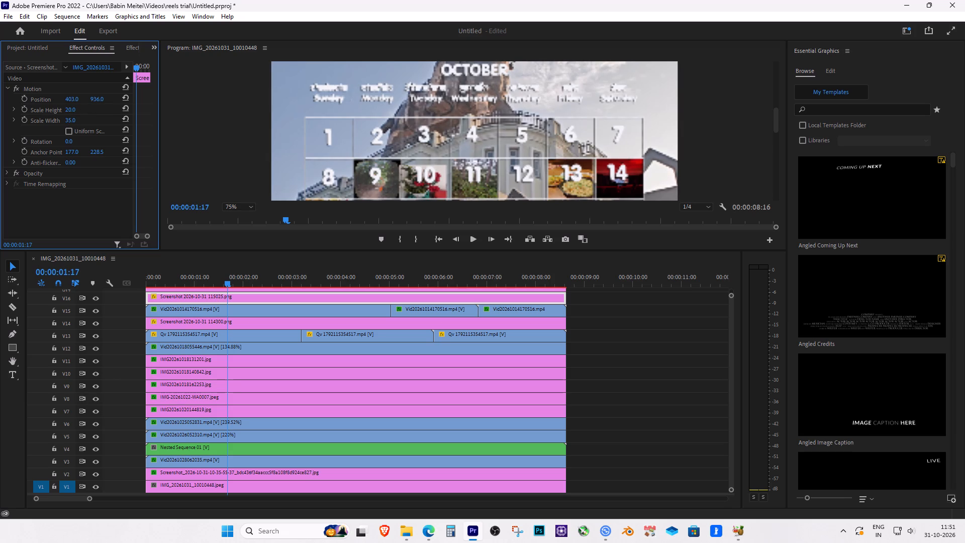
left_click_drag(77, 112, 79, 112)
Set the flower clip's position to 410, 927 so the flowers are framed in the day 10 cell.
left_click_drag(96, 100, 98, 101)
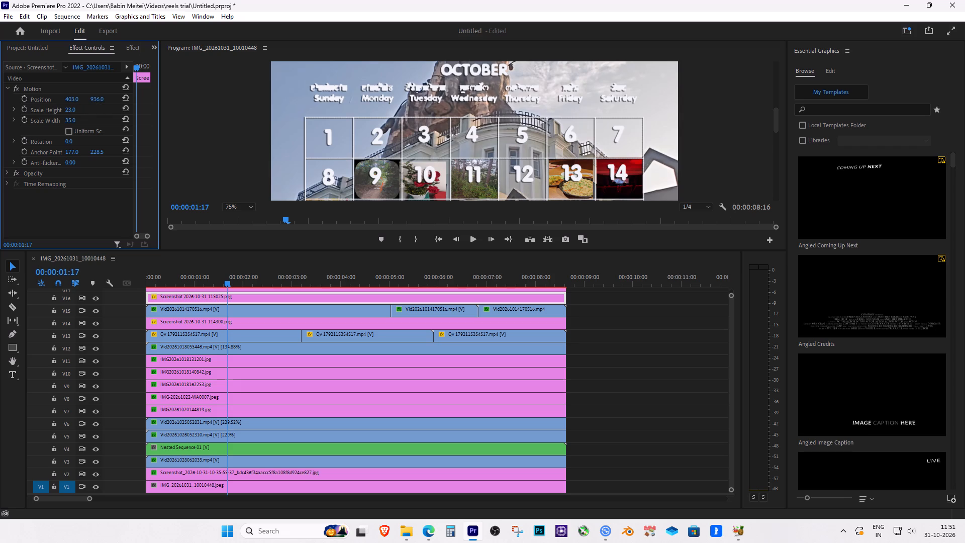
left_click_drag(98, 101, 105, 123)
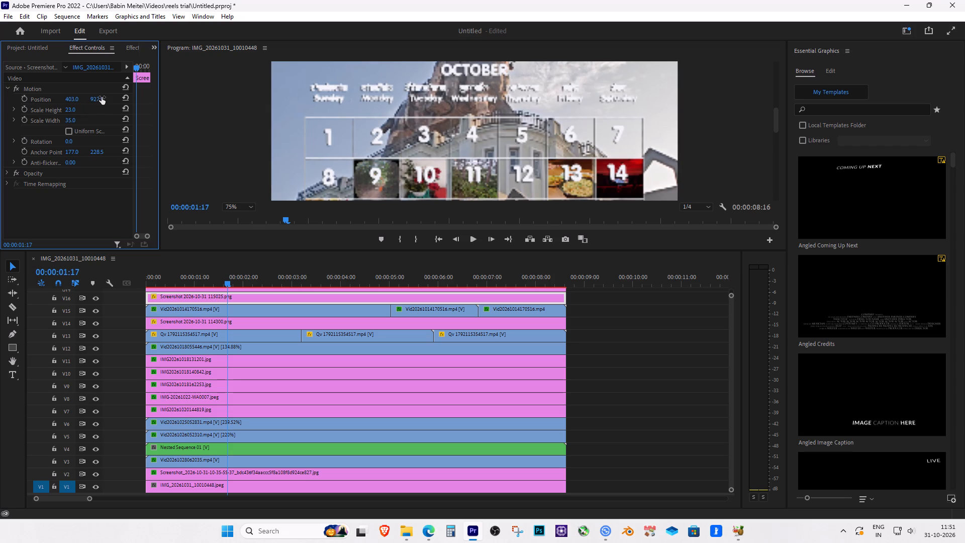
left_click_drag(74, 99, 80, 100)
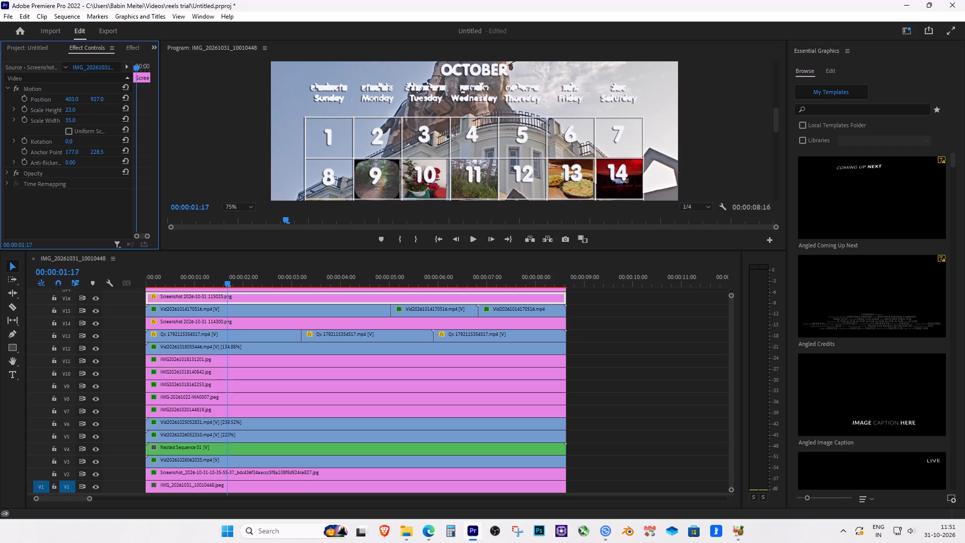
left_click_drag(80, 100, 94, 100)
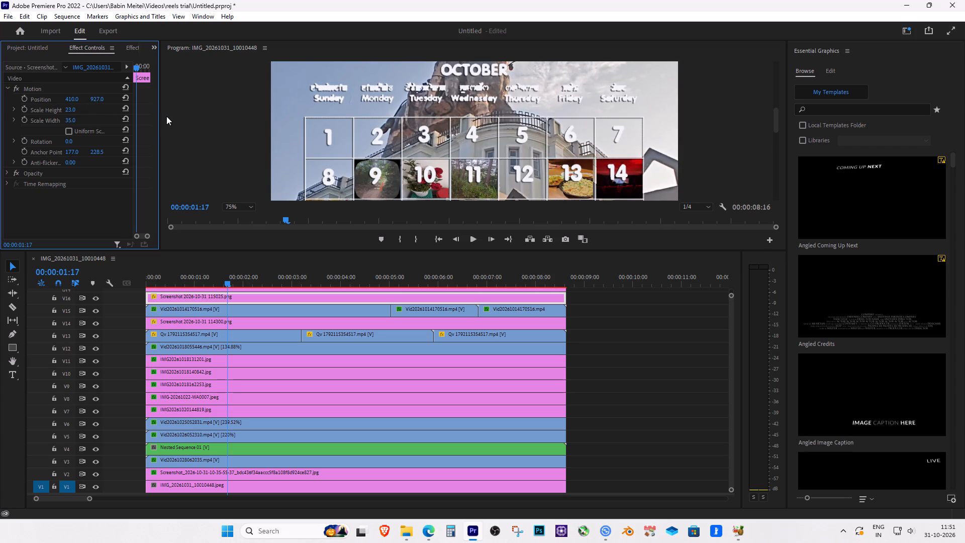
Examine the calendar grid in the program preview from the first week down to day 31 and back.
left_click(774, 121)
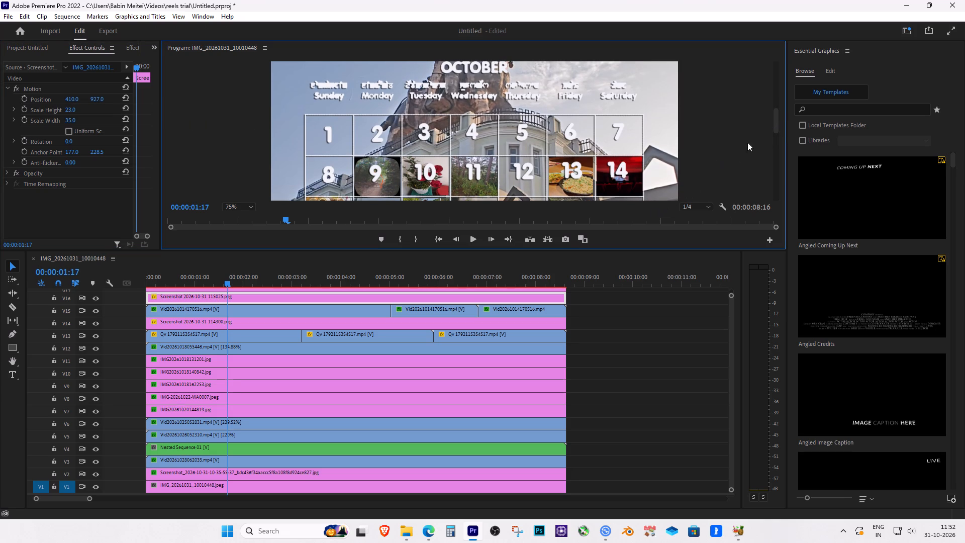
left_click_drag(775, 122, 778, 130)
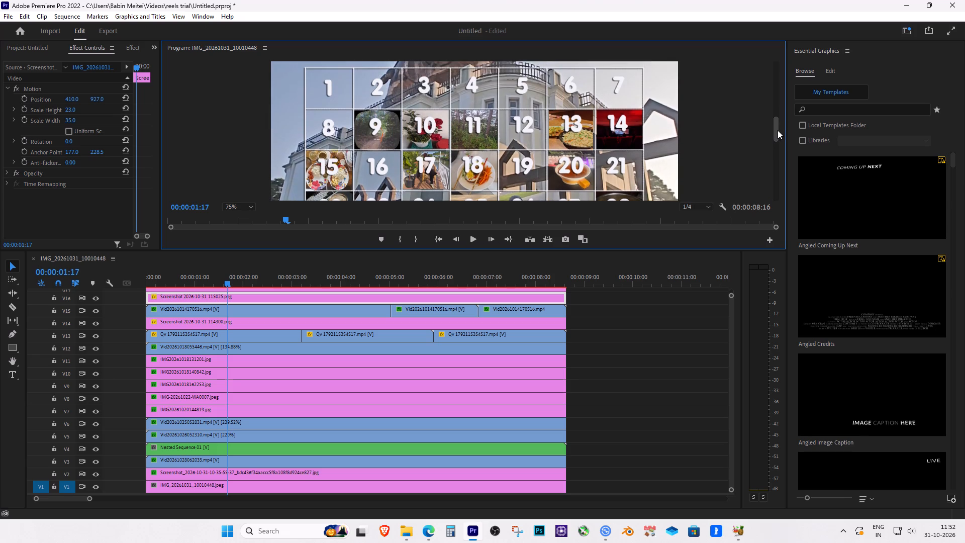
left_click_drag(778, 130, 778, 144)
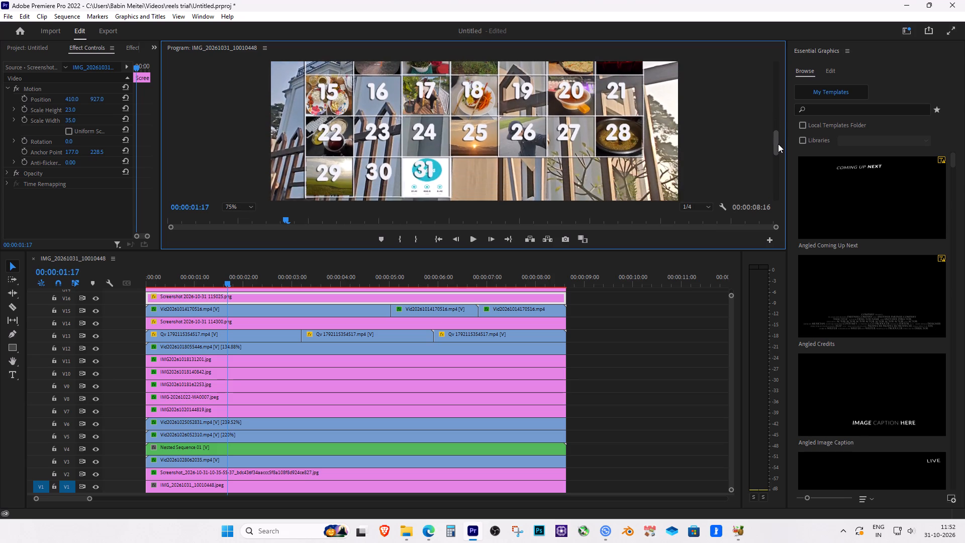
left_click_drag(778, 144, 782, 142)
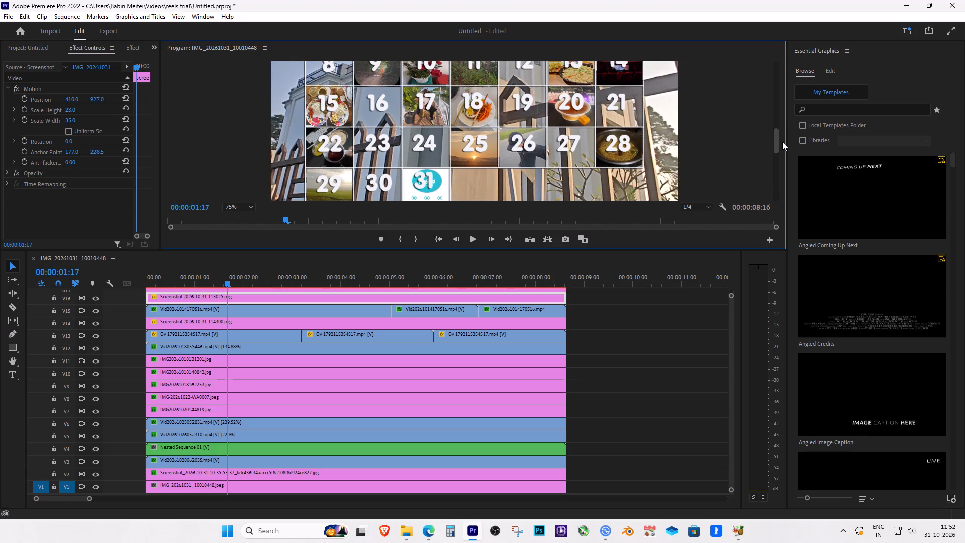
left_click_drag(782, 142, 785, 128)
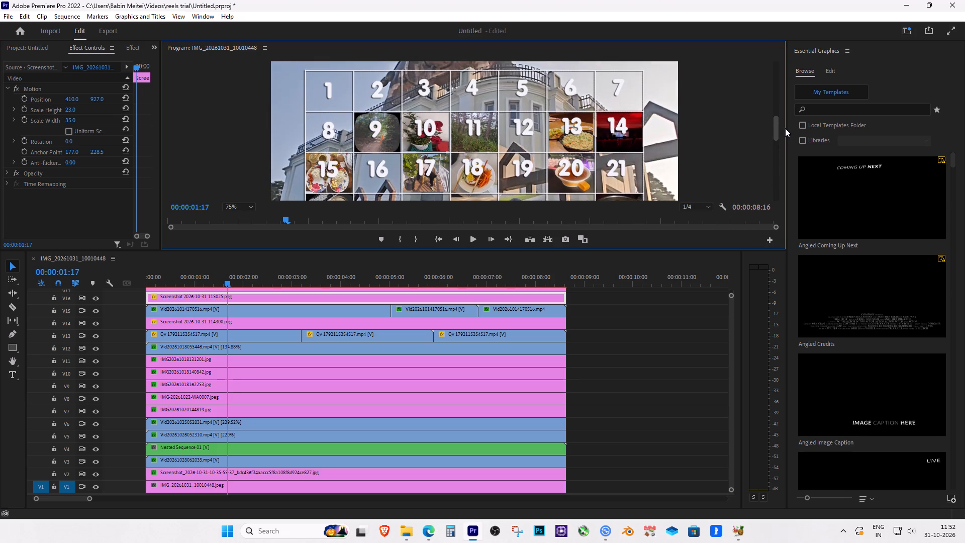
left_click_drag(785, 128, 787, 128)
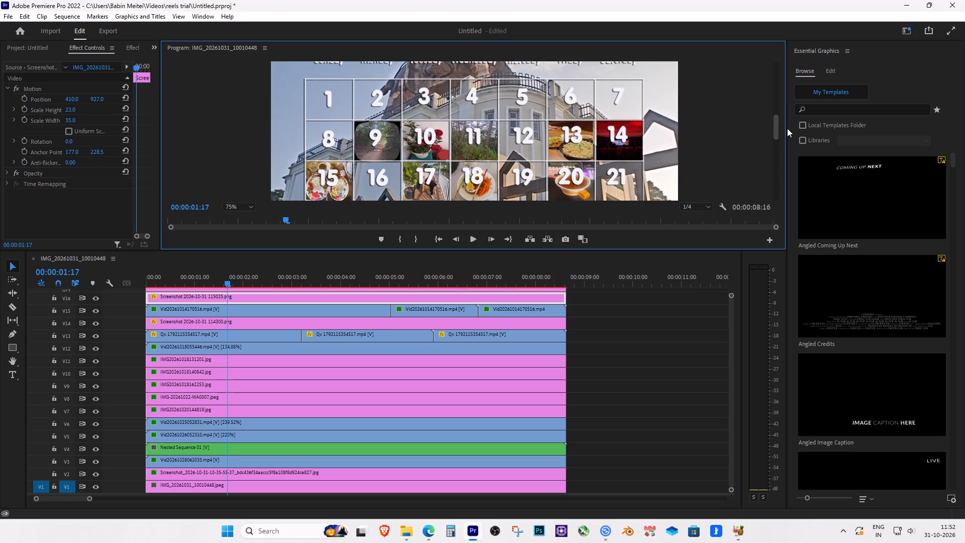
left_click_drag(787, 128, 793, 134)
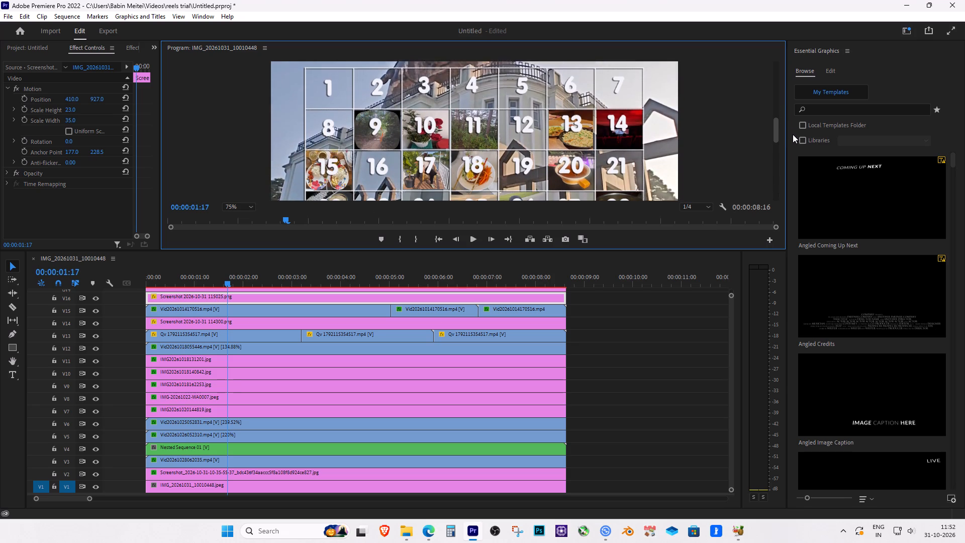
left_click_drag(793, 134, 795, 136)
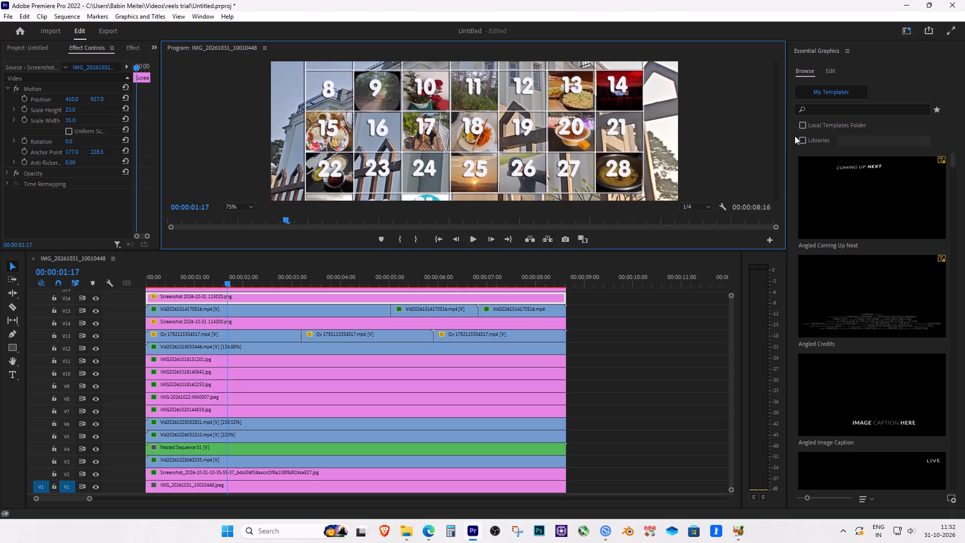
left_click_drag(795, 136, 798, 123)
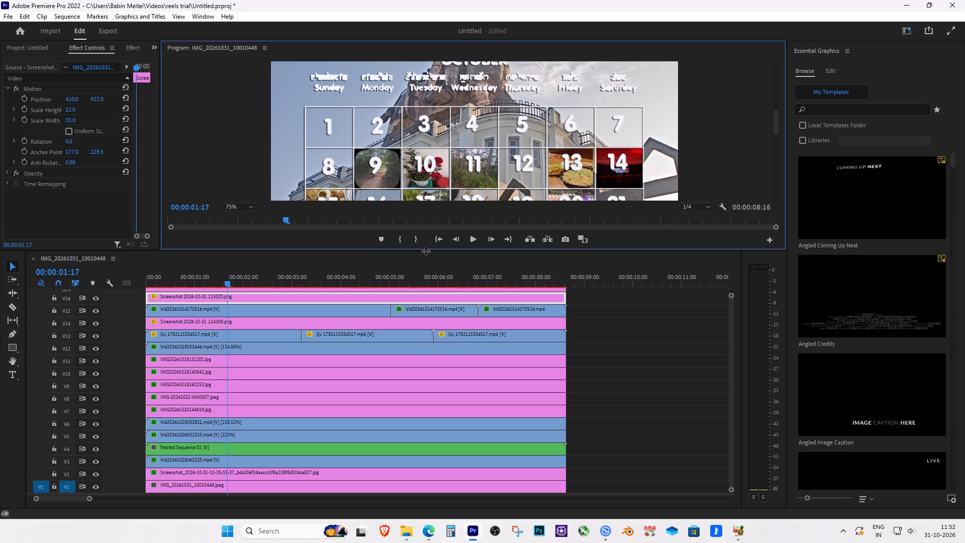
Move the octoreels.png overlay clip up to track V19, leaving tracks V17 and V18 free above the flower clip.
left_click_drag(426, 250, 440, 221)
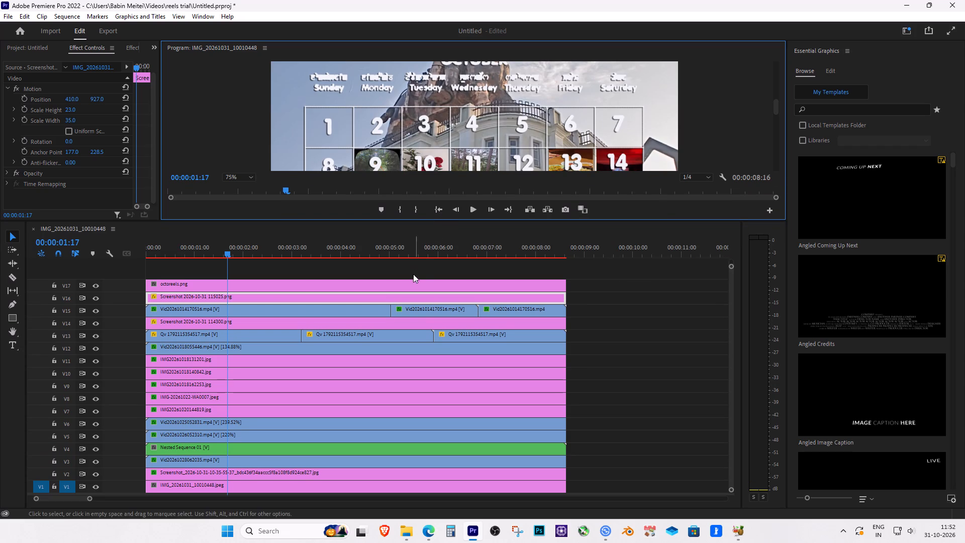
left_click_drag(411, 283, 414, 262)
left_click_drag(412, 272, 413, 264)
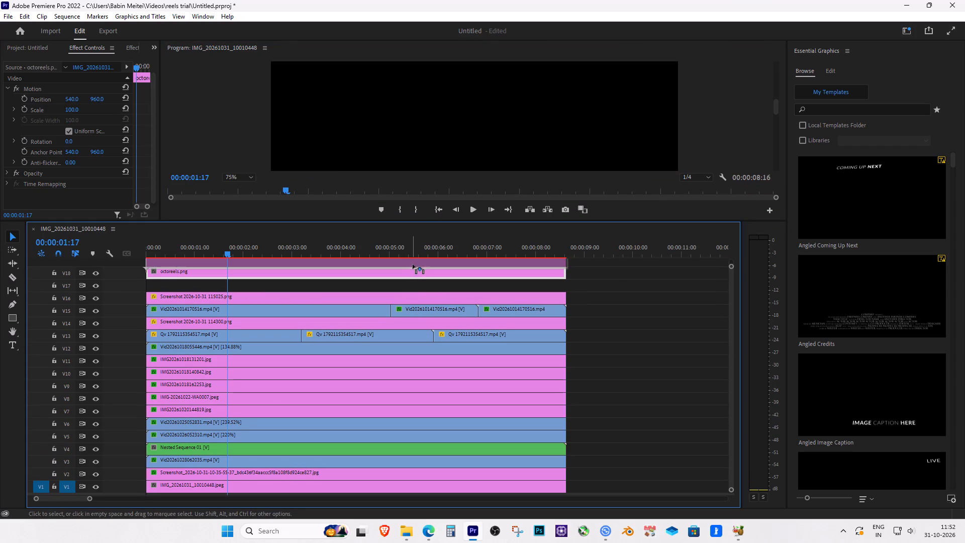
left_click_drag(413, 264, 413, 261)
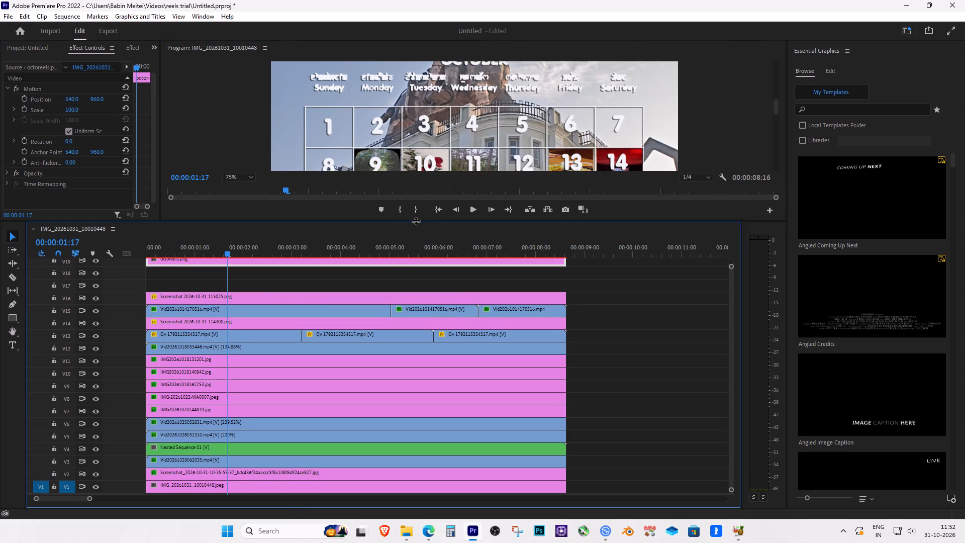
left_click_drag(416, 221, 417, 250)
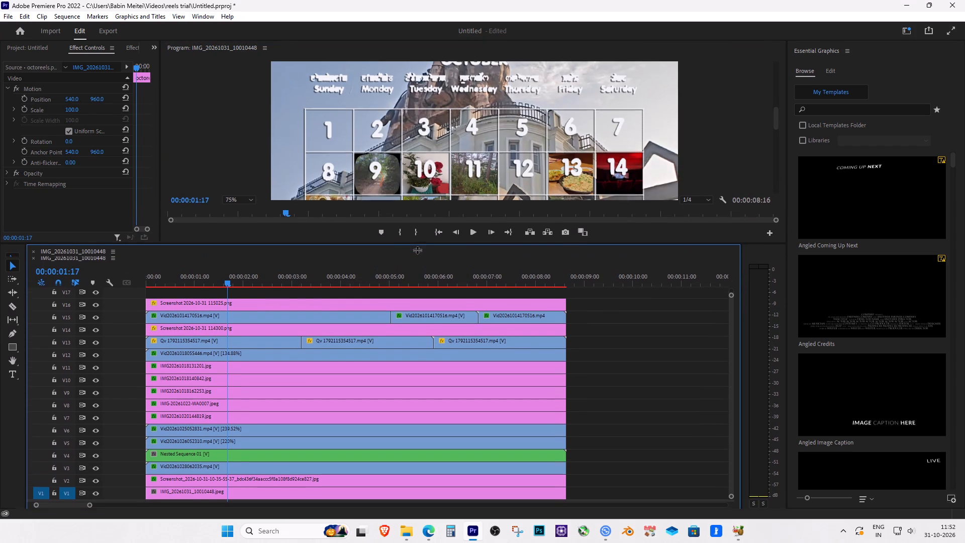
left_click_drag(417, 250, 422, 232)
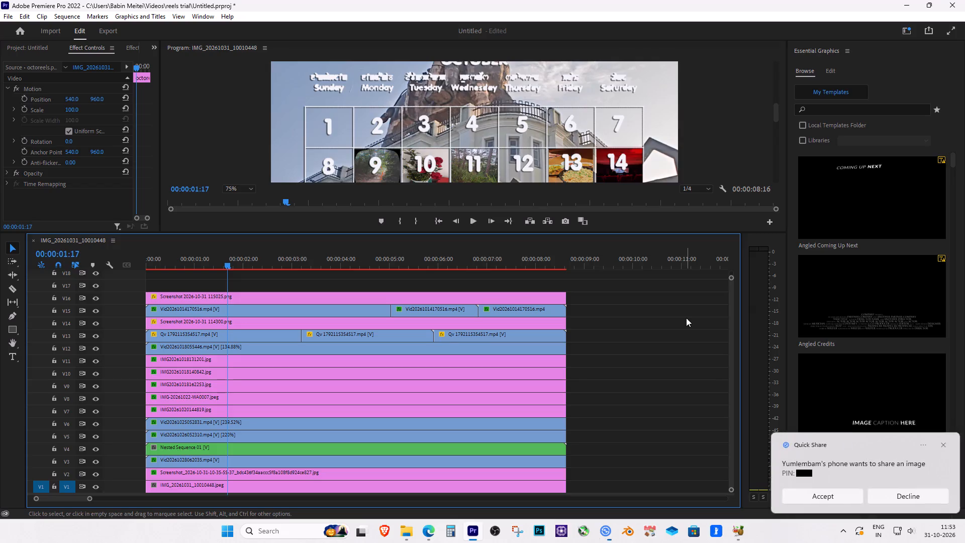
Accept the image shared from the phone through Quick Share.
left_click(827, 502)
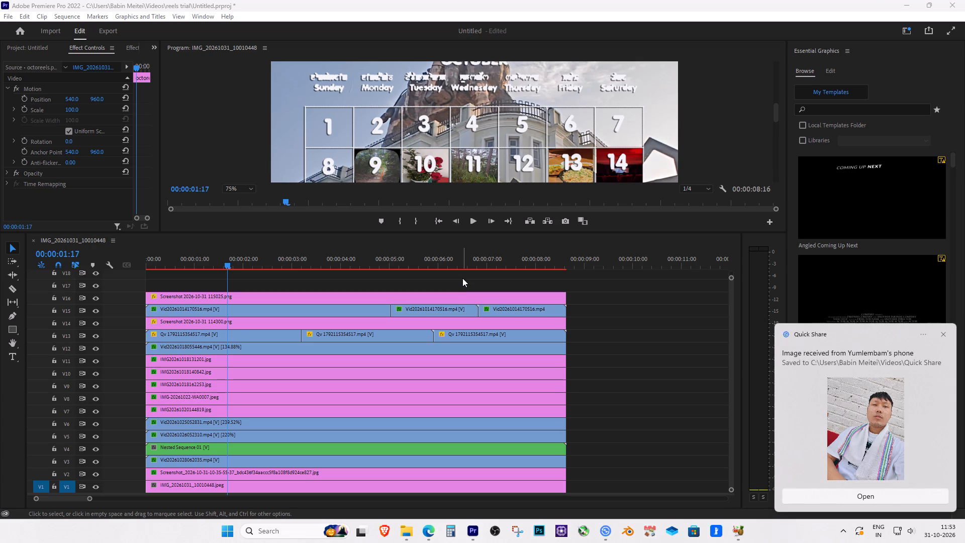
Switch to File Explorer and open IMG20261010095727.jpg from the Quick Share folder in Videos in Paint.
left_click(406, 534)
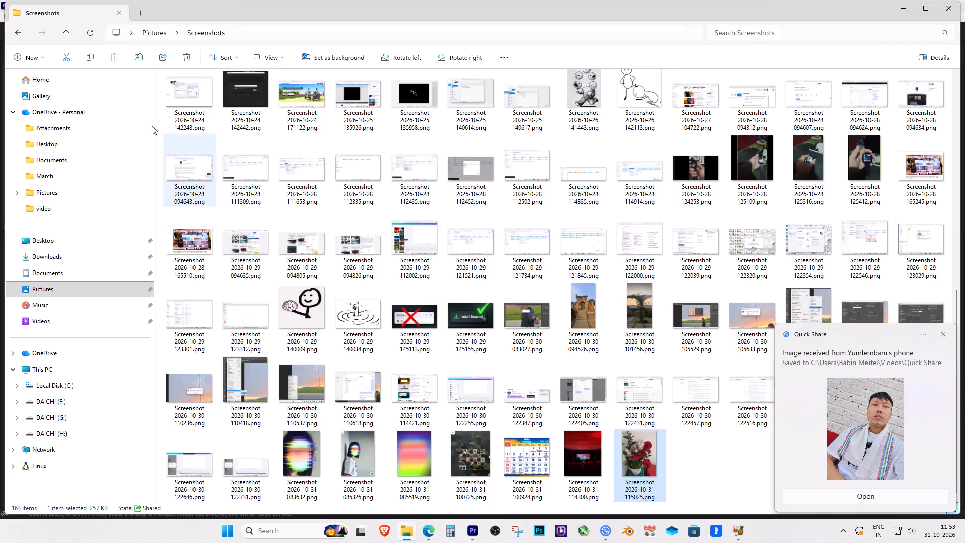
left_click(61, 36)
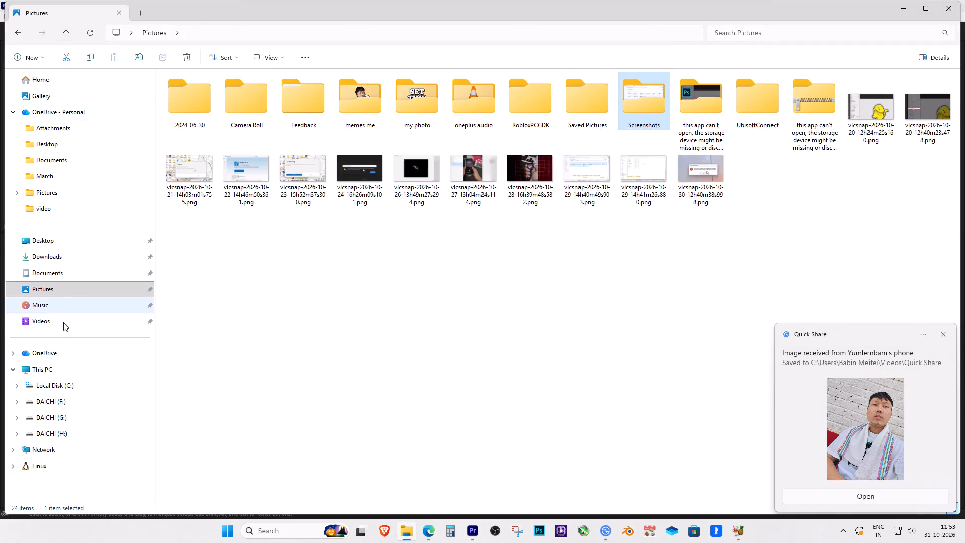
left_click(63, 322)
double_click(794, 107)
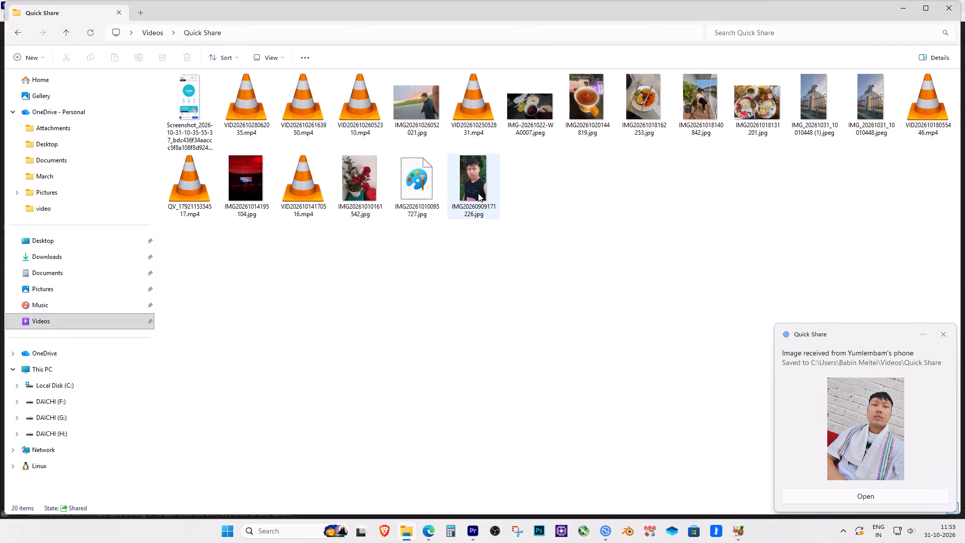
double_click(408, 185)
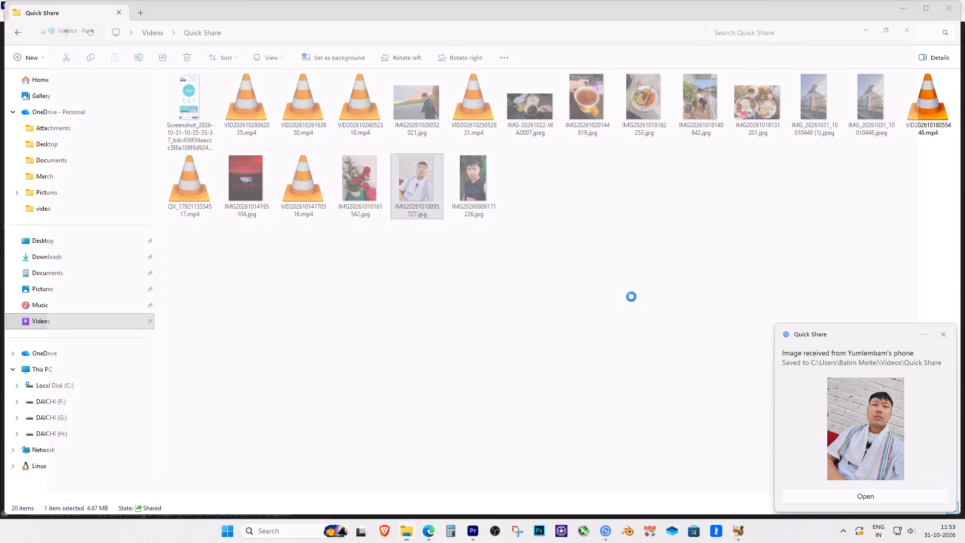
left_click(944, 337)
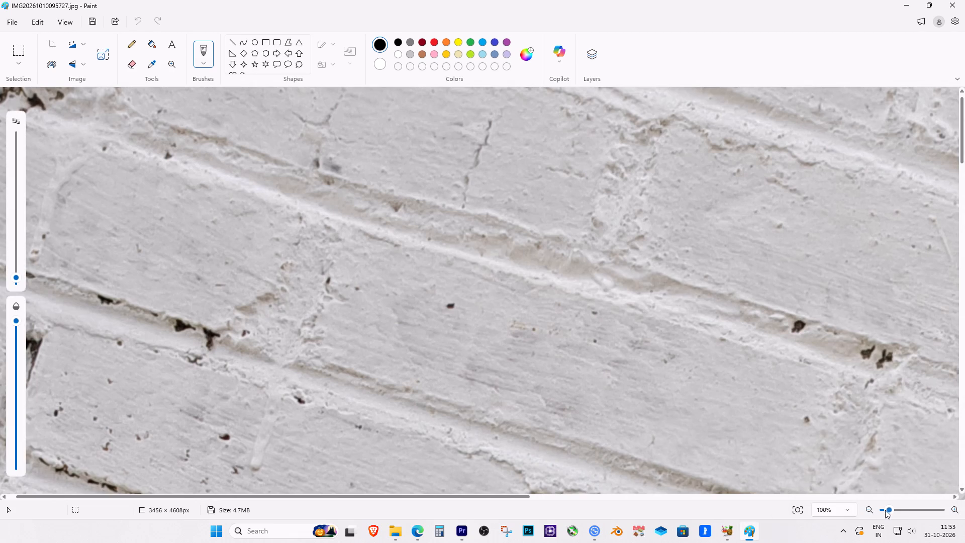
Capture a screen snip of the whole portrait photo at 10% zoom and close Paint.
left_click_drag(888, 510, 881, 508)
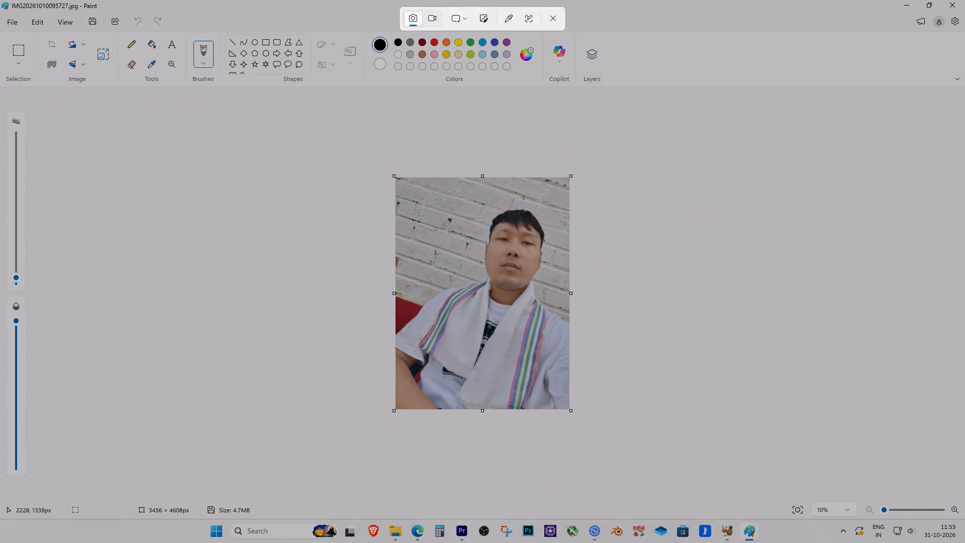
left_click_drag(397, 180, 494, 358)
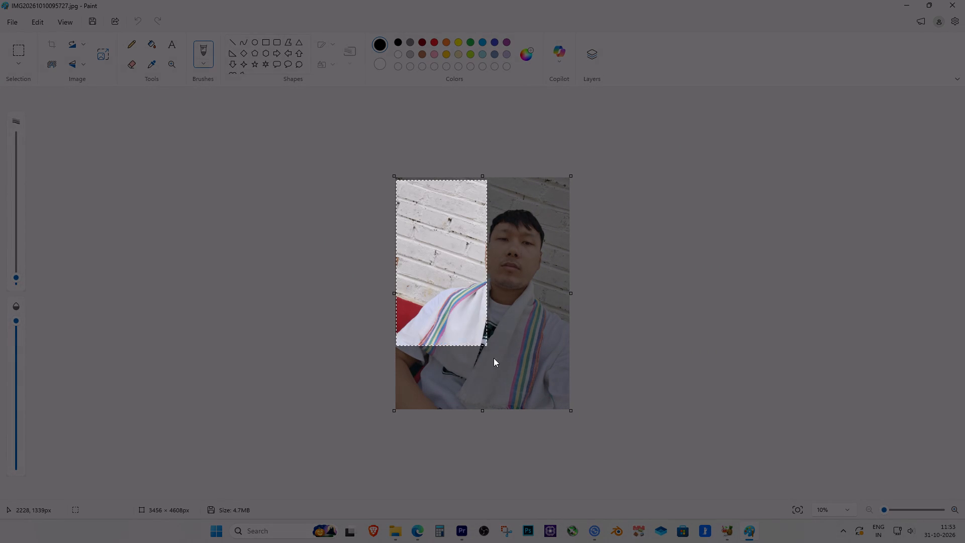
left_click_drag(494, 358, 567, 407)
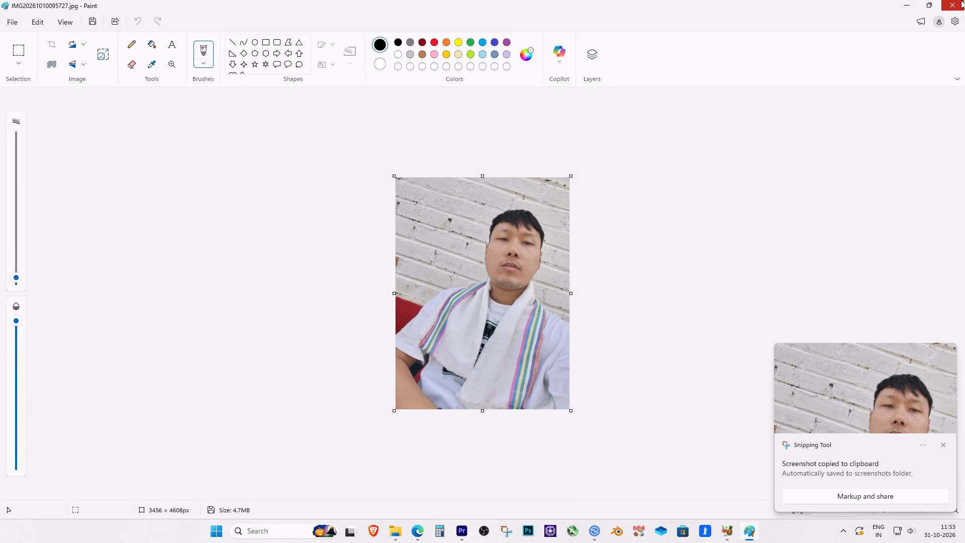
left_click(961, 0)
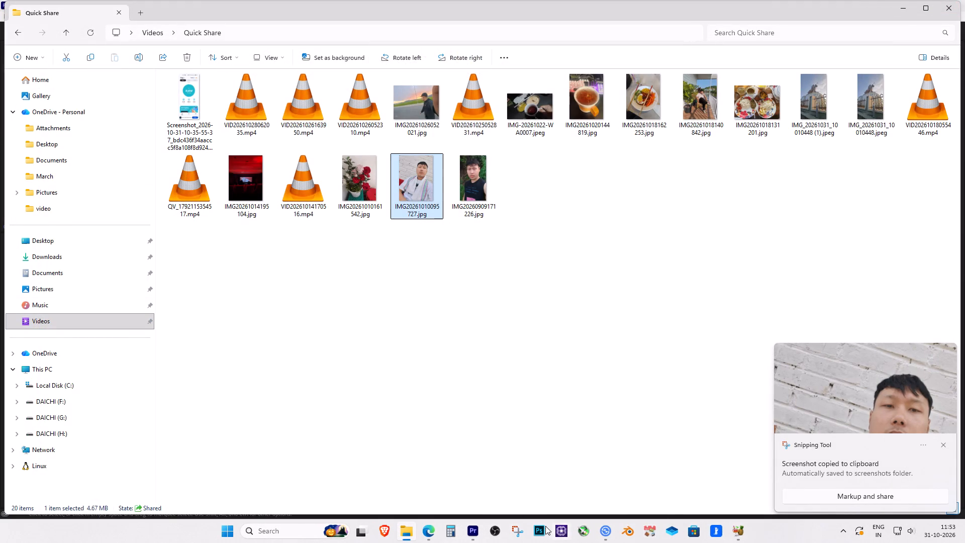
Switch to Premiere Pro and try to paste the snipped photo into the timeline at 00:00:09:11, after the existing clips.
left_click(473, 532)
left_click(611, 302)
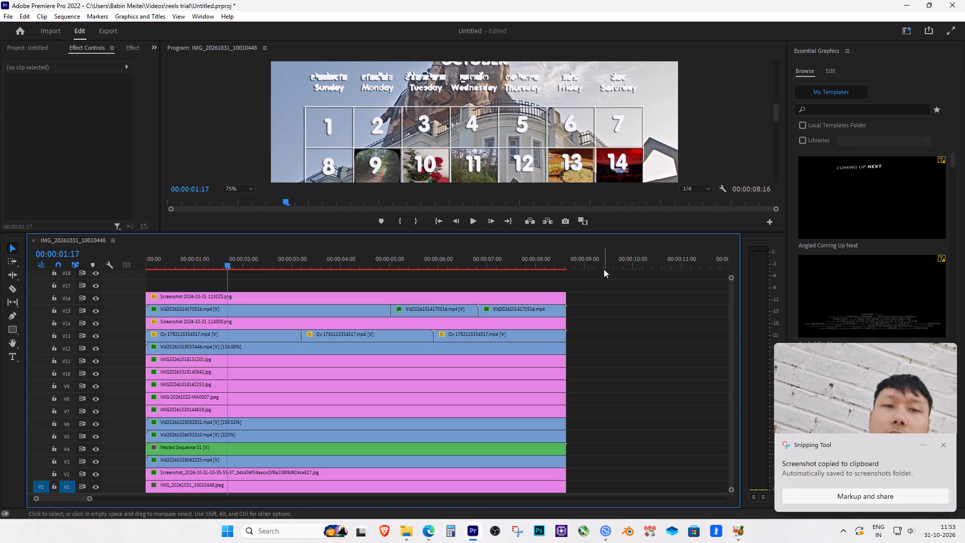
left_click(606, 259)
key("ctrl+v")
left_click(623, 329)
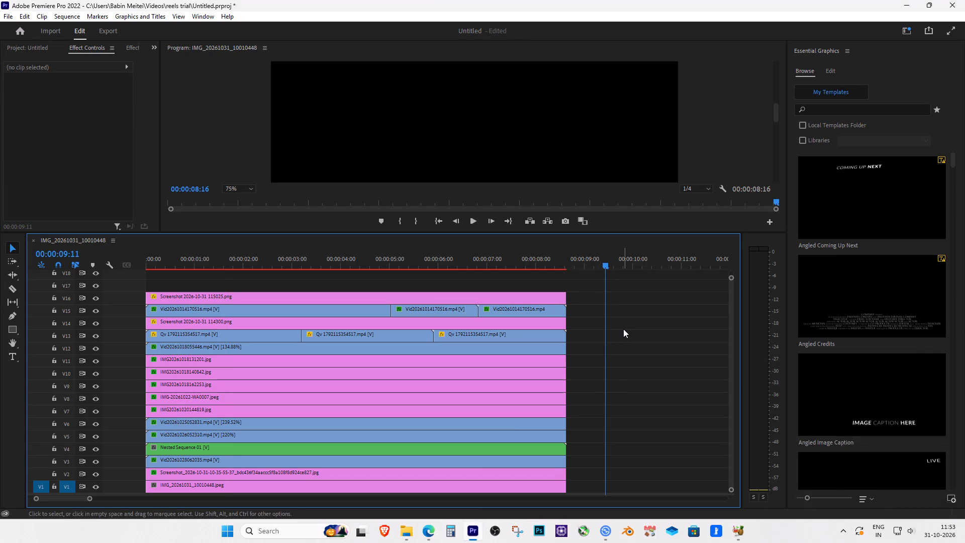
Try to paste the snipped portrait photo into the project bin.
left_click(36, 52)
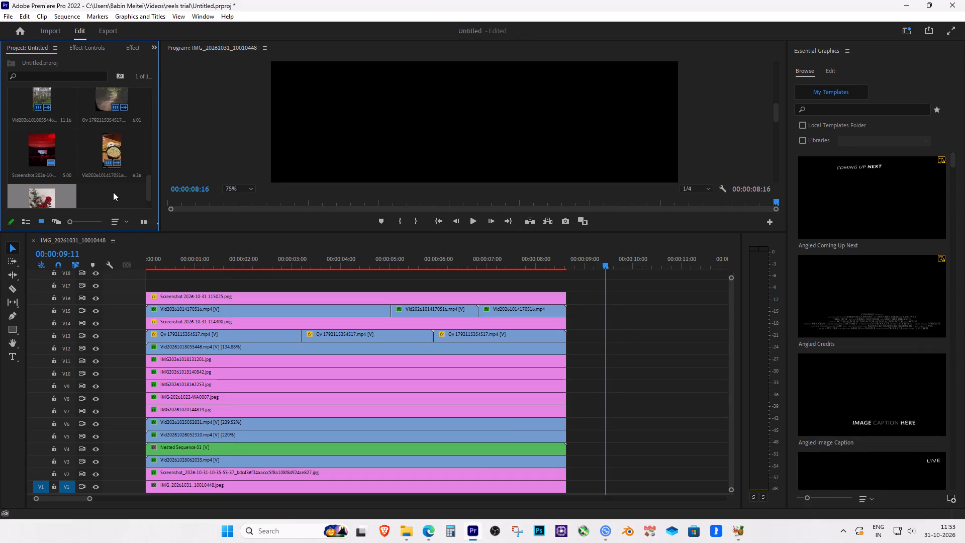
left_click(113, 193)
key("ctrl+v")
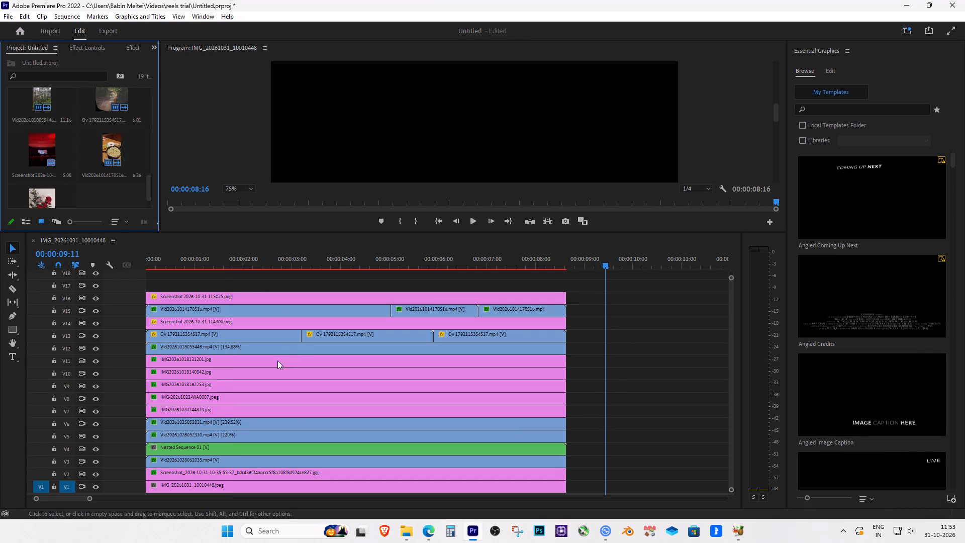
Bring Screenshot 2026-10-31 115333.png from the Screenshots folder in Pictures into the Premiere Pro timeline on V13 at 00:00:09:11.
left_click(409, 531)
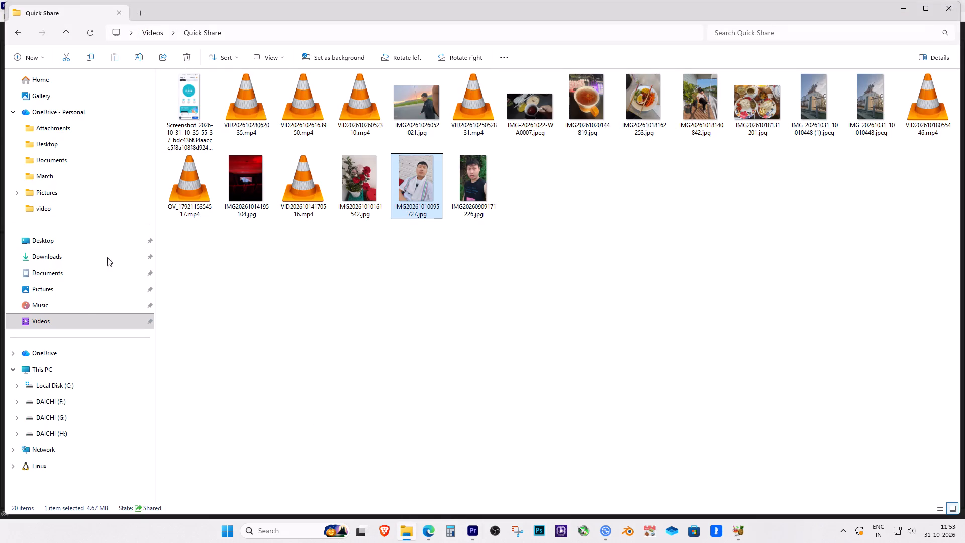
left_click(51, 291)
double_click(660, 95)
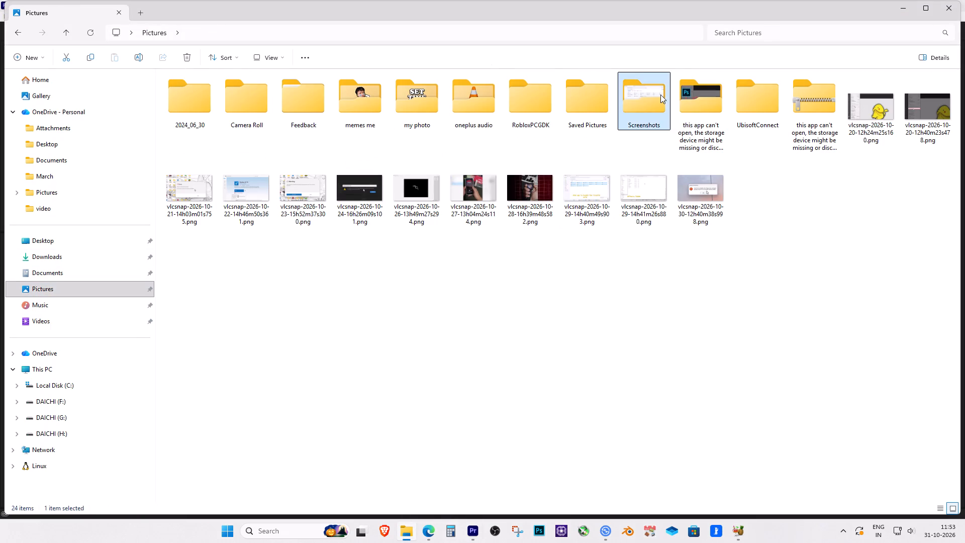
scroll(641, 204, "down", 9)
left_click_drag(691, 445, 536, 438)
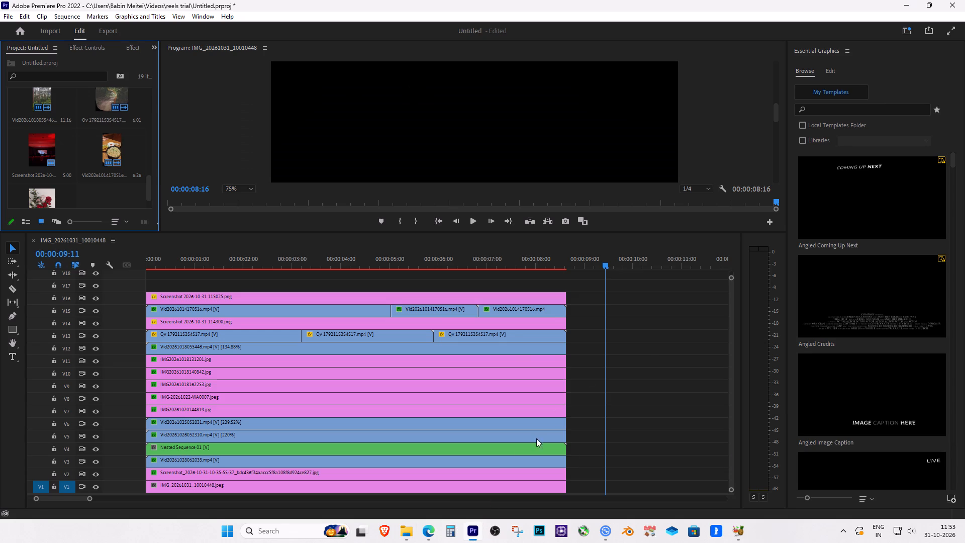
left_click_drag(536, 438, 600, 335)
Move the portrait screenshot clip to the start of track V17 and extend it to the end of the clips below.
left_click_drag(628, 335, 537, 285)
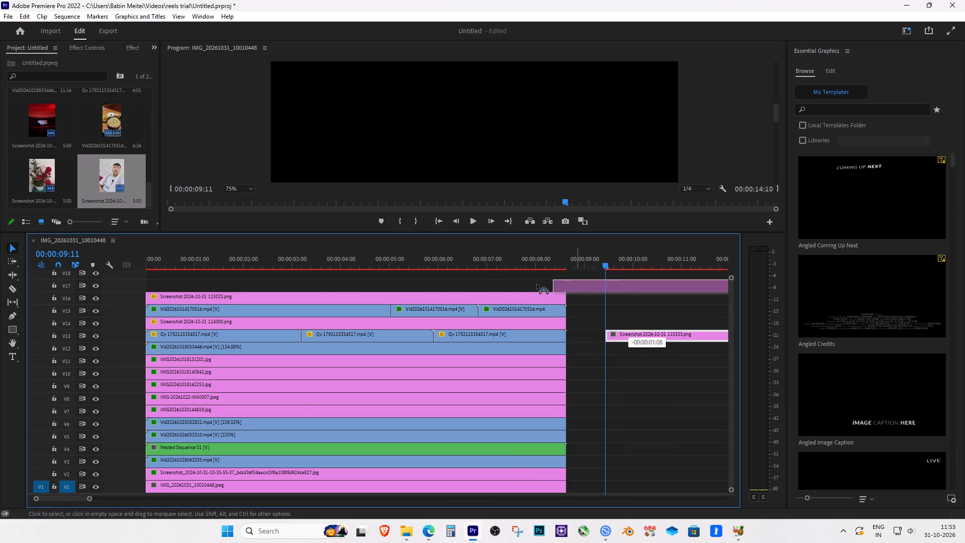
left_click_drag(537, 285, 147, 289)
left_click(314, 251)
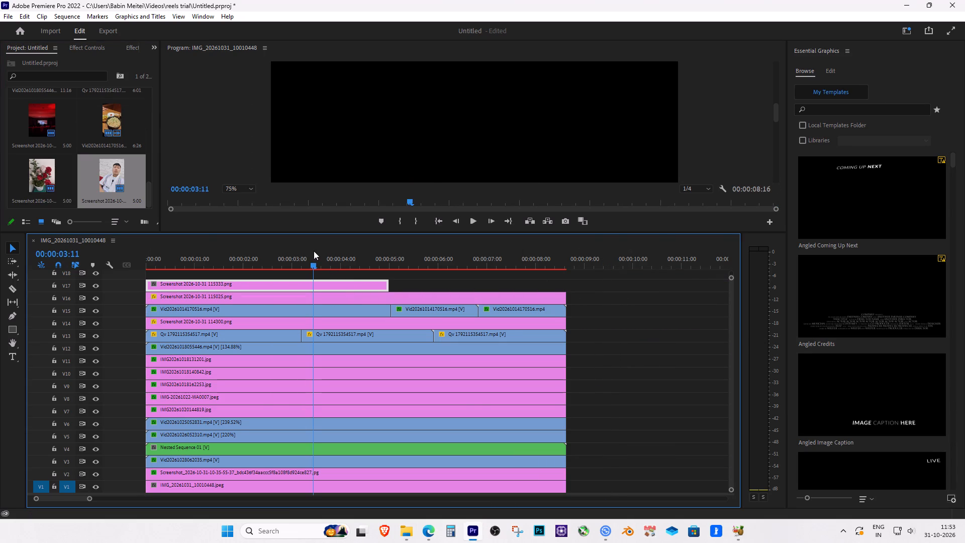
left_click_drag(385, 285, 566, 289)
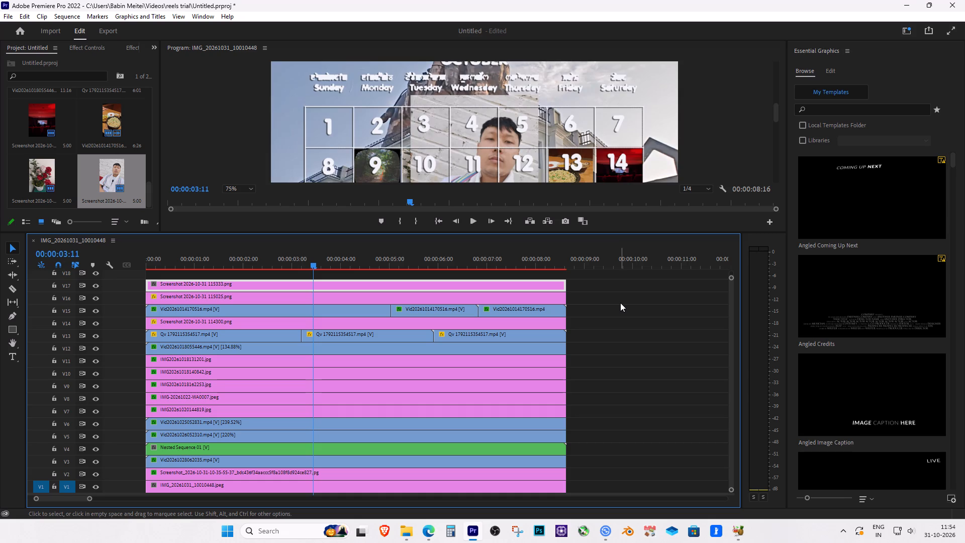
Reduce the scale of the portrait clip on V17 to about 42.
left_click(86, 49)
left_click_drag(72, 108, 87, 110)
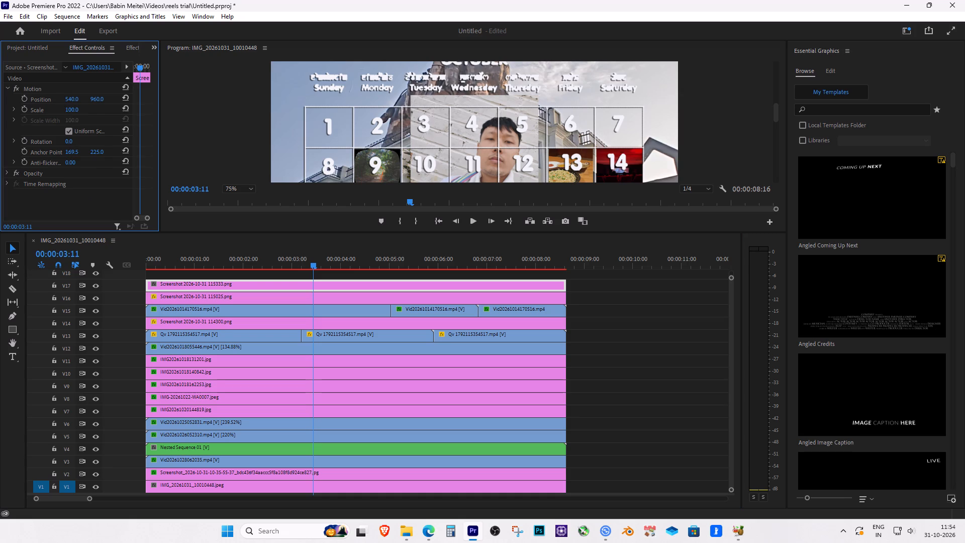
left_click_drag(87, 110, 29, 109)
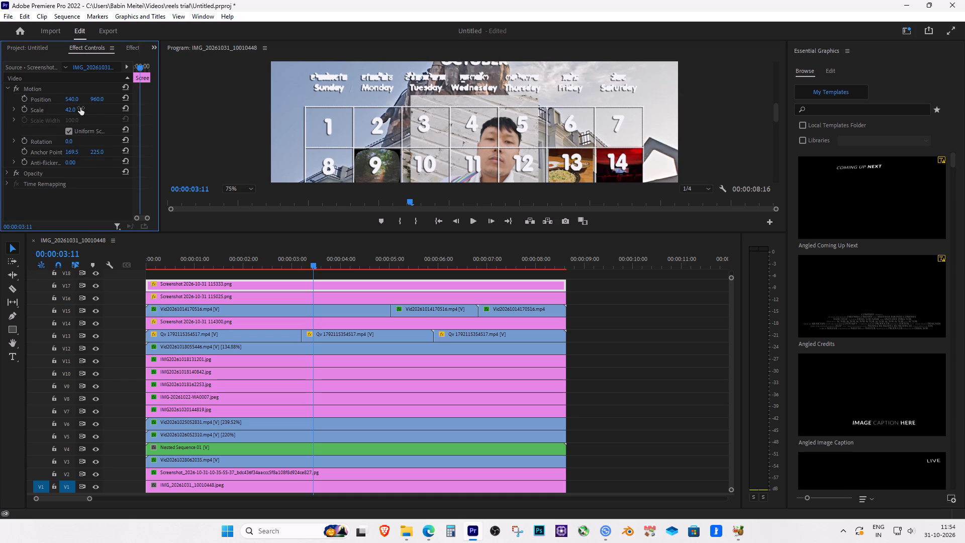
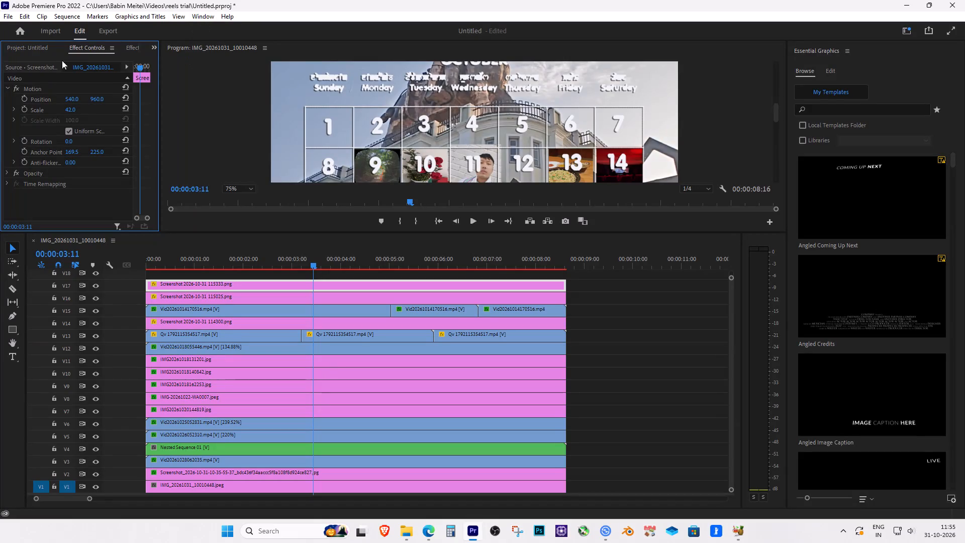
Reduce the scale of the portrait screenshot clip on V17 to 32.
left_click_drag(72, 109, 58, 110)
left_click_drag(58, 110, 40, 110)
left_click_drag(40, 110, 31, 110)
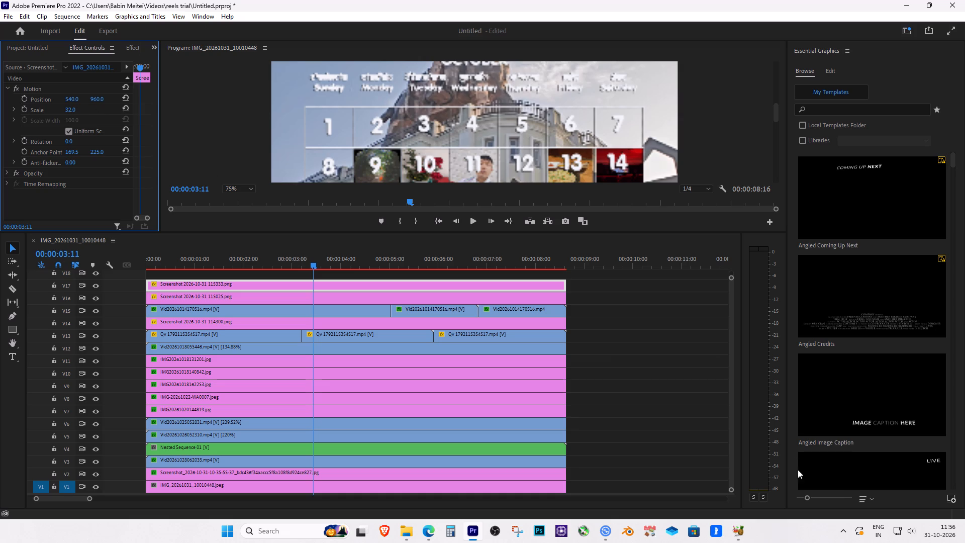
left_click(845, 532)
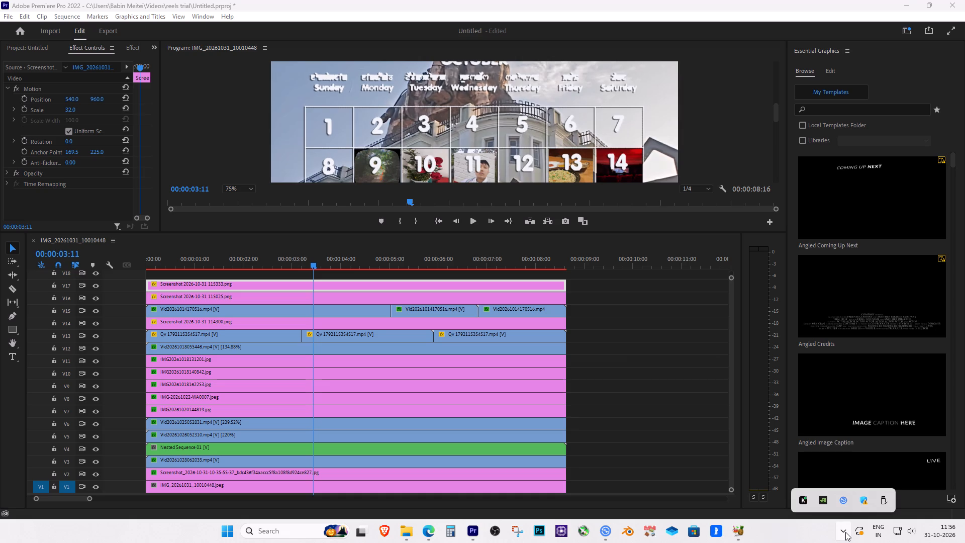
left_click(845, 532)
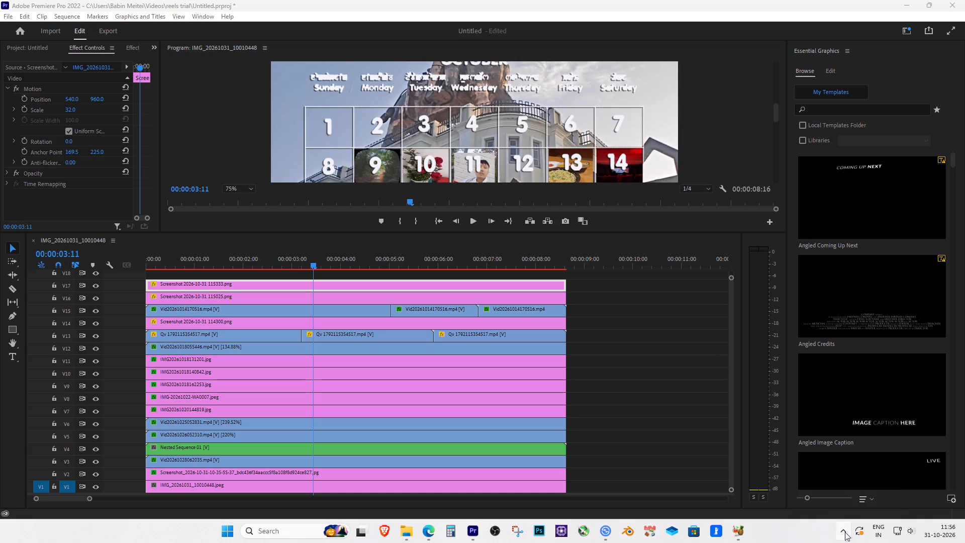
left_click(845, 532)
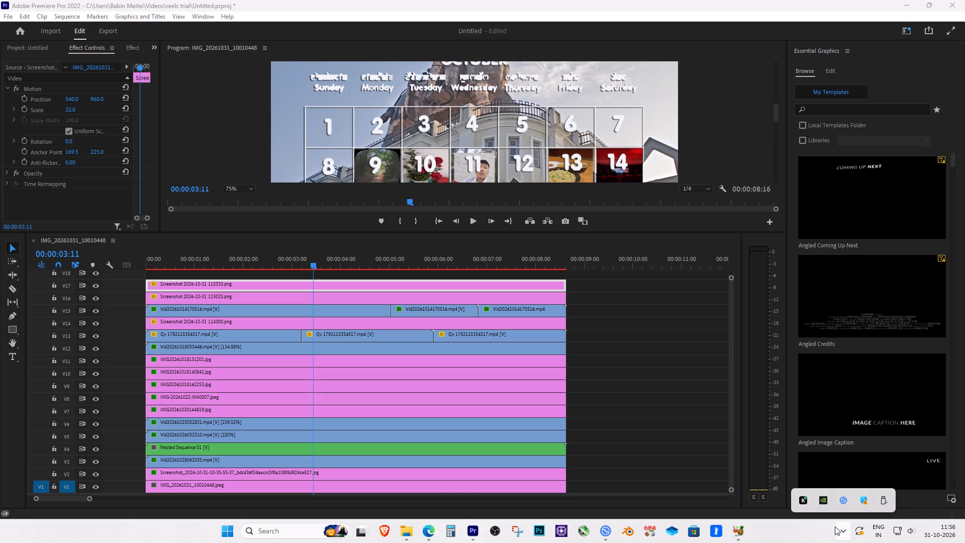
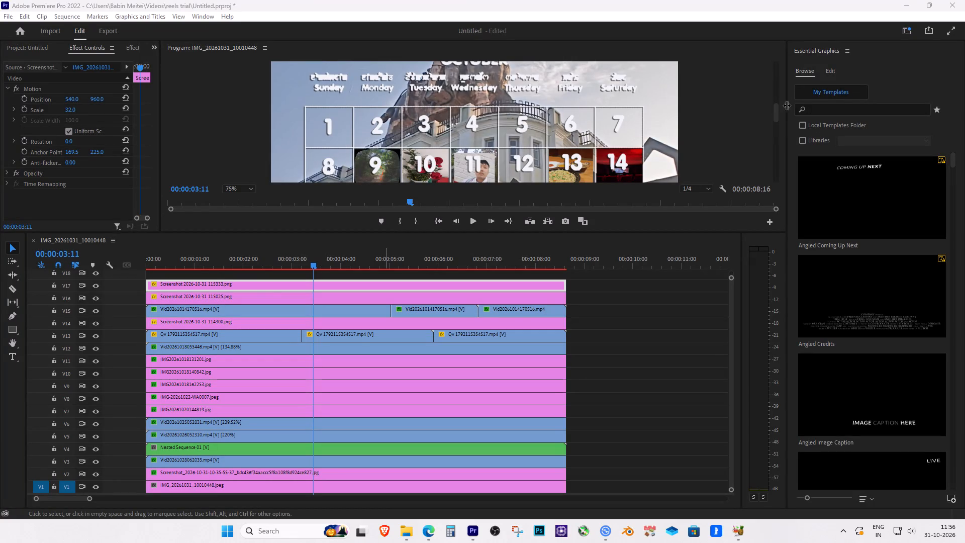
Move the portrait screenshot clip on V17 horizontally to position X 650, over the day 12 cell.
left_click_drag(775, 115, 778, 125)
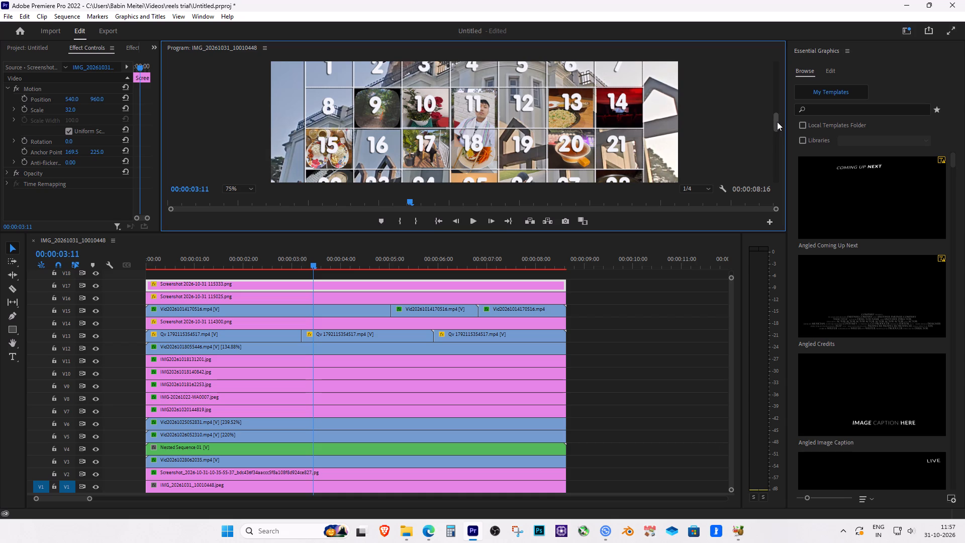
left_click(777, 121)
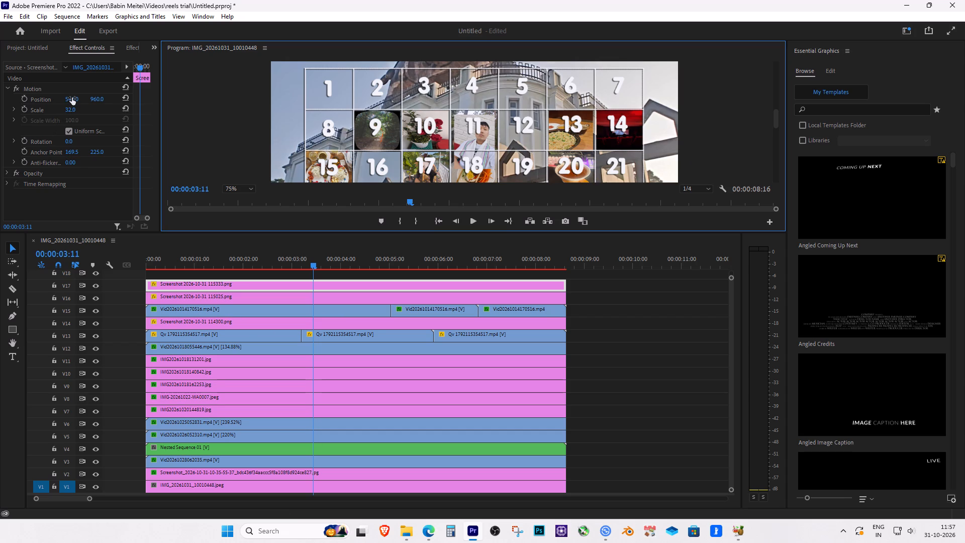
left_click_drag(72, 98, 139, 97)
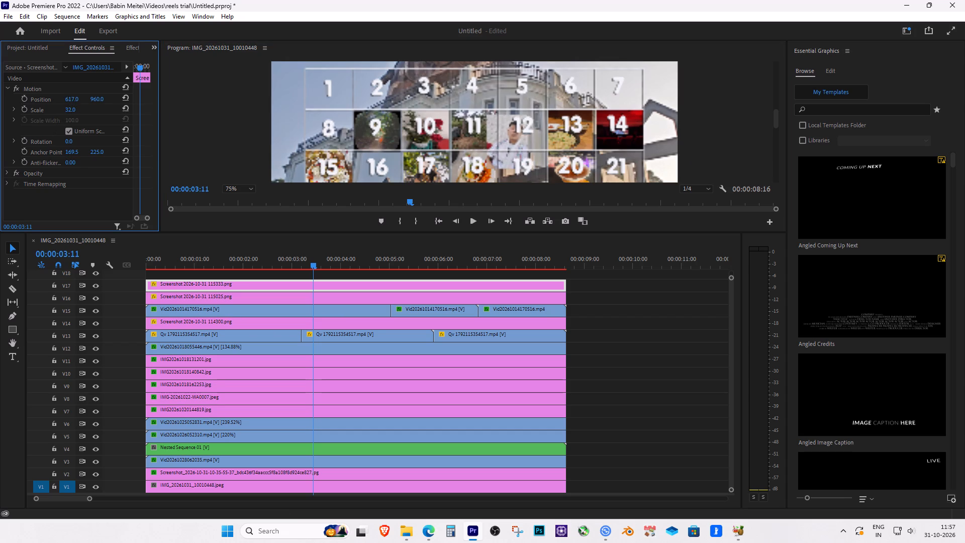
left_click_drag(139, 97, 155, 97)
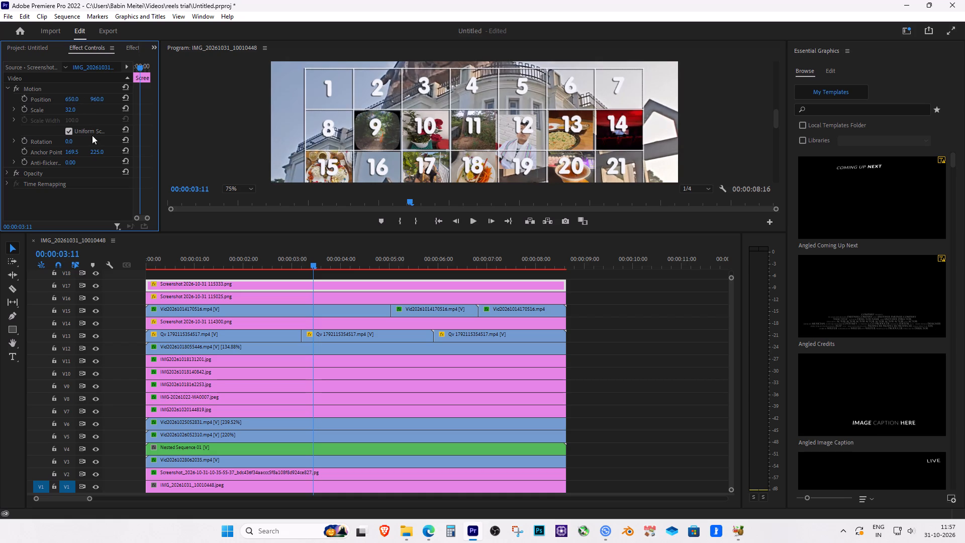
Toggle the output of tracks V16 and V15 off and on to identify which calendar cells their clips fill.
left_click(203, 297)
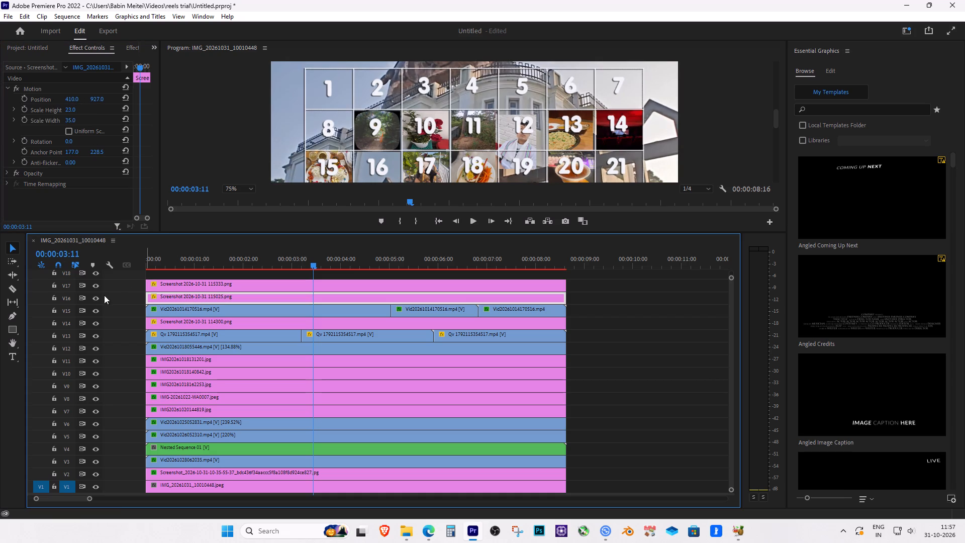
left_click(98, 297)
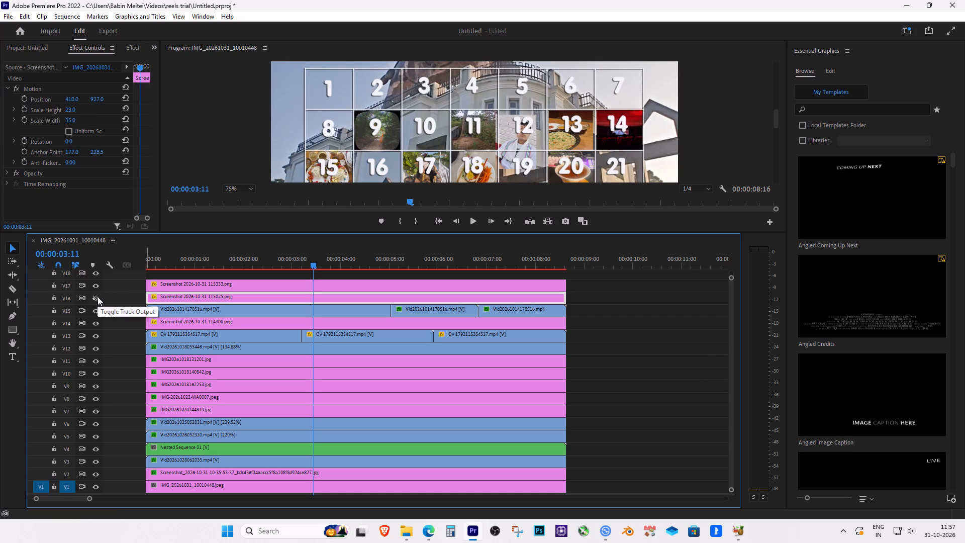
left_click(98, 297)
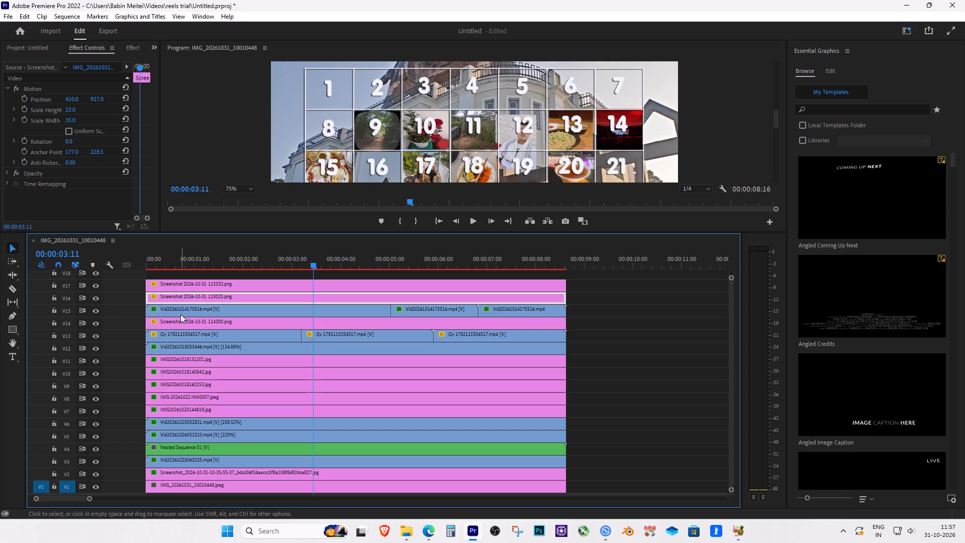
left_click(180, 314)
left_click(94, 310)
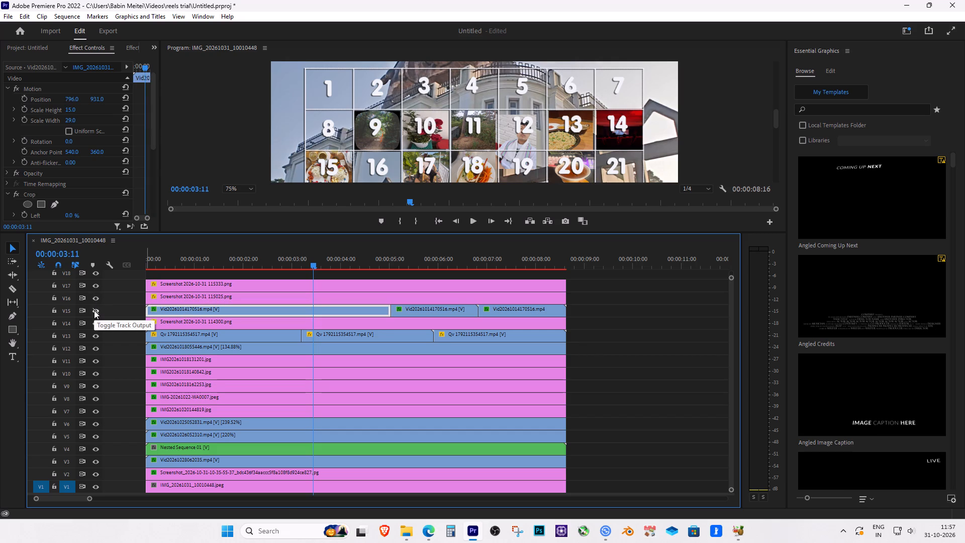
left_click(94, 310)
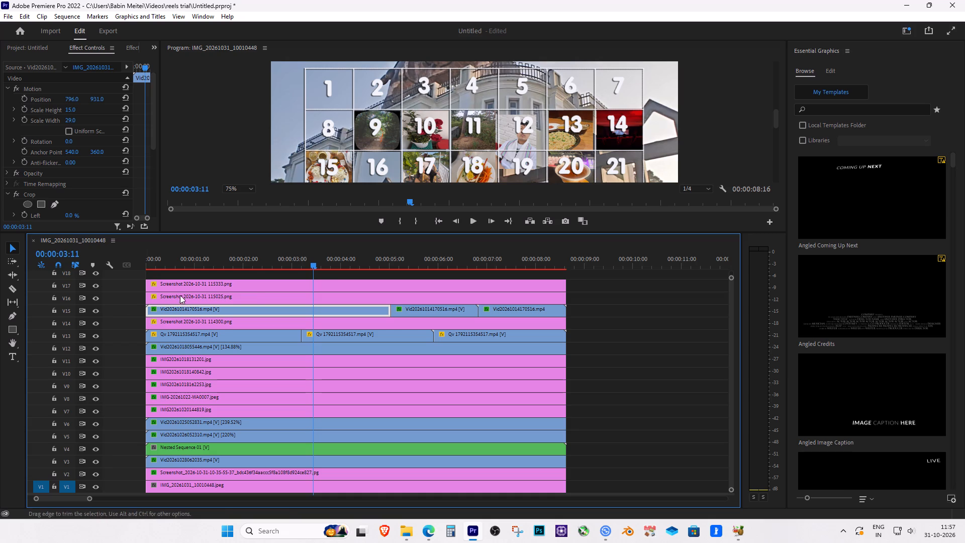
left_click(255, 295)
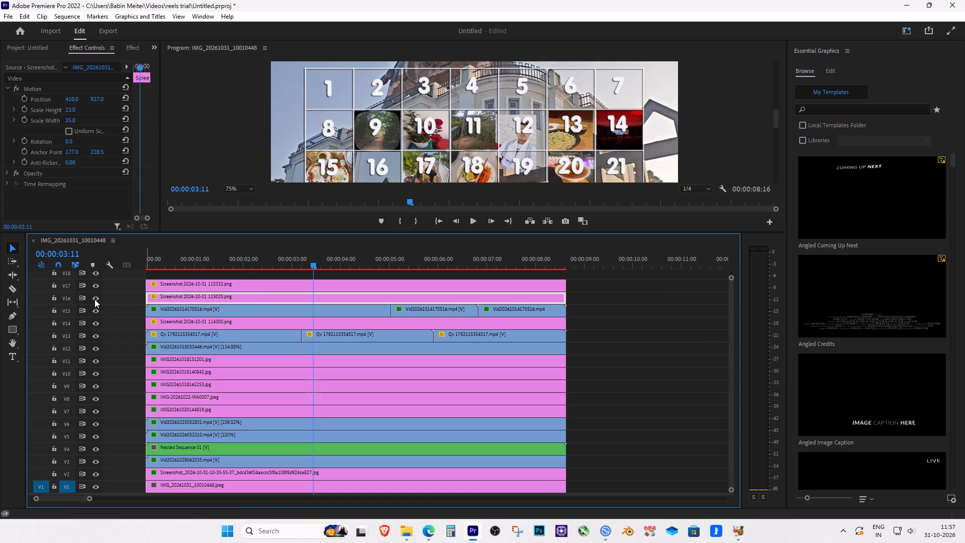
left_click(94, 299)
left_click(94, 299)
Move the rose screenshot clip on V16 horizontally to position X 154 so it fills the day 8 cell.
left_click_drag(76, 99, 81, 87)
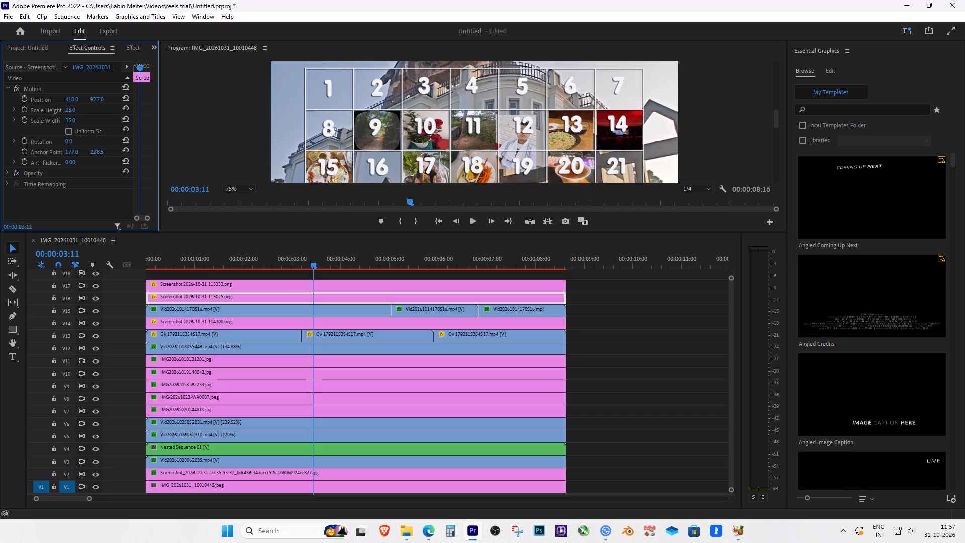
left_click_drag(81, 87, 333, 51)
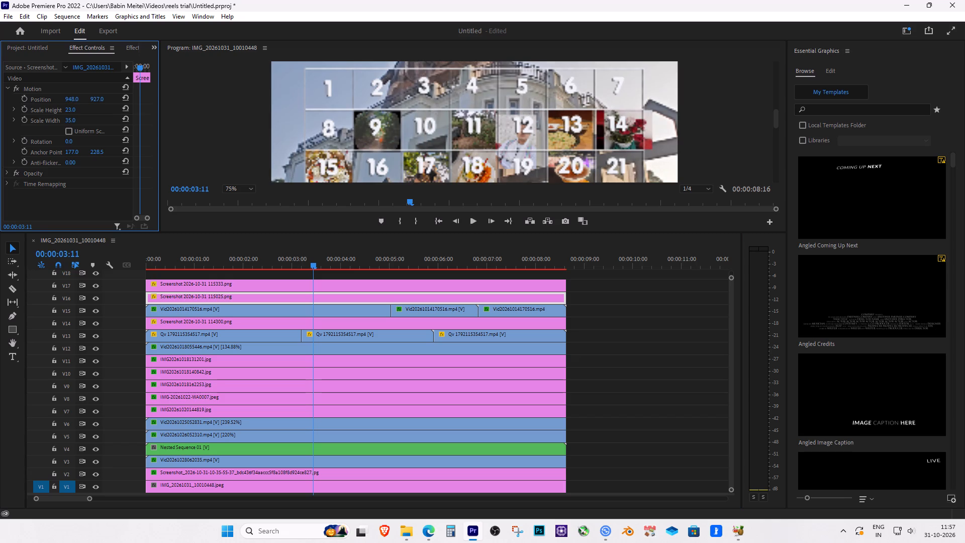
left_click_drag(333, 51, 313, 58)
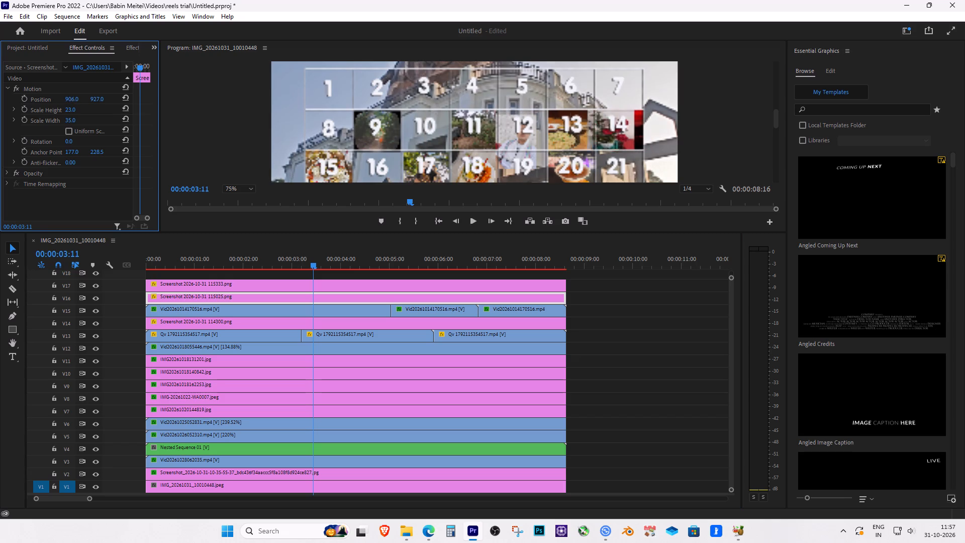
left_click_drag(313, 58, 319, 52)
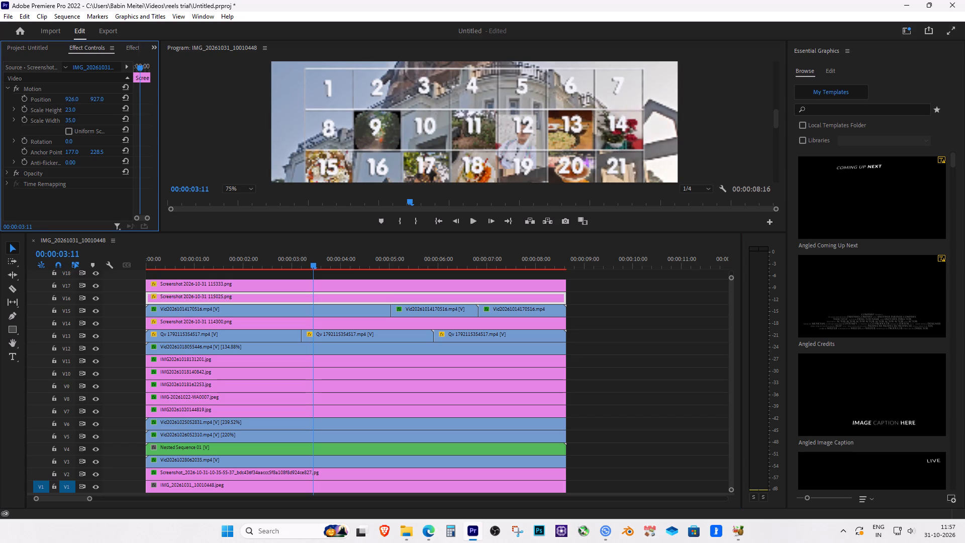
left_click_drag(319, 52, 72, 99)
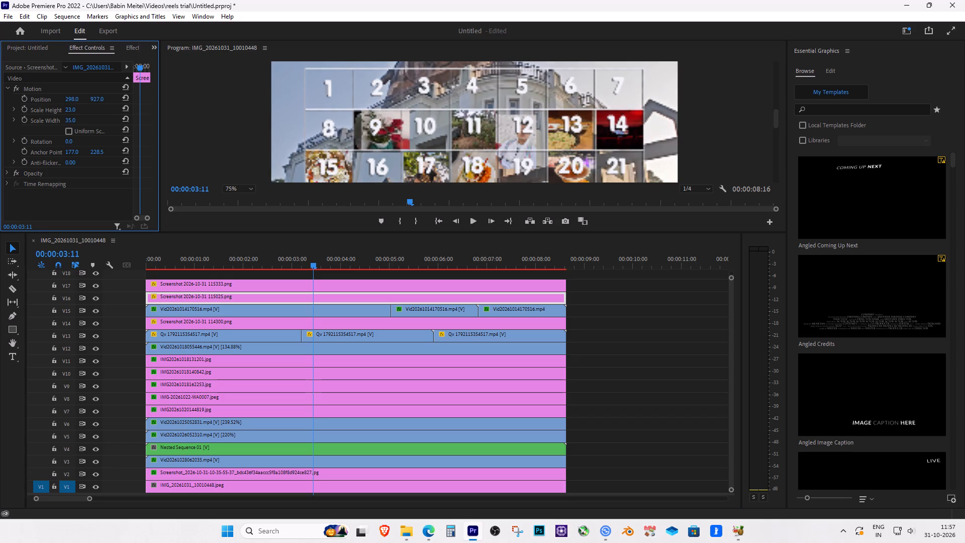
left_click_drag(72, 99, 9, 104)
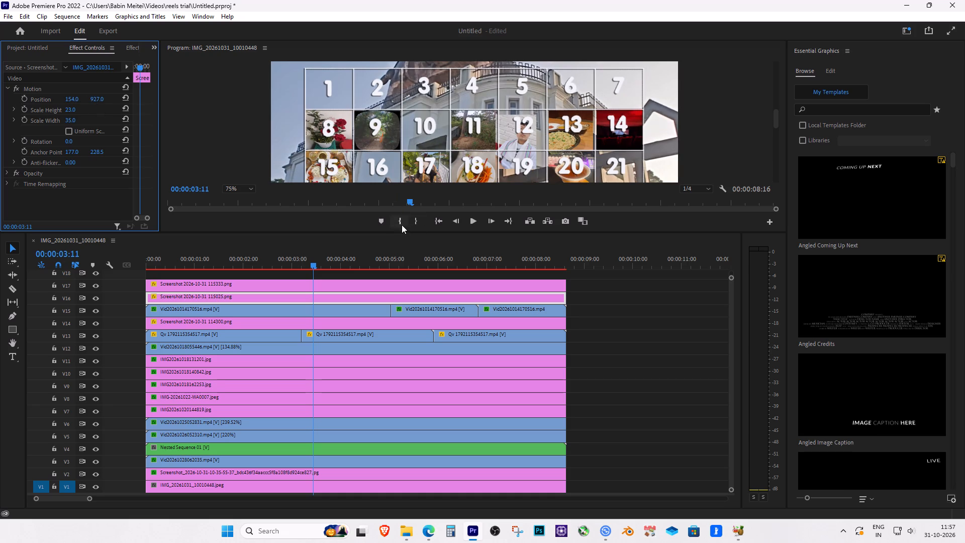
Move the portrait screenshot clip on V17 to position 410, 906, over the day 10 column.
left_click(251, 290)
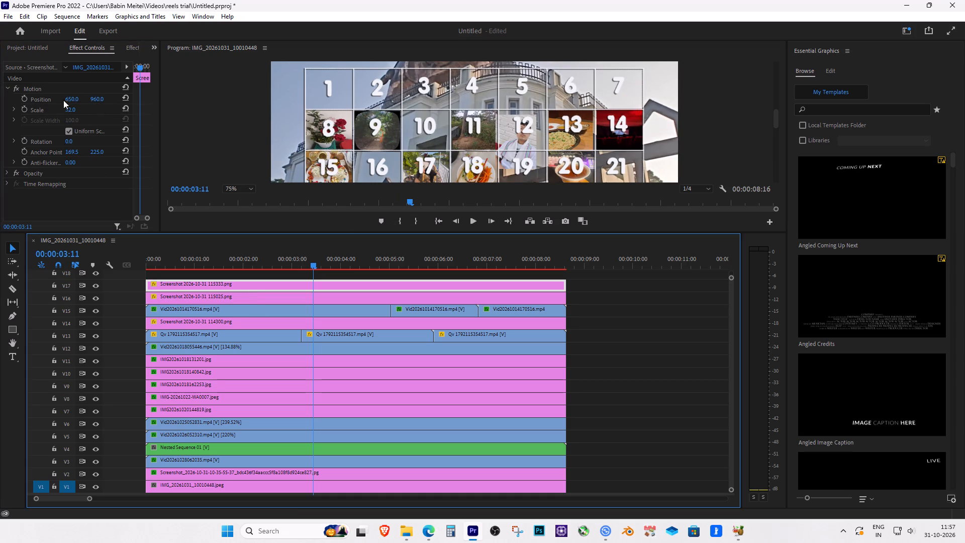
left_click_drag(69, 98, 23, 98)
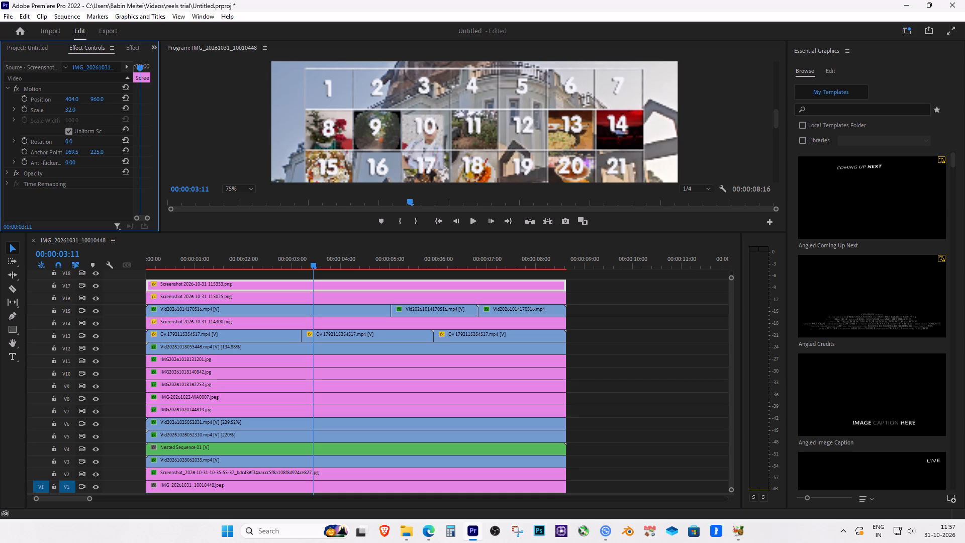
left_click_drag(23, 98, 26, 98)
left_click_drag(96, 99, 69, 110)
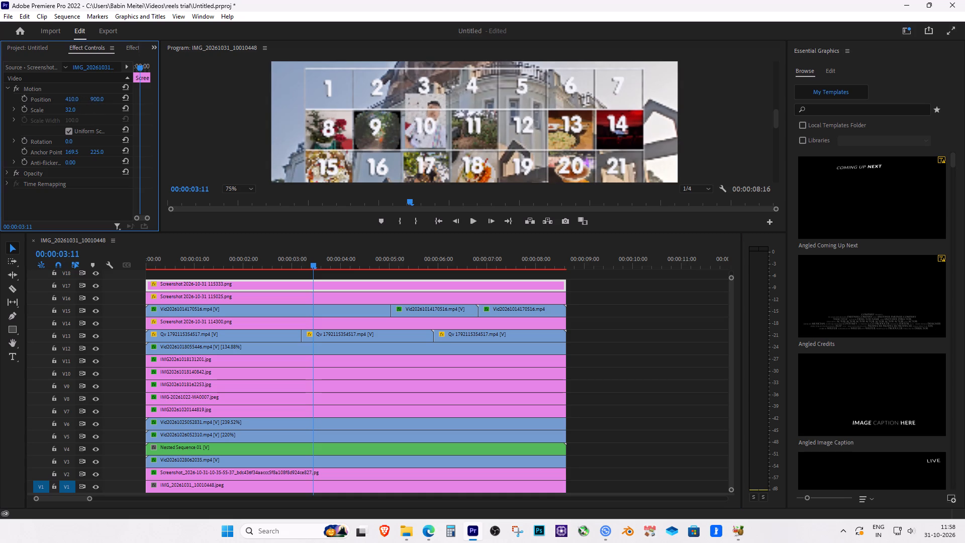
left_click_drag(69, 110, 72, 110)
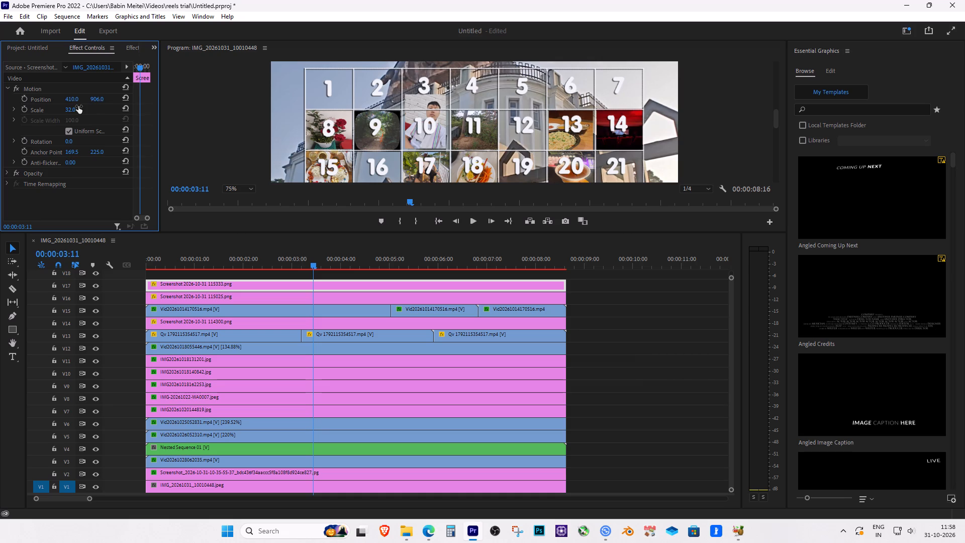
Turn off uniform scale for the portrait clip and set its scale width to 37 and scale height to 23.
left_click(68, 132)
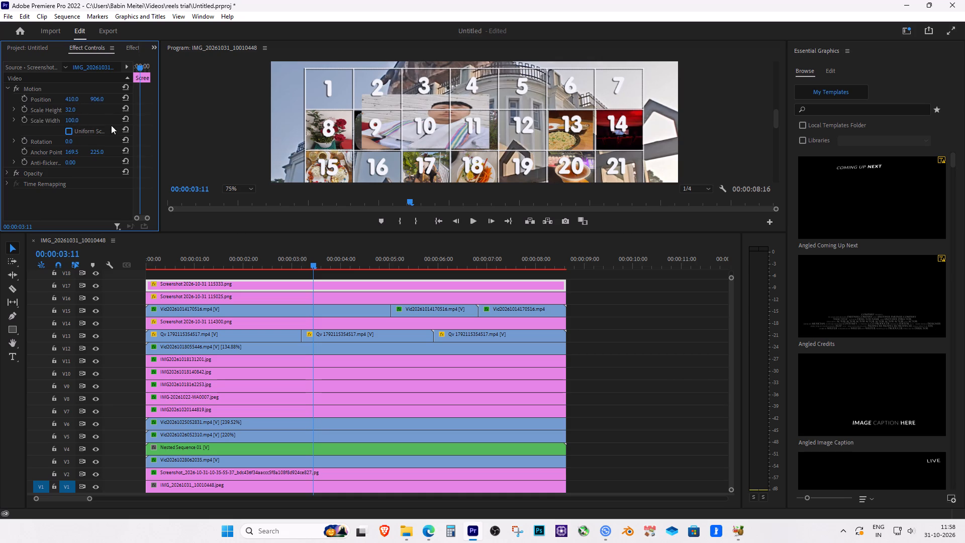
left_click_drag(73, 118, 49, 121)
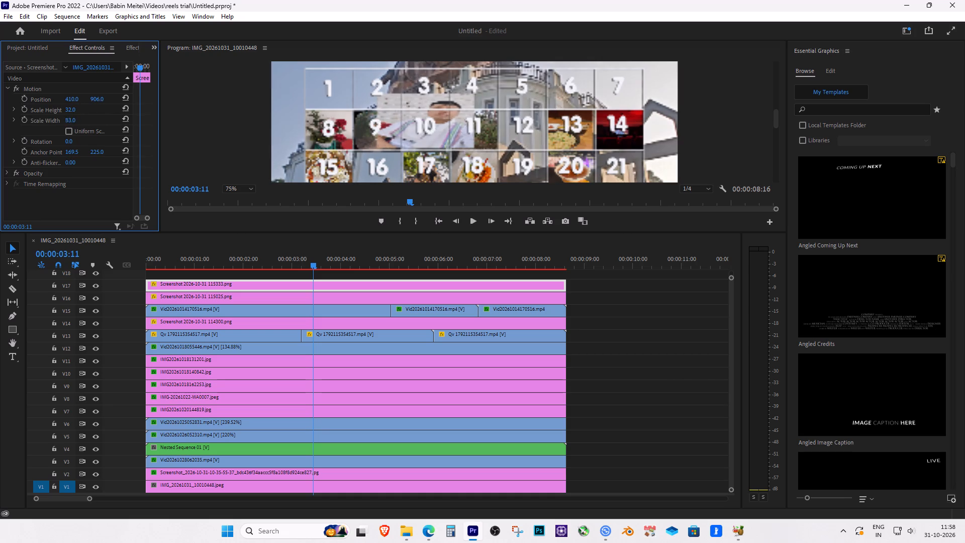
left_click_drag(49, 121, 36, 122)
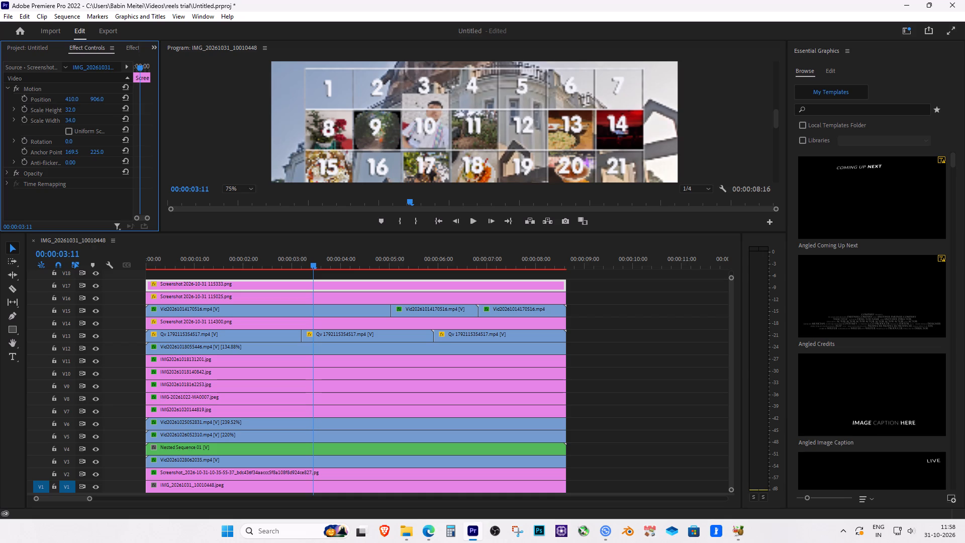
left_click_drag(36, 122, 38, 122)
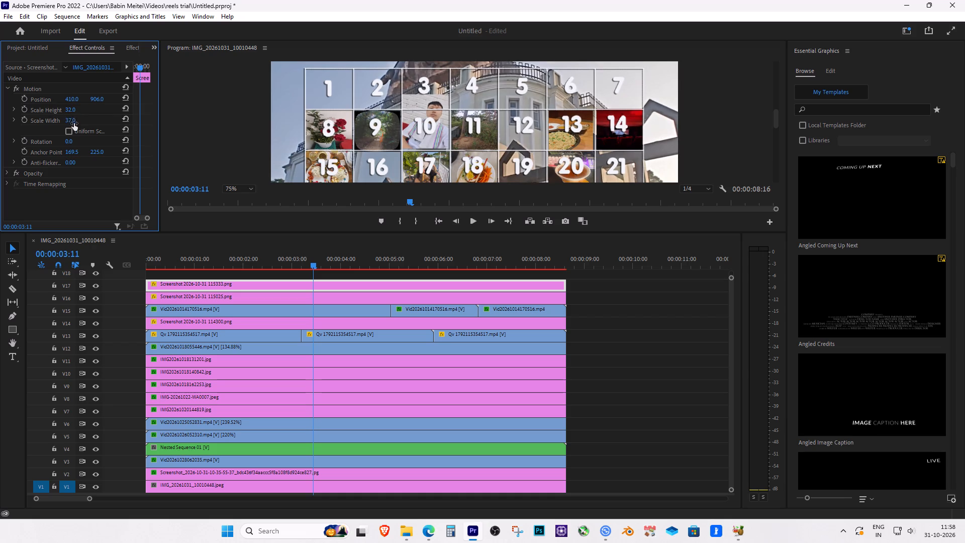
left_click_drag(70, 111, 82, 106)
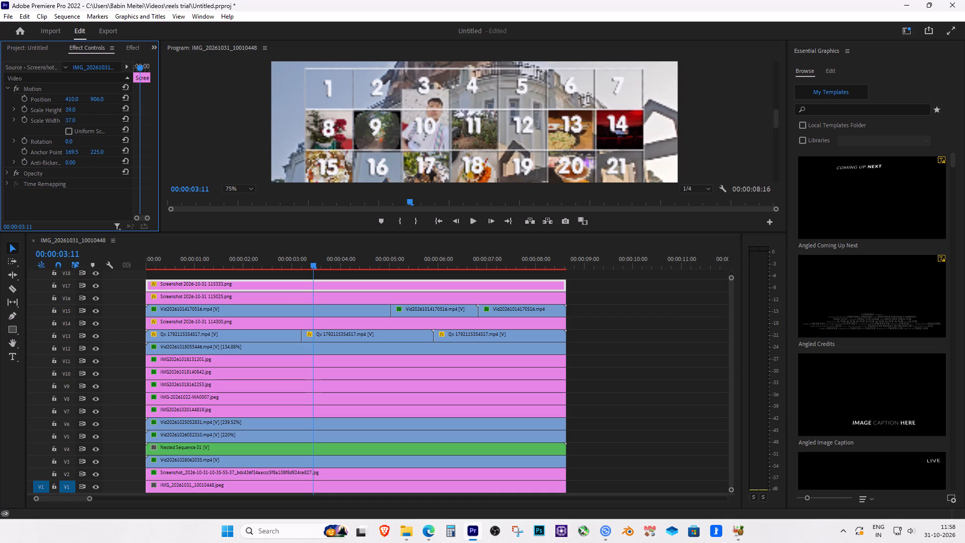
left_click_drag(82, 106, 75, 107)
Set the portrait clip's vertical position to 930 so it sits inside the day 10 cell.
left_click_drag(99, 100, 128, 82)
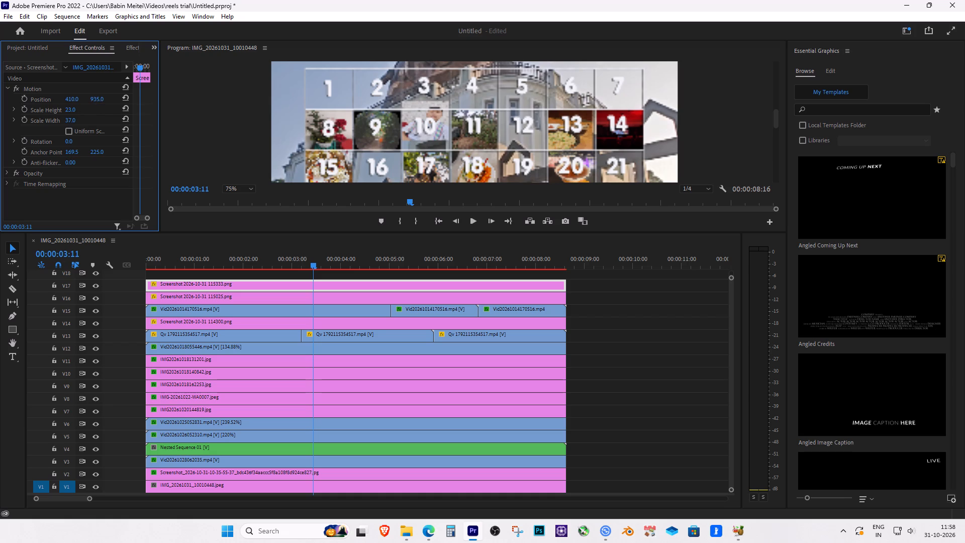
left_click_drag(128, 82, 122, 74)
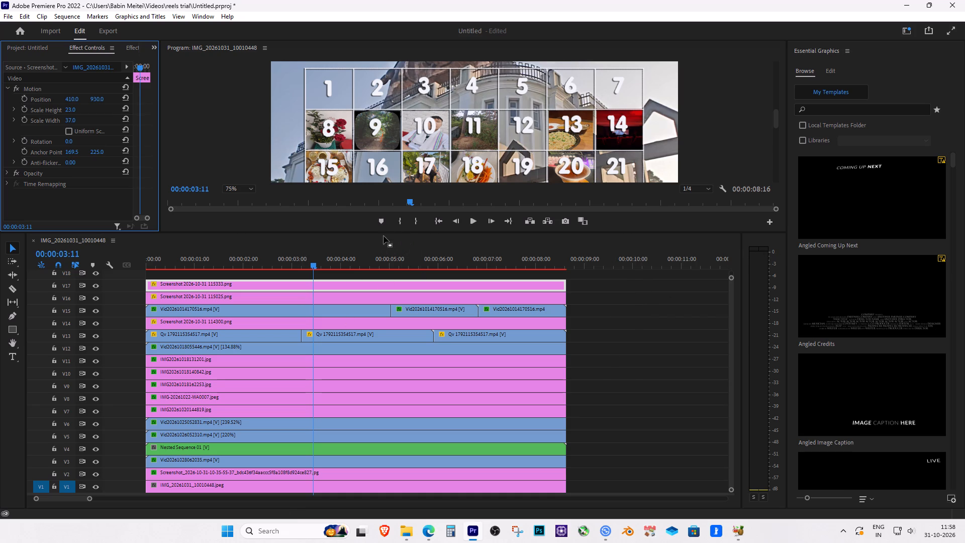
Move the octoreels.png overlay clip from V19 up to the track above it.
left_click_drag(386, 231, 389, 214)
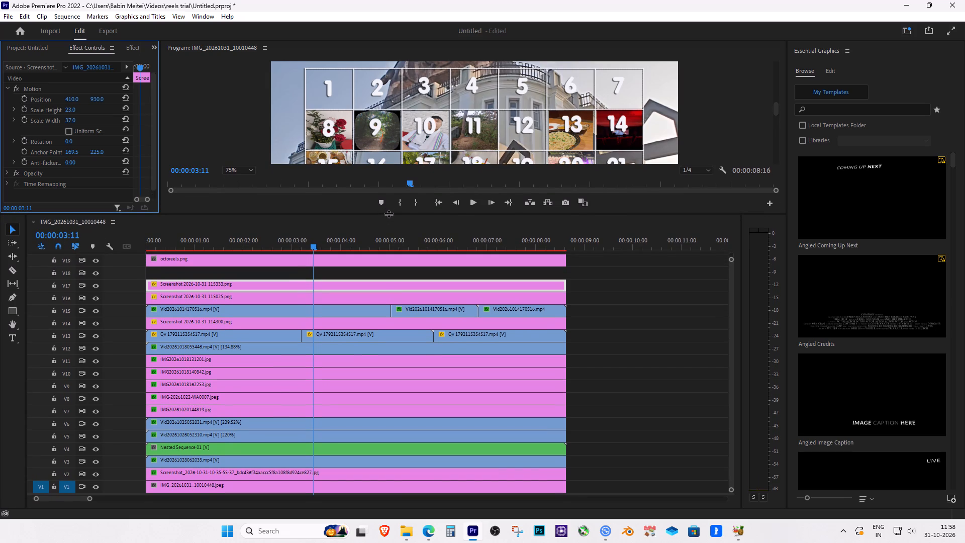
left_click_drag(389, 214, 389, 214)
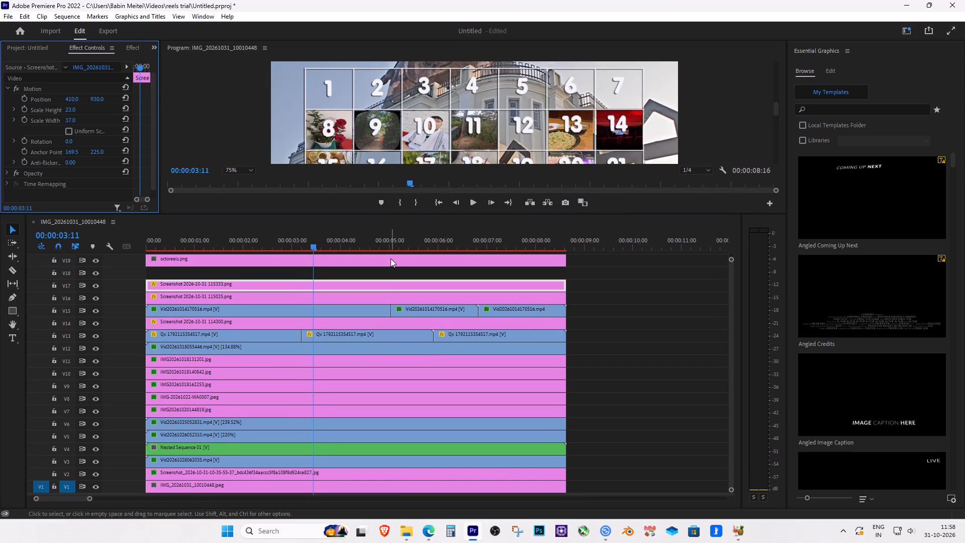
left_click_drag(391, 258, 389, 252)
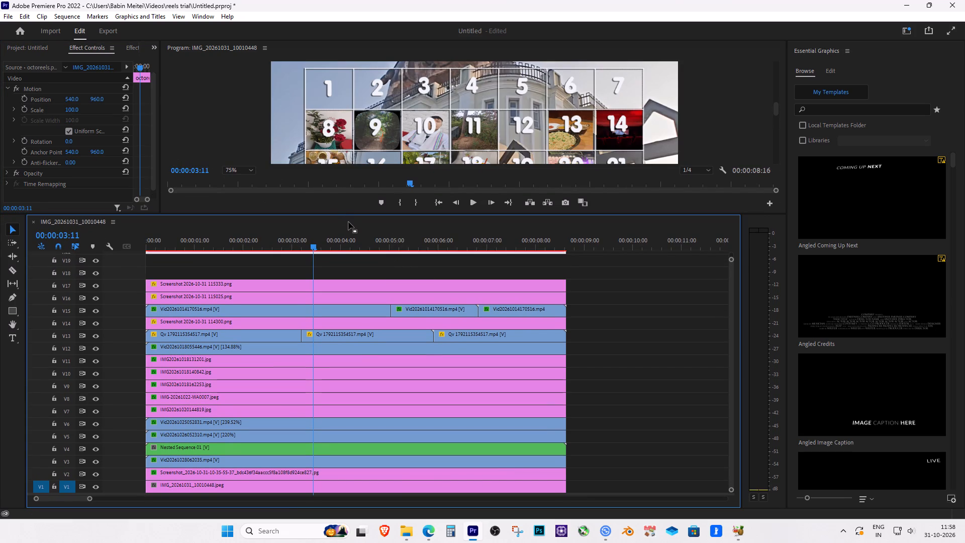
Save the project.
key("ctrl+s")
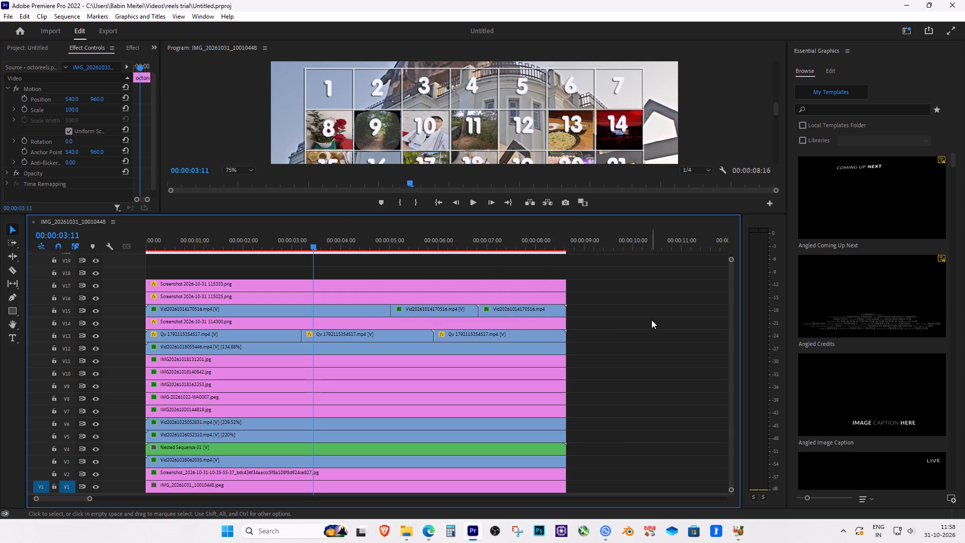
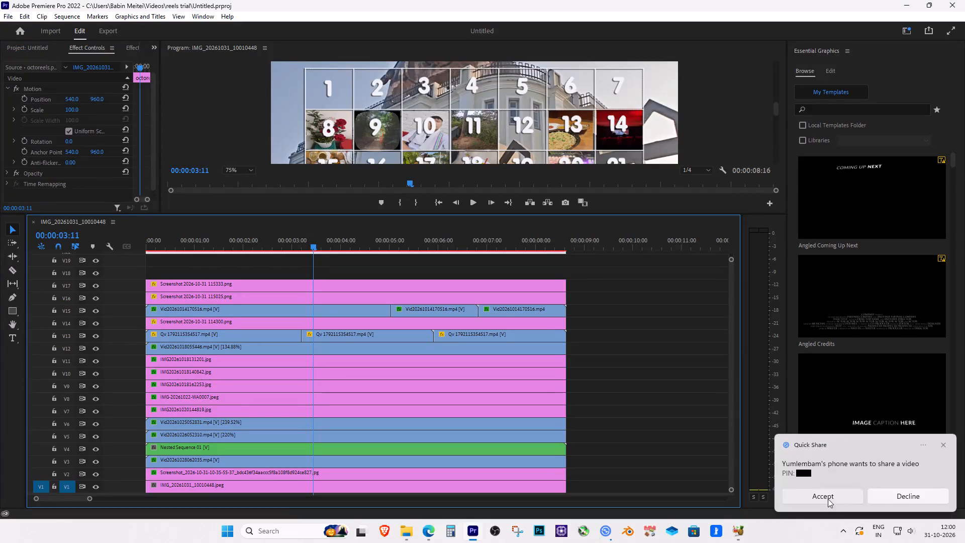
Accept the video shared from the phone through Quick Share.
left_click(828, 499)
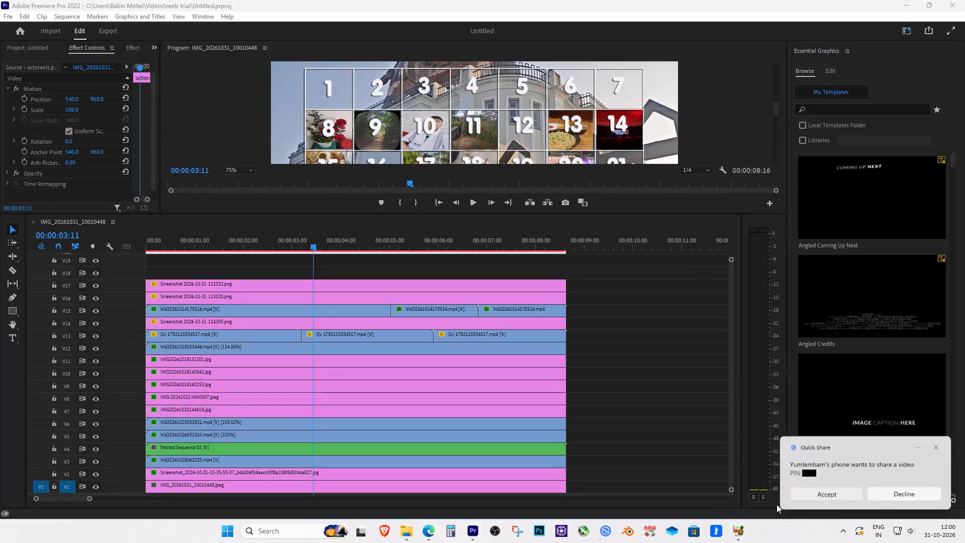
Switch to HandBrake and load VID20261007051227.mp4 from the Quick Share folder in Videos as the source.
left_click(742, 529)
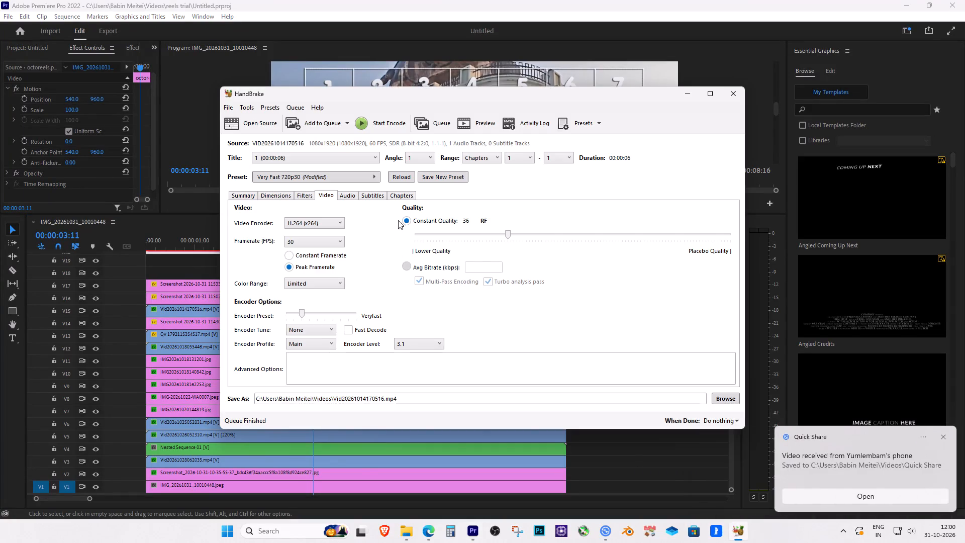
left_click(249, 124)
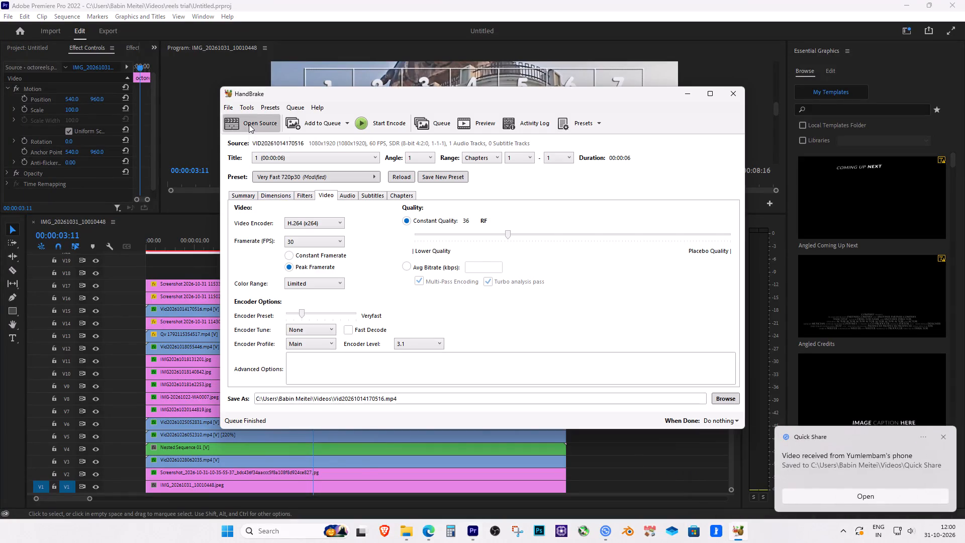
left_click(404, 529)
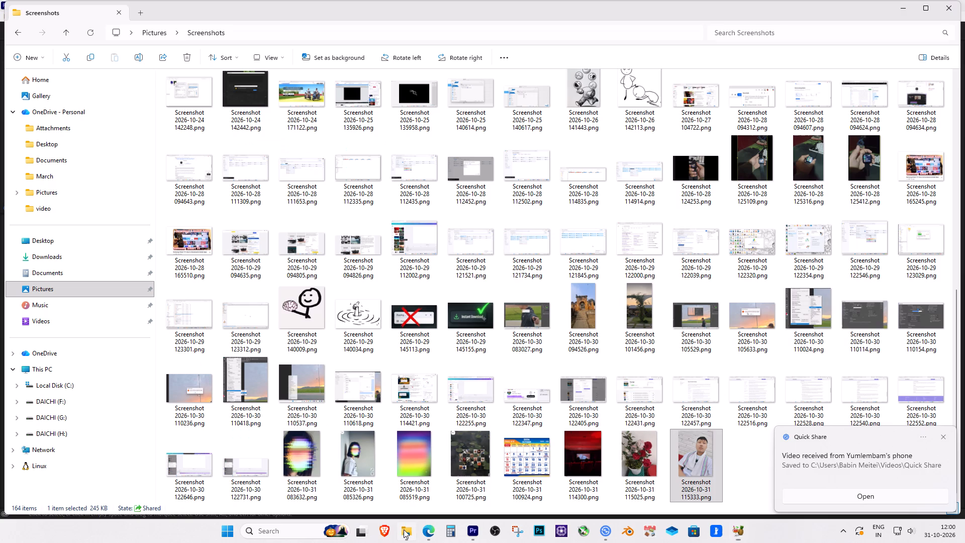
left_click(53, 314)
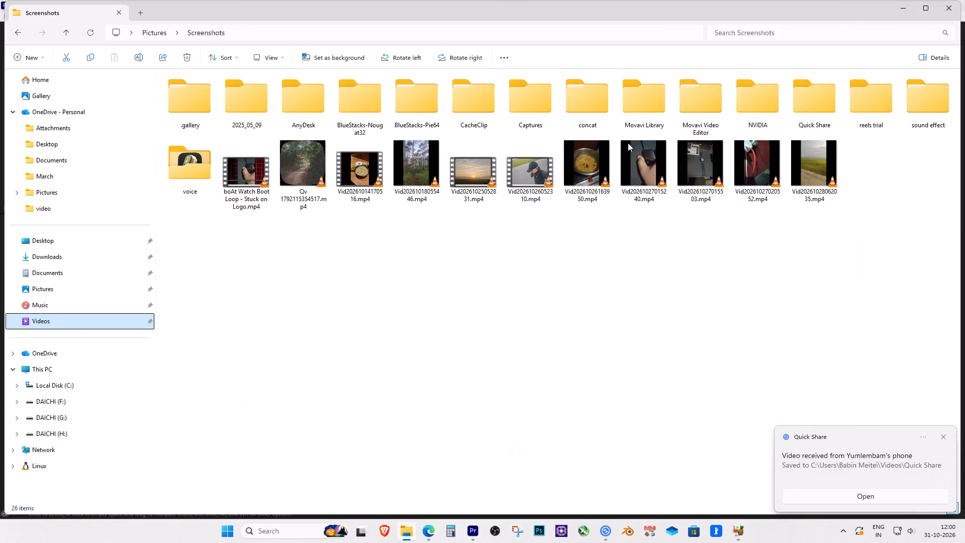
double_click(808, 104)
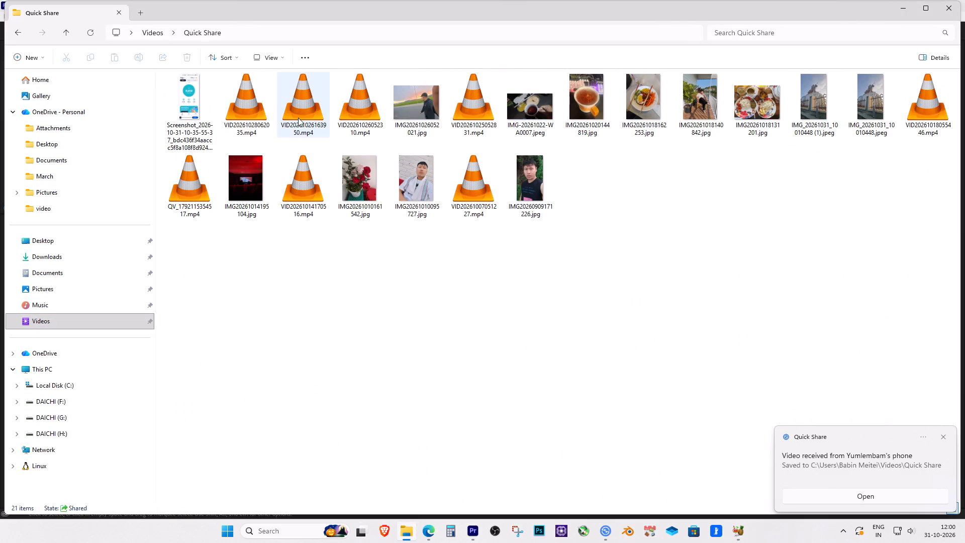
double_click(260, 107)
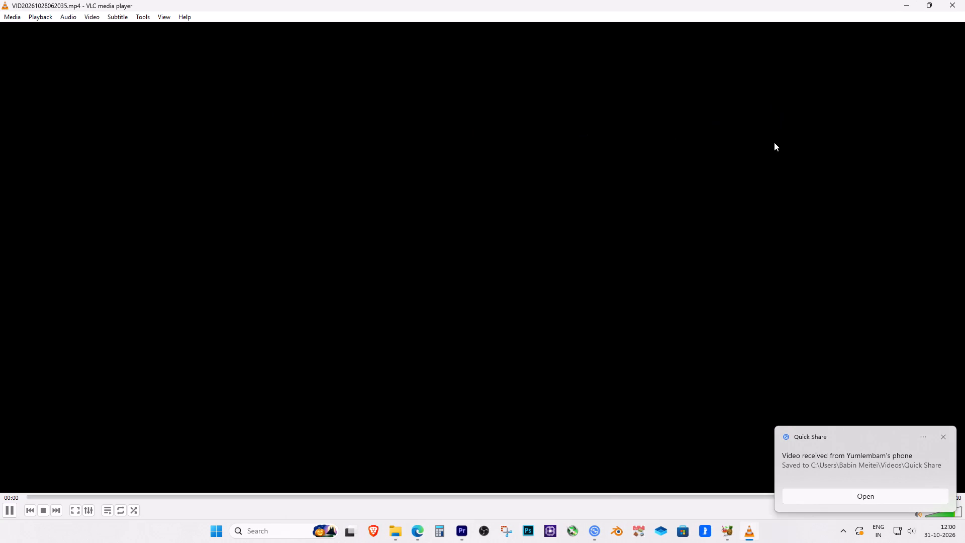
left_click(964, 0)
double_click(489, 175)
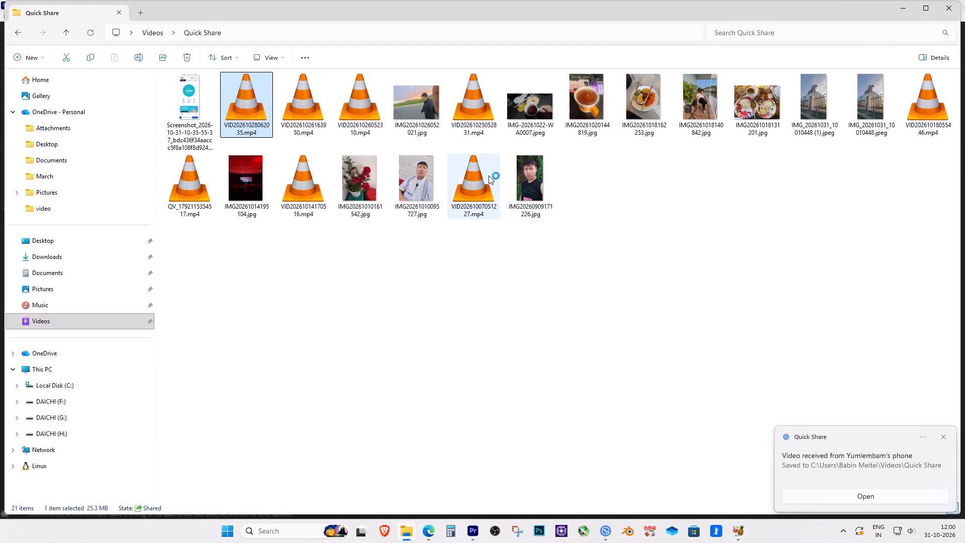
left_click(964, 0)
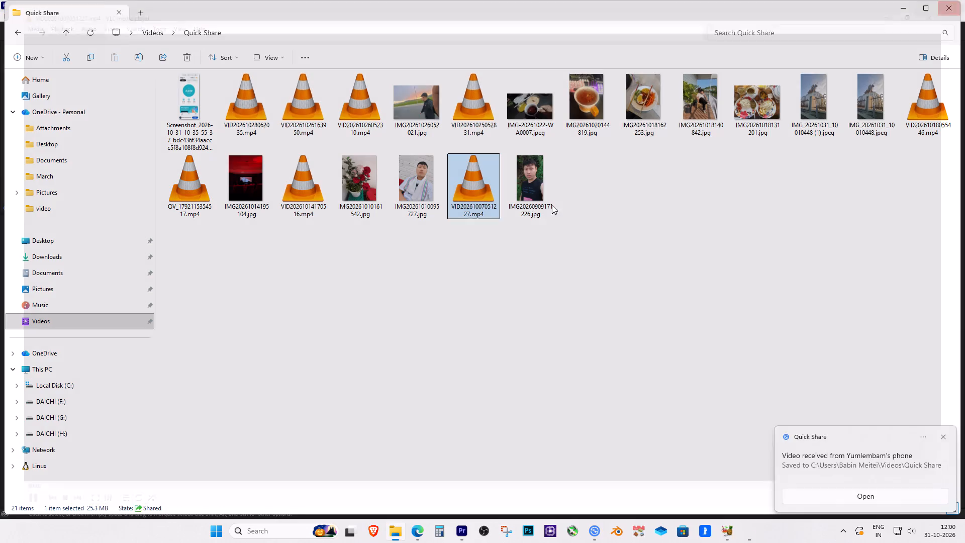
left_click_drag(461, 184, 644, 388)
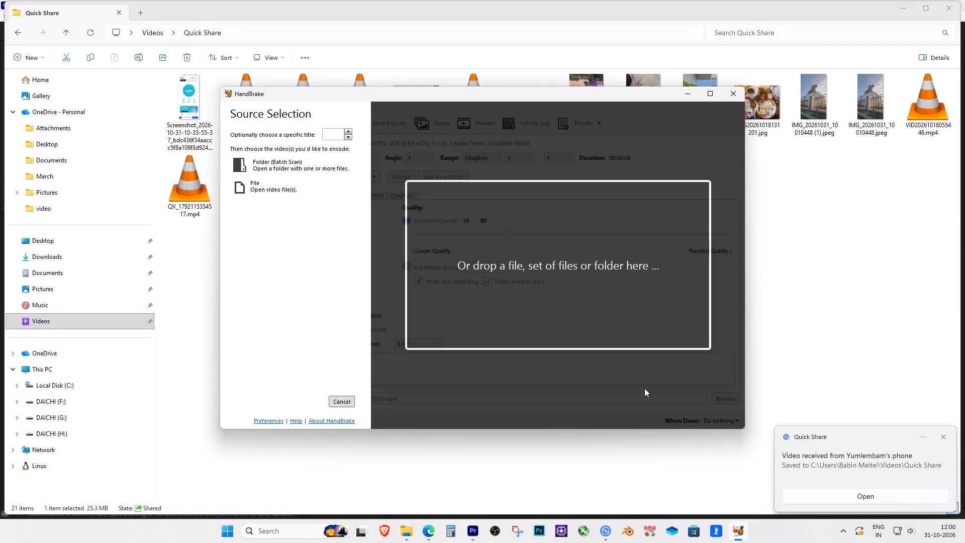
left_click_drag(644, 388, 545, 277)
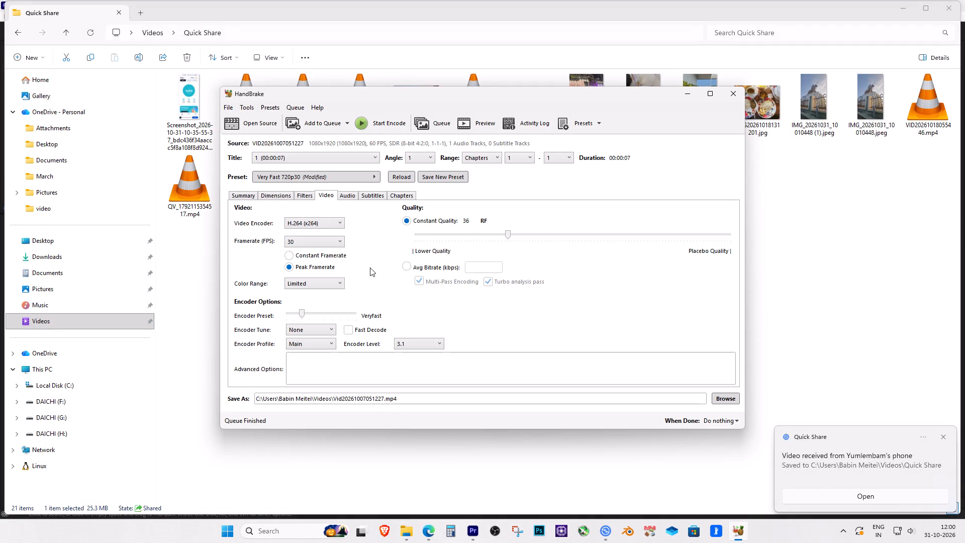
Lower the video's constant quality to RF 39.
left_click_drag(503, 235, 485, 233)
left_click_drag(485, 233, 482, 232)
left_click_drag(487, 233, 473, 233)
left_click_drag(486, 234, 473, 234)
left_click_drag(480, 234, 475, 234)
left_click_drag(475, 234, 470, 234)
Apply the Very Fast 480p30 preset to the loaded video and start the encode.
left_click(245, 193)
left_click(272, 194)
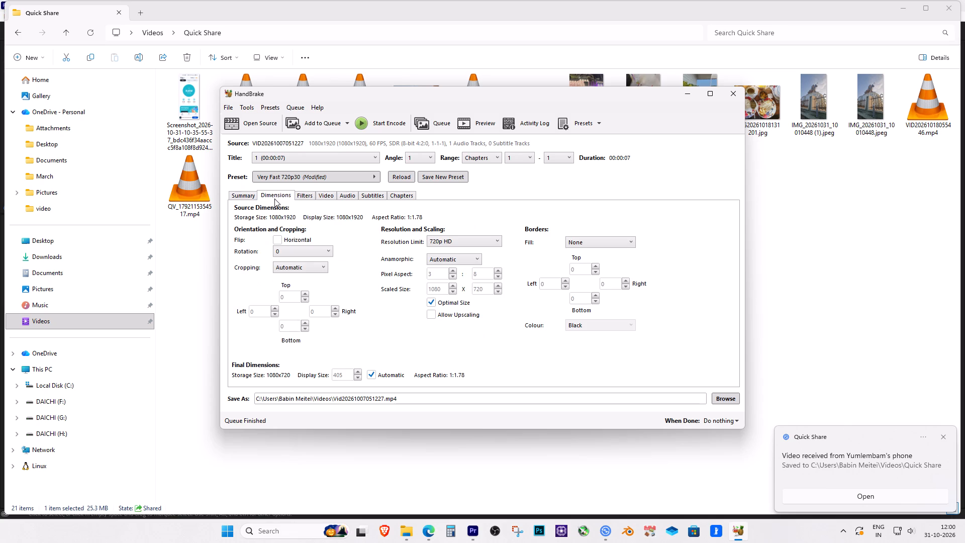
left_click(324, 193)
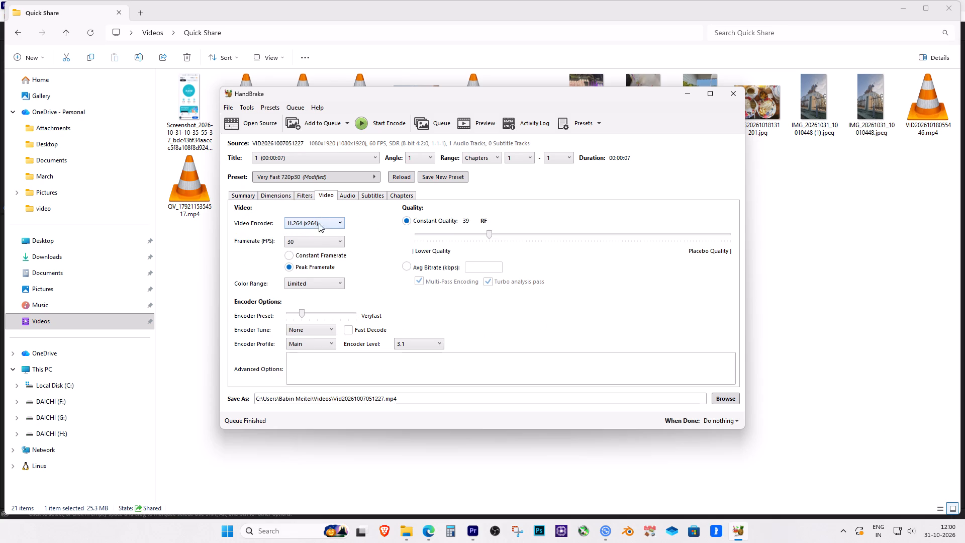
left_click(247, 194)
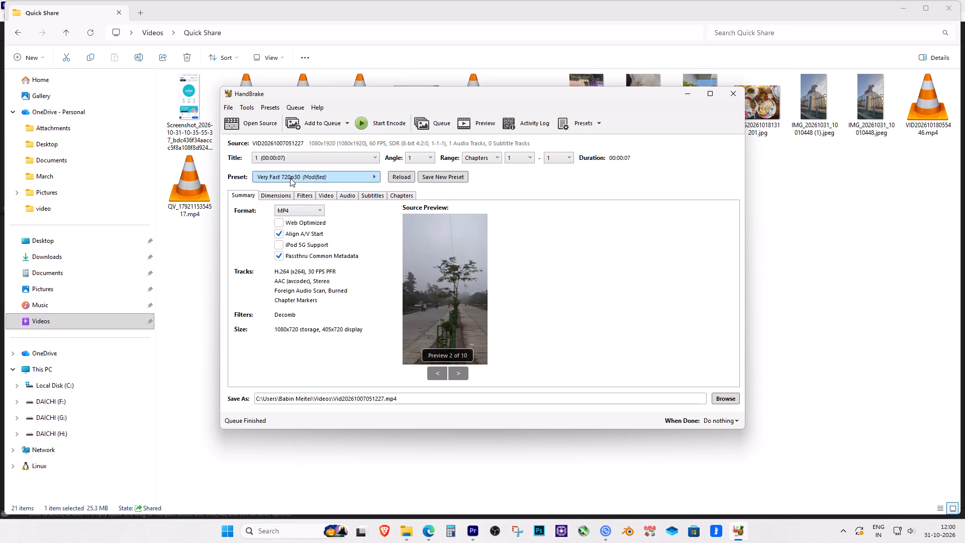
left_click(327, 177)
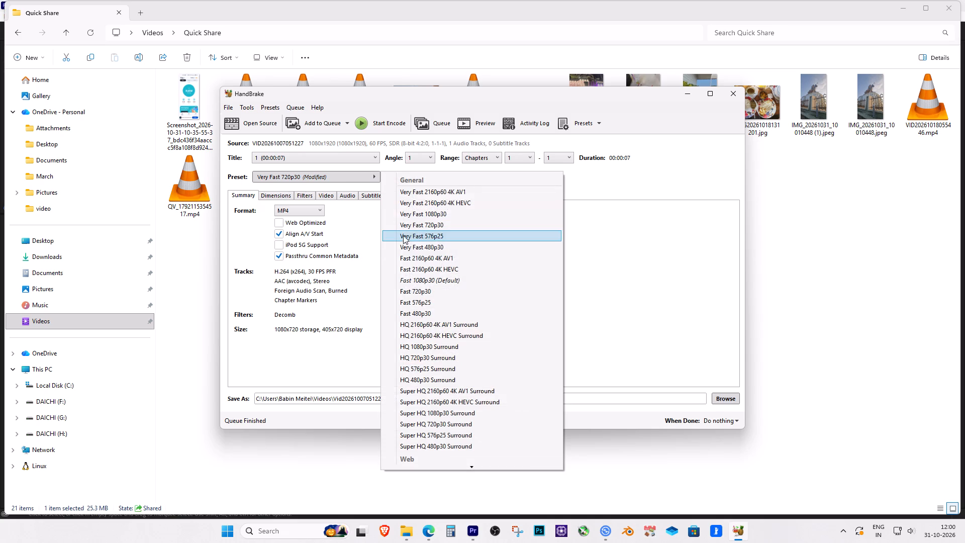
left_click(414, 245)
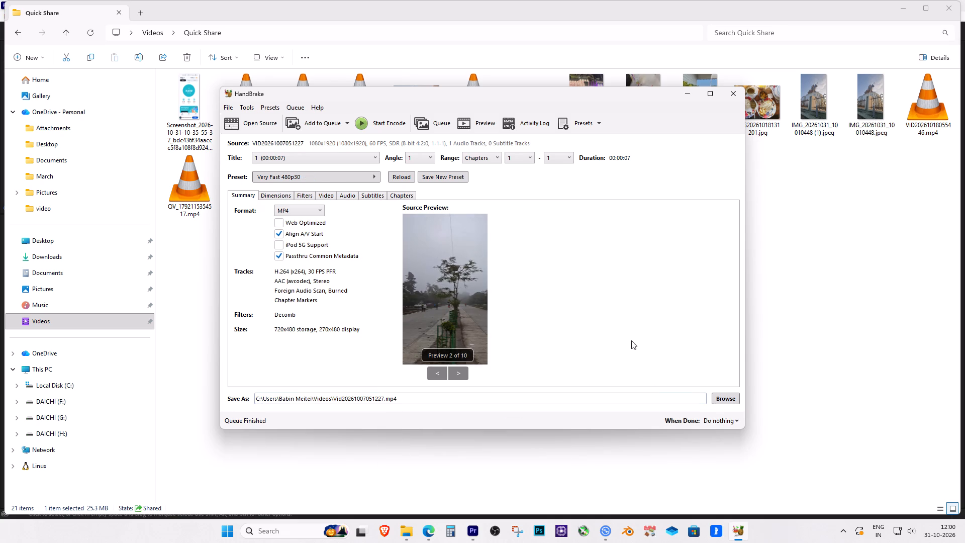
left_click(377, 122)
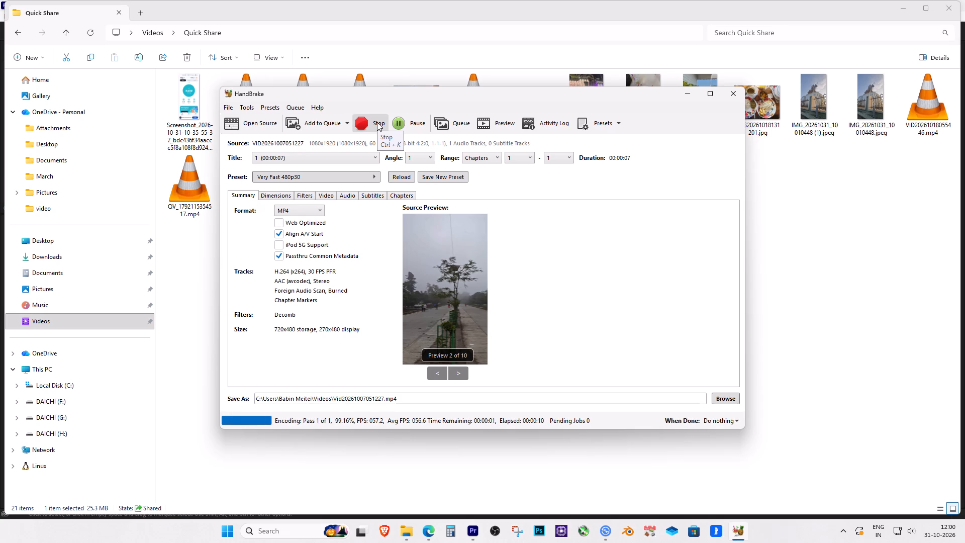
Bring the encoded Vid20261007051227.mp4 from the Videos folder into the Premiere Pro timeline at the start of track V18.
left_click(804, 229)
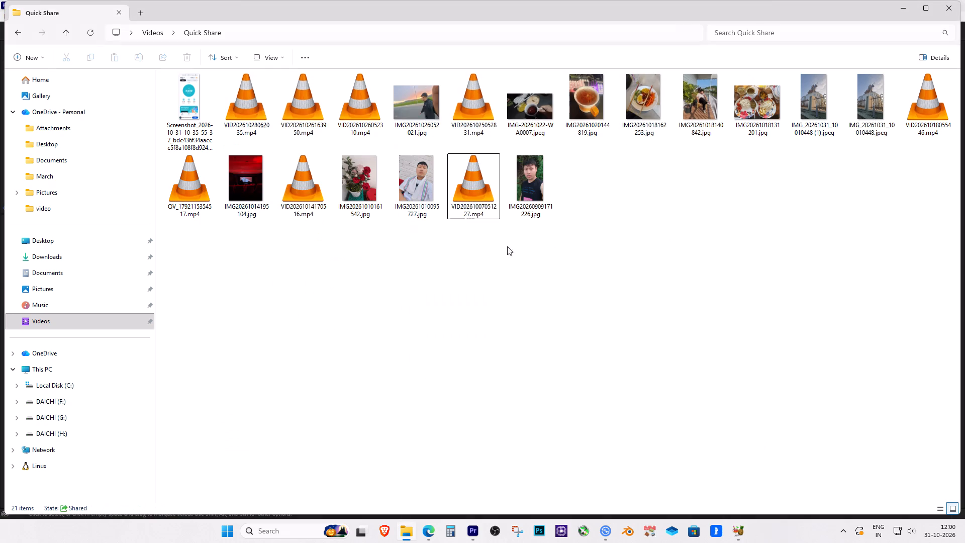
left_click(64, 36)
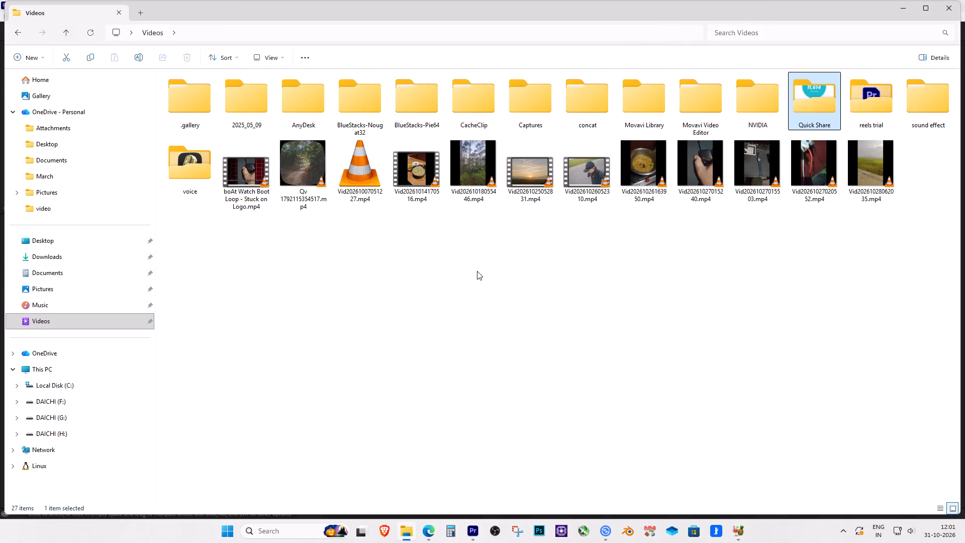
left_click_drag(370, 178, 462, 515)
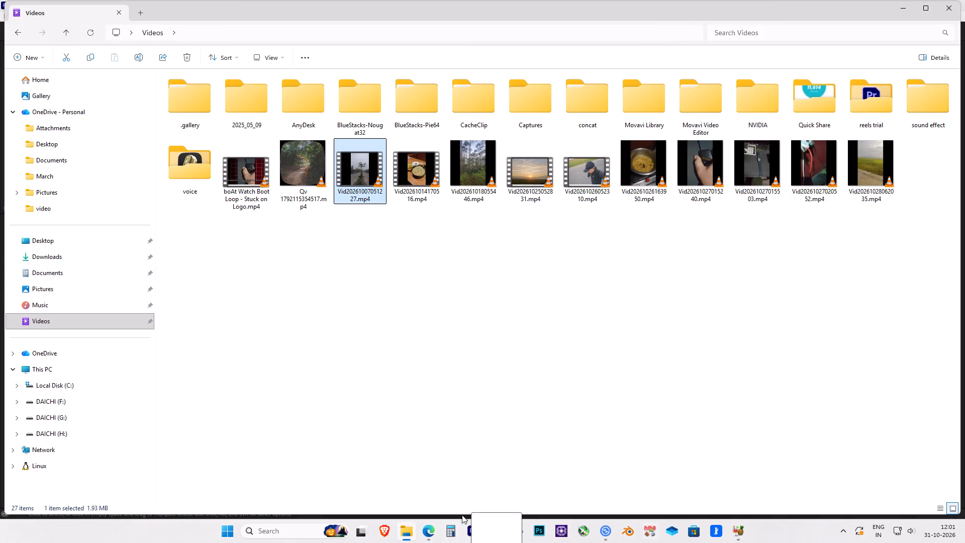
left_click_drag(462, 515, 500, 284)
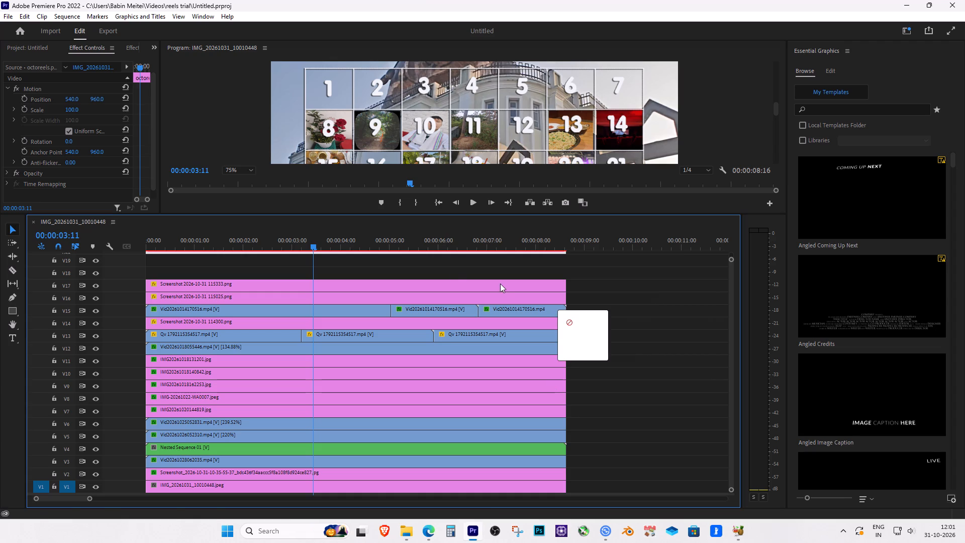
left_click_drag(500, 284, 144, 274)
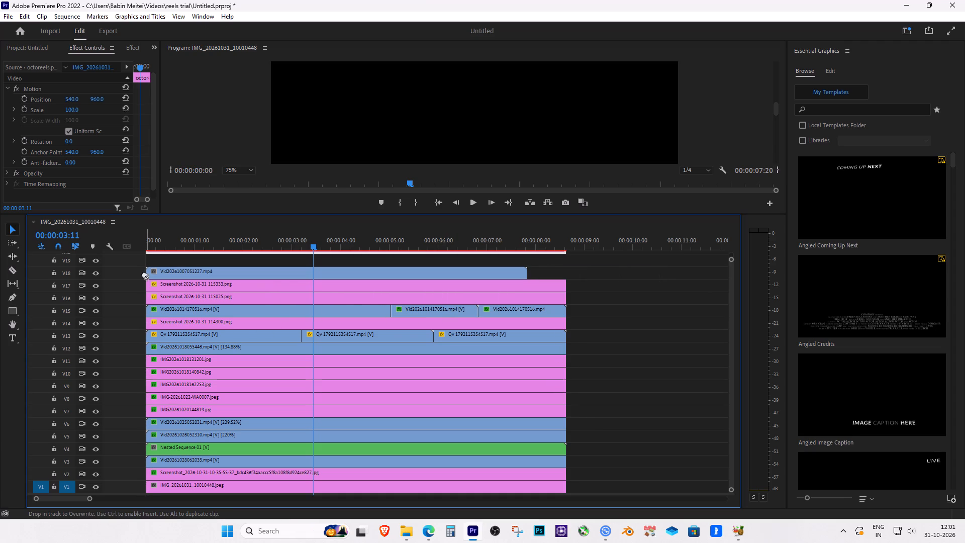
Scale the Vid20261007051227.mp4 clip on V18 down to 41.
left_click(353, 271)
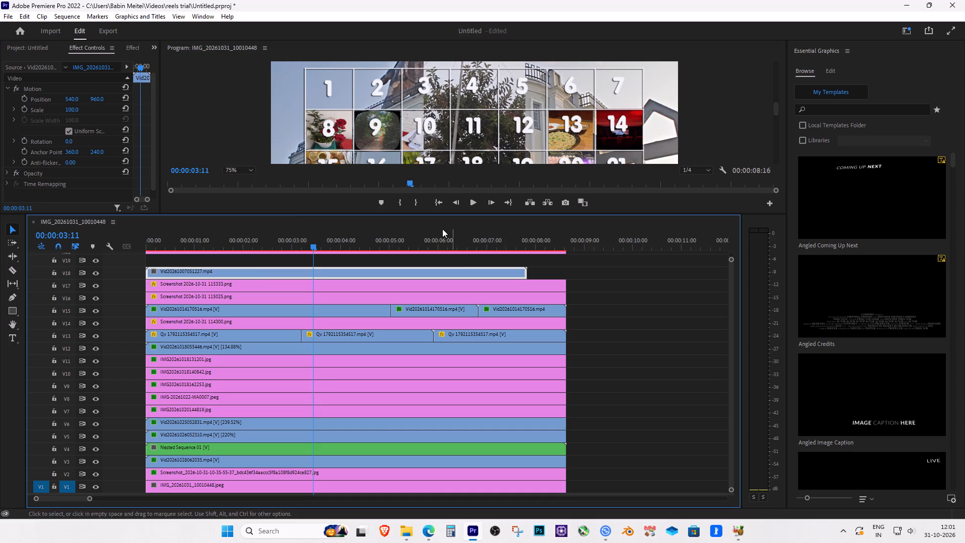
left_click(239, 166)
left_click(239, 182)
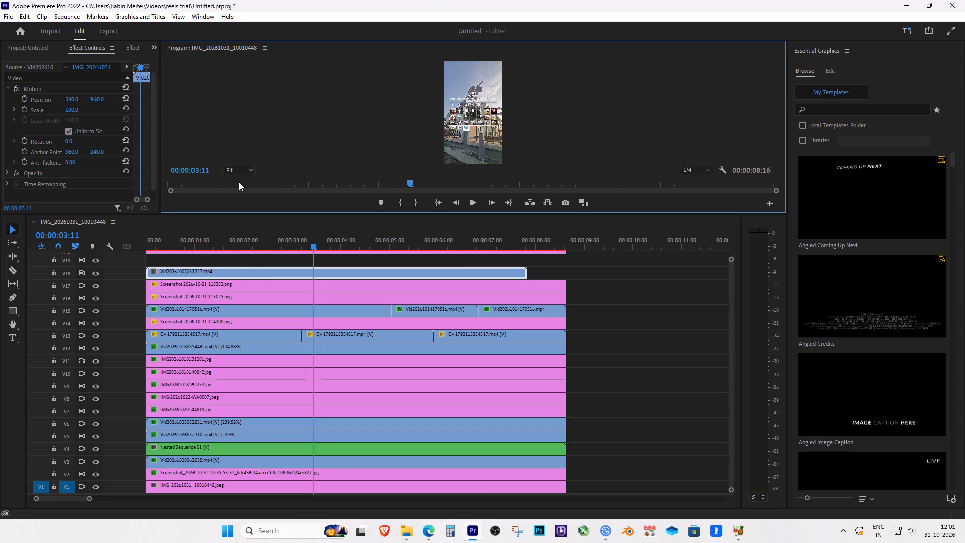
left_click(246, 170)
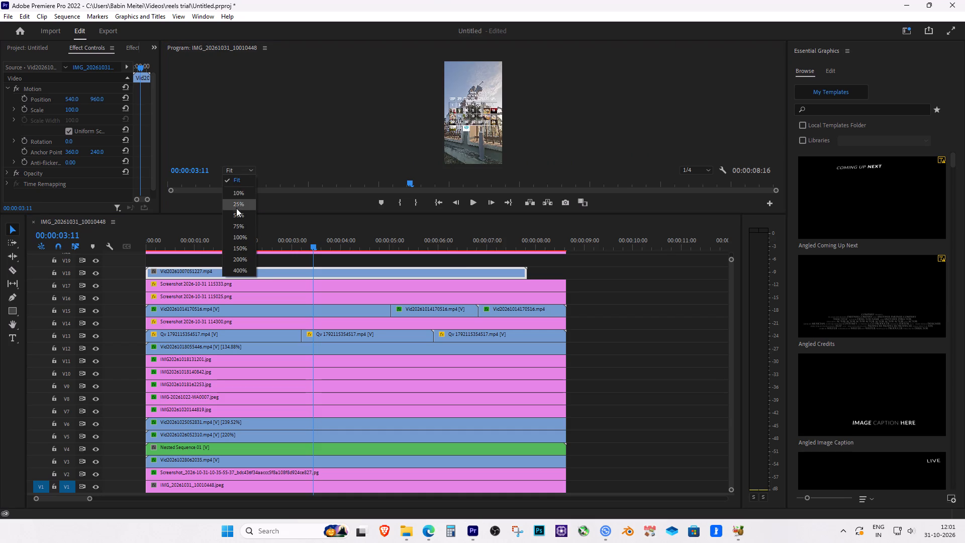
left_click(234, 216)
left_click(234, 171)
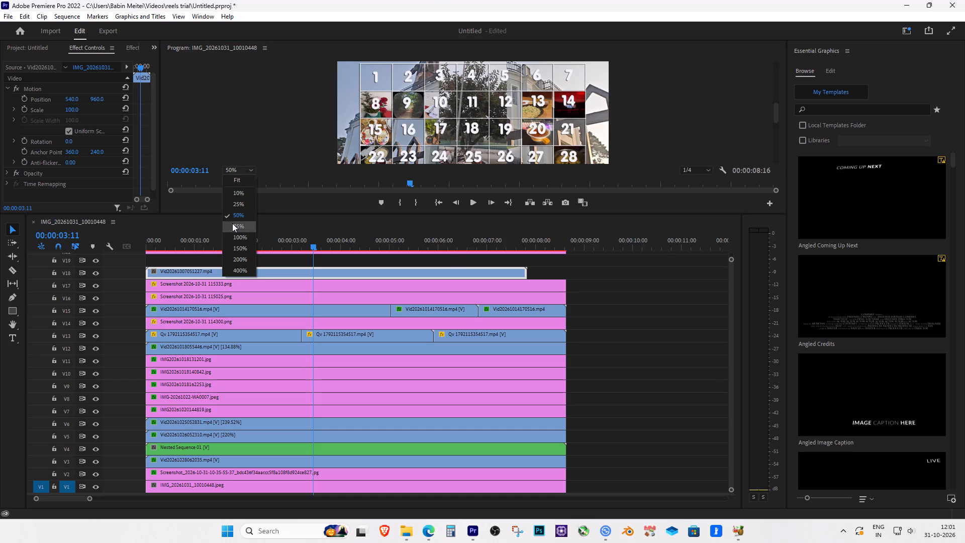
left_click(241, 204)
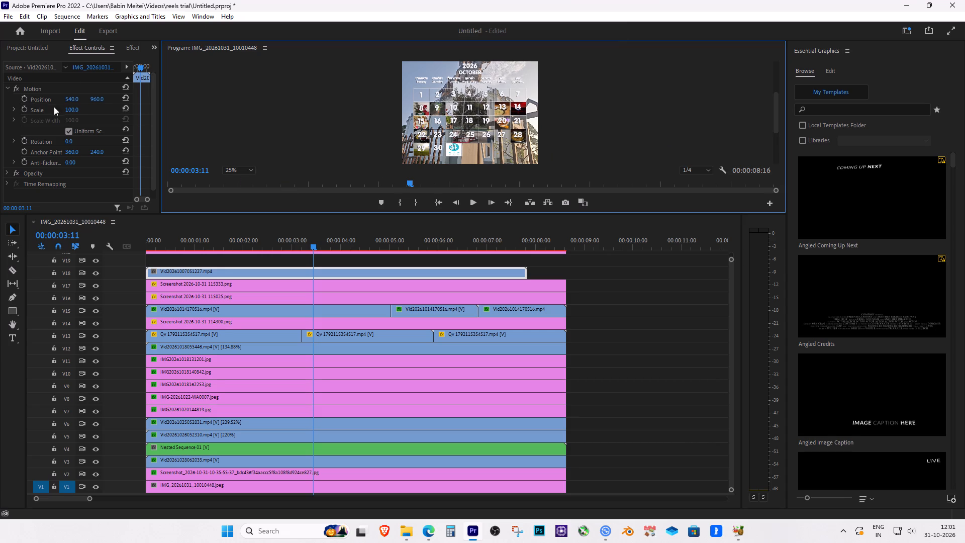
left_click_drag(72, 109, 57, 110)
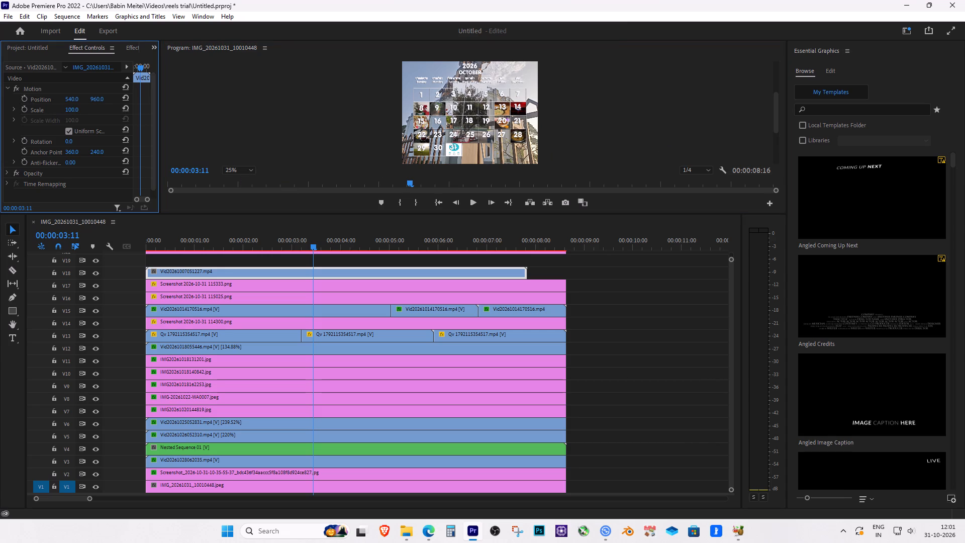
left_click_drag(57, 110, 37, 115)
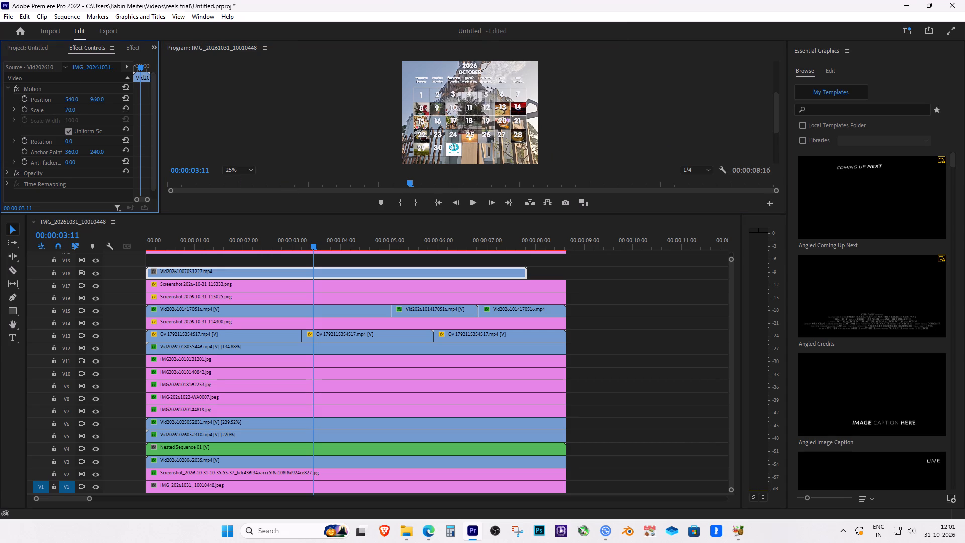
left_click_drag(37, 115, 24, 117)
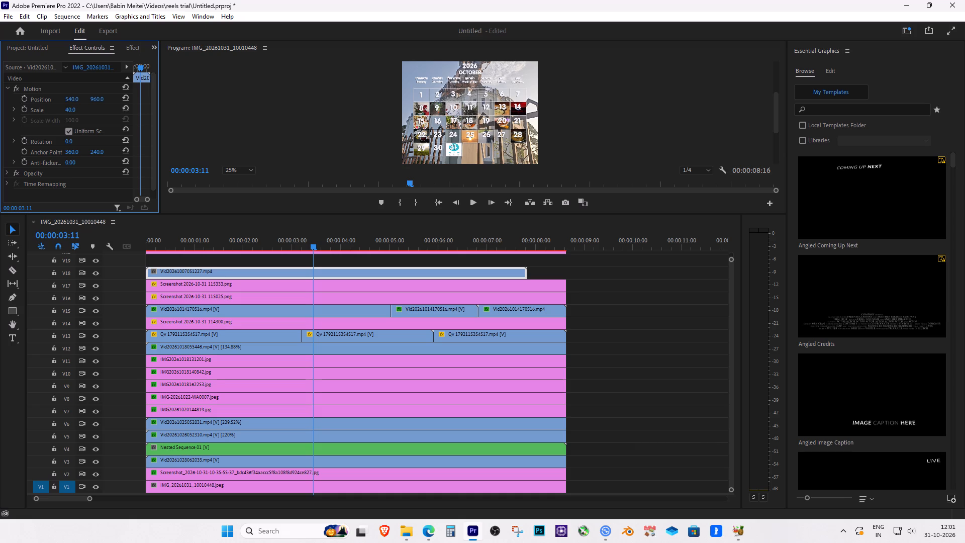
left_click_drag(24, 117, 25, 117)
Move the Vid20261007051227.mp4 clip on V18 over the day 6 cell at position 797, 845.
left_click_drag(75, 99, 126, 102)
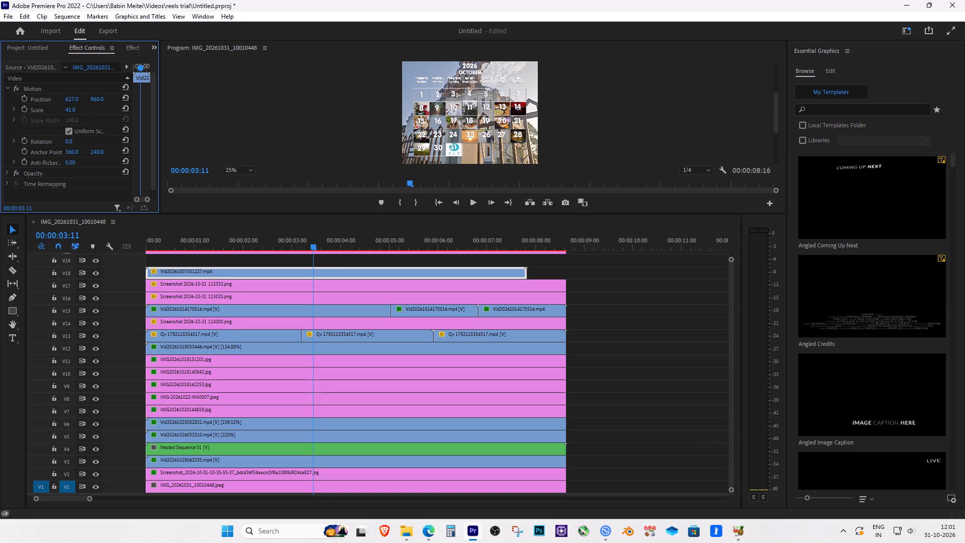
left_click_drag(126, 102, 205, 101)
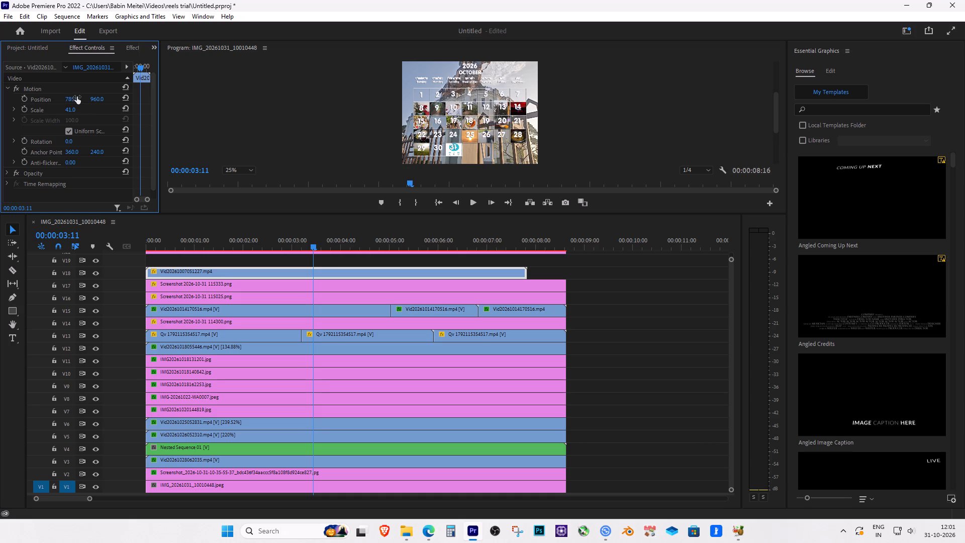
left_click_drag(98, 97, 99, 153)
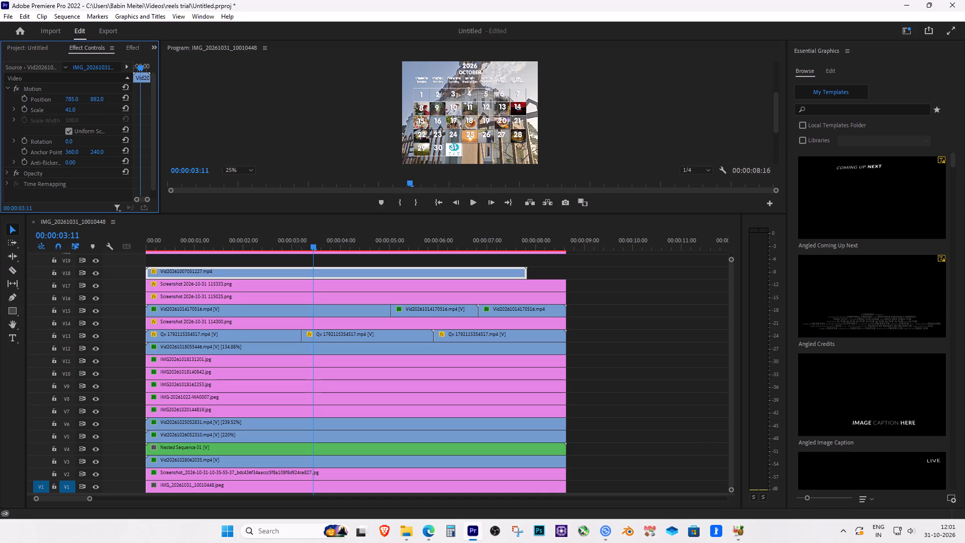
left_click_drag(99, 153, 94, 166)
left_click(250, 163)
left_click(244, 169)
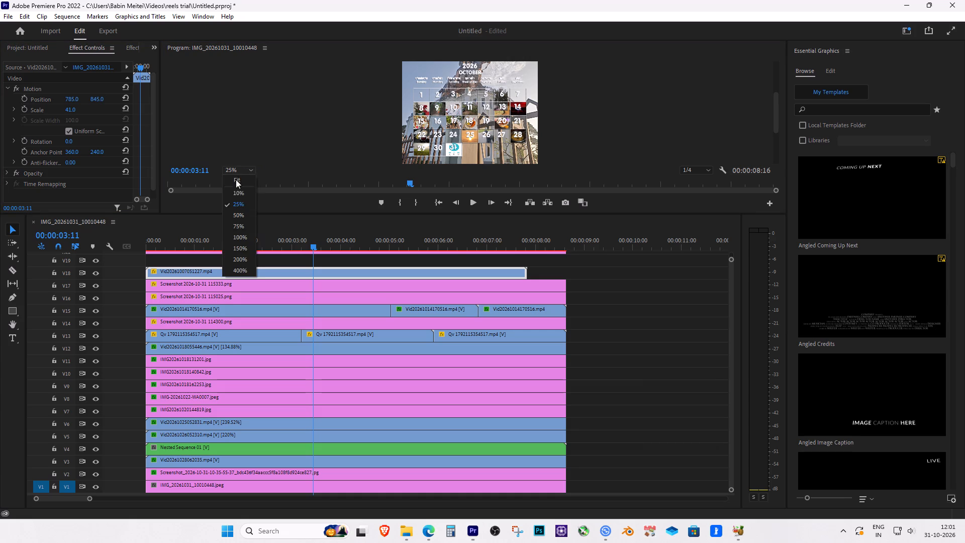
left_click(236, 219)
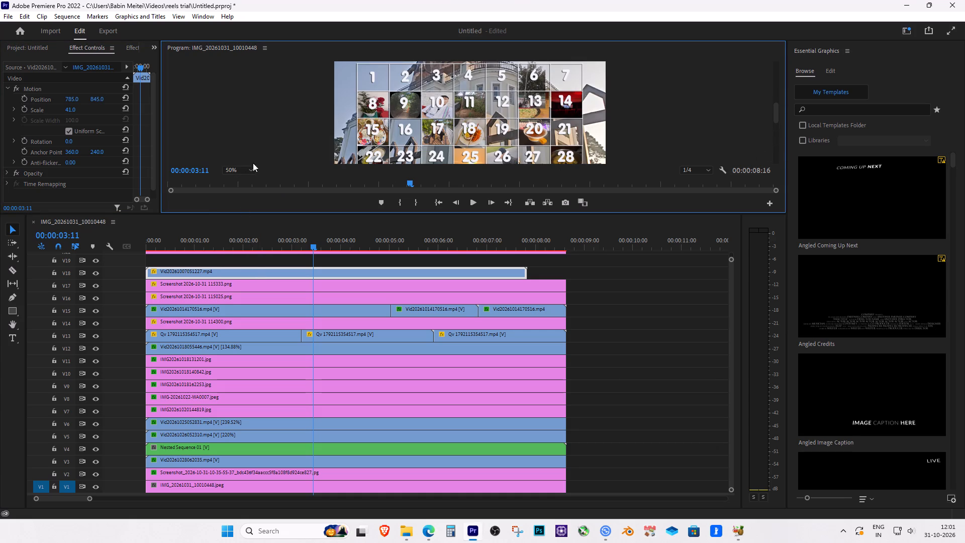
left_click(233, 168)
left_click(235, 225)
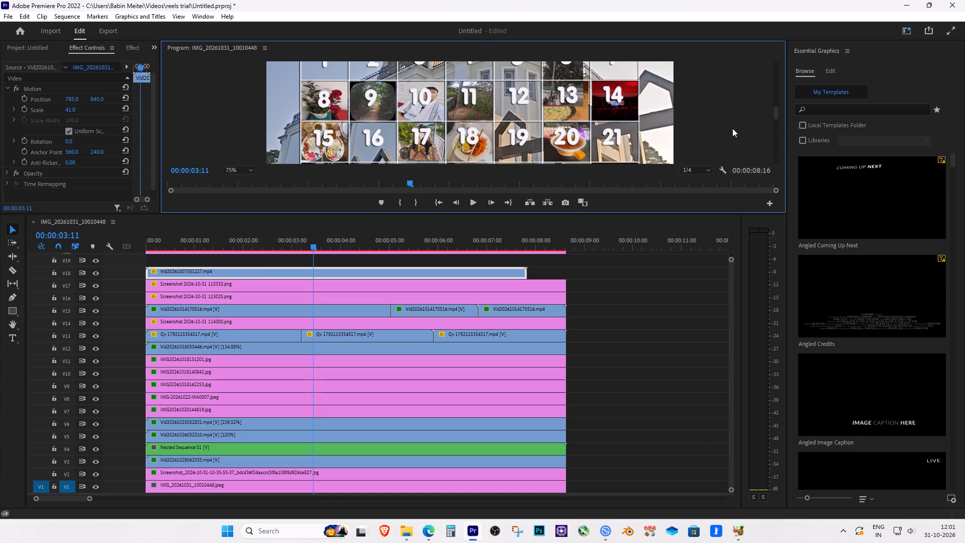
left_click_drag(774, 114, 776, 106)
left_click_drag(72, 97, 209, 101)
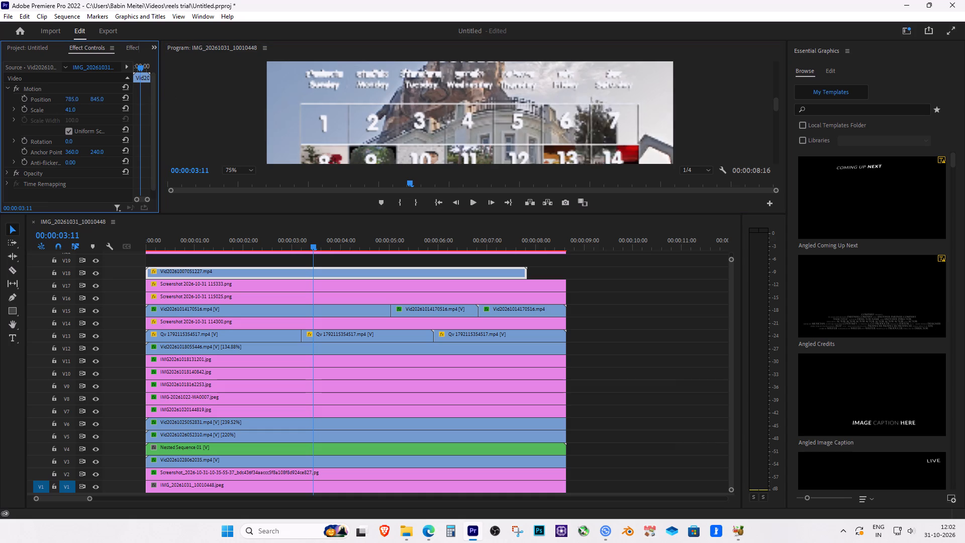
left_click_drag(209, 101, 87, 102)
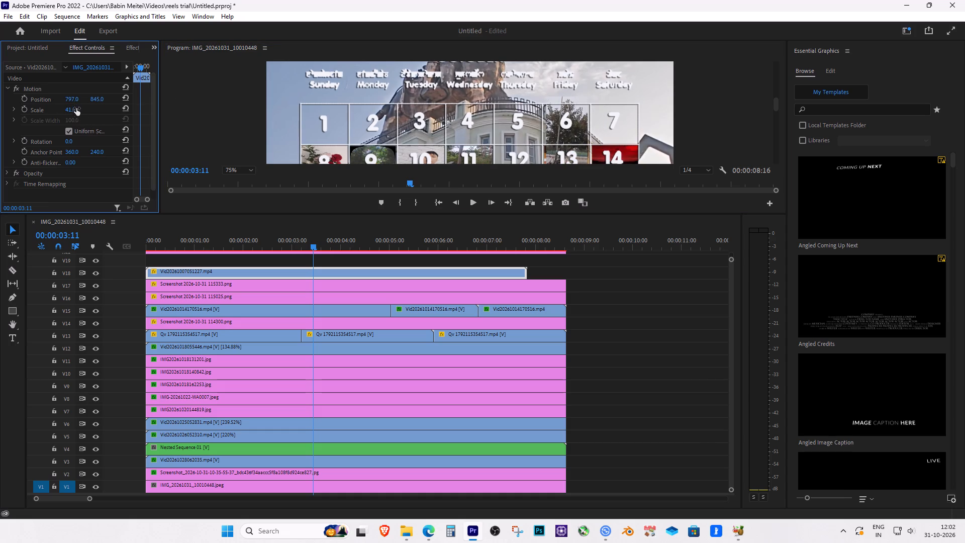
Turn off uniform scaling for the V18 clip and set its scale width to 50 and scale height to 25.
left_click_drag(73, 110, 49, 114)
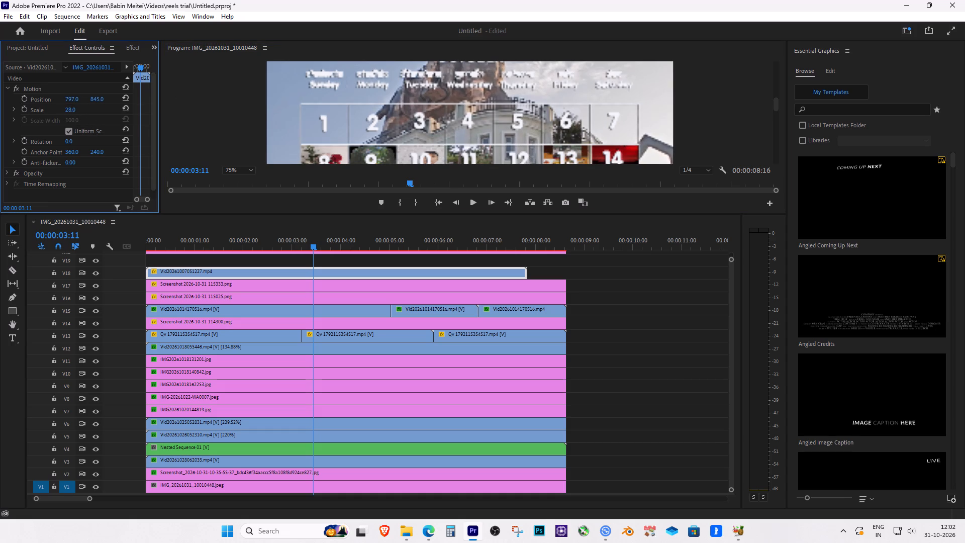
left_click_drag(49, 114, 52, 114)
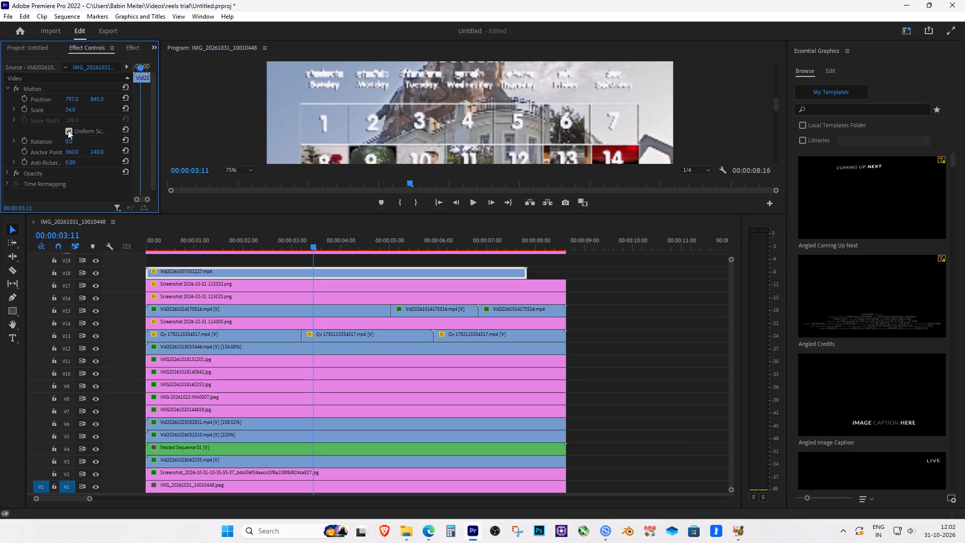
left_click(68, 130)
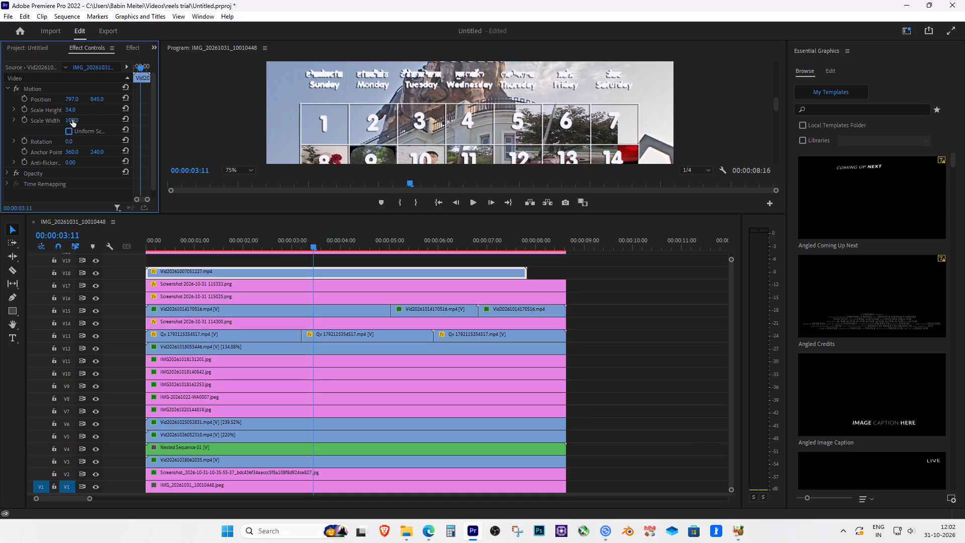
left_click_drag(72, 120, 43, 119)
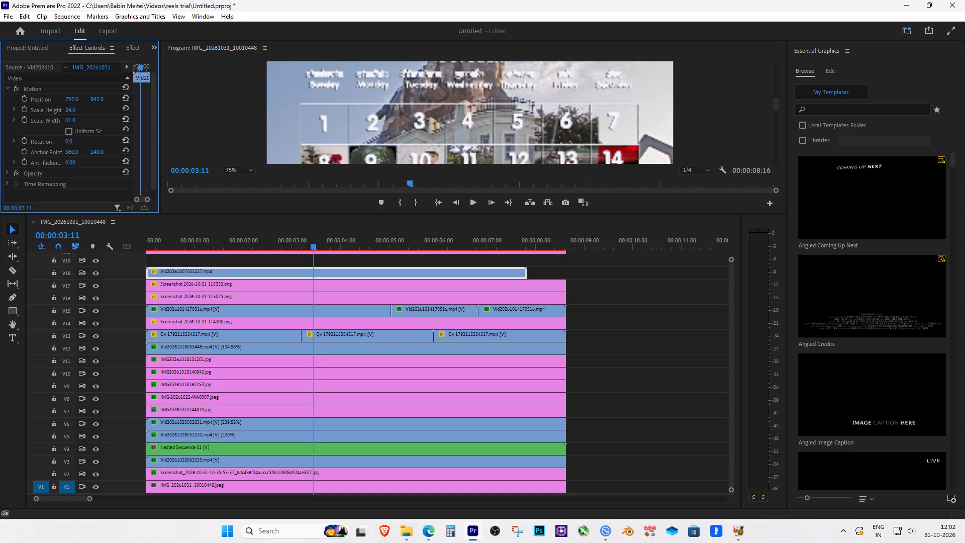
left_click_drag(43, 119, 37, 119)
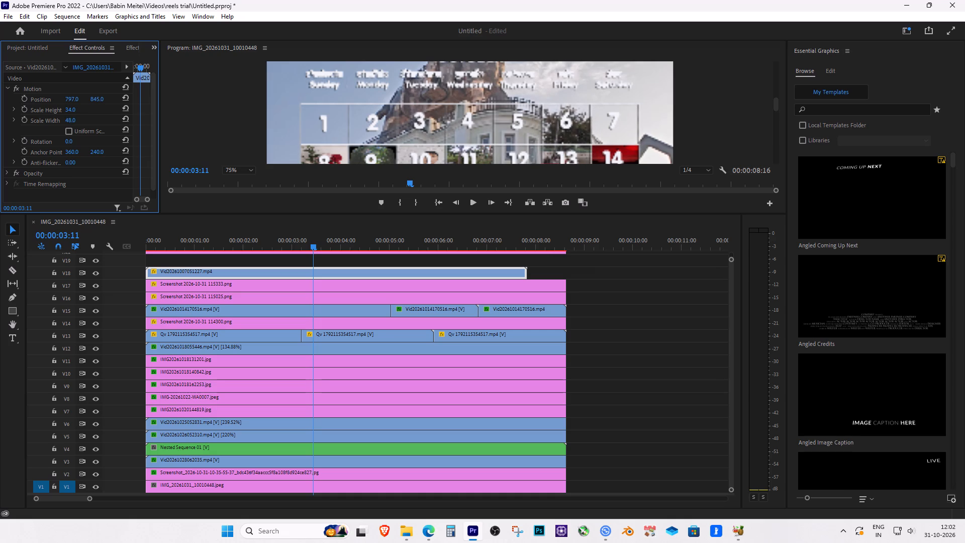
left_click_drag(37, 119, 38, 119)
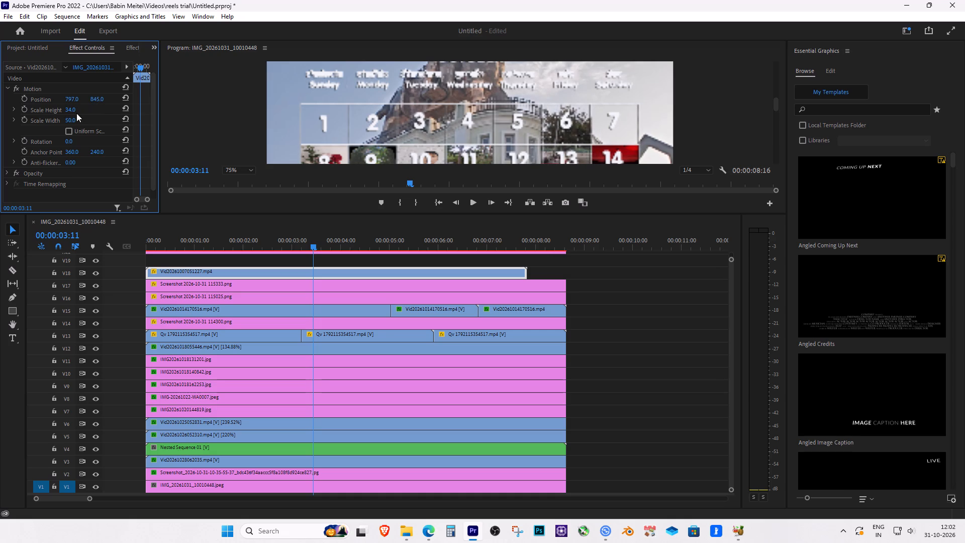
left_click_drag(70, 110, 71, 106)
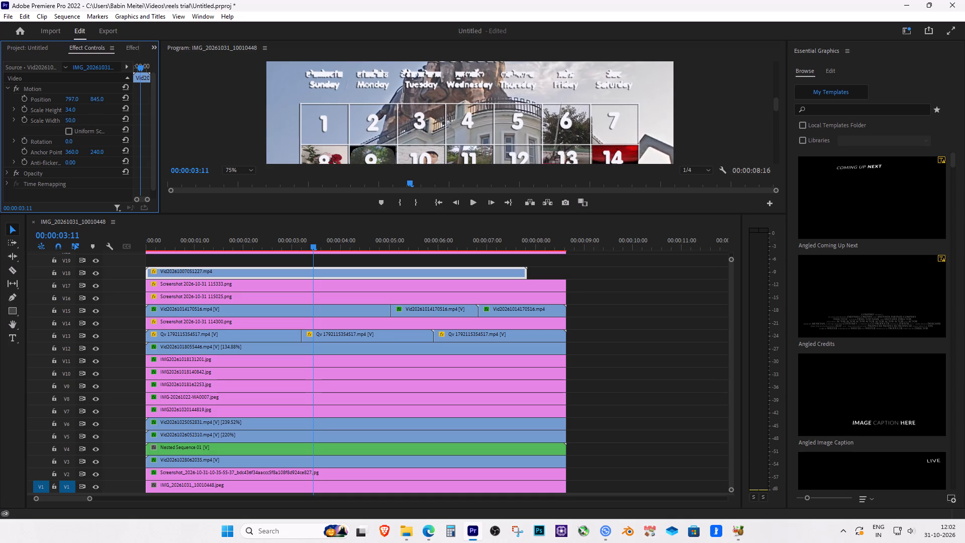
left_click_drag(71, 106, 78, 116)
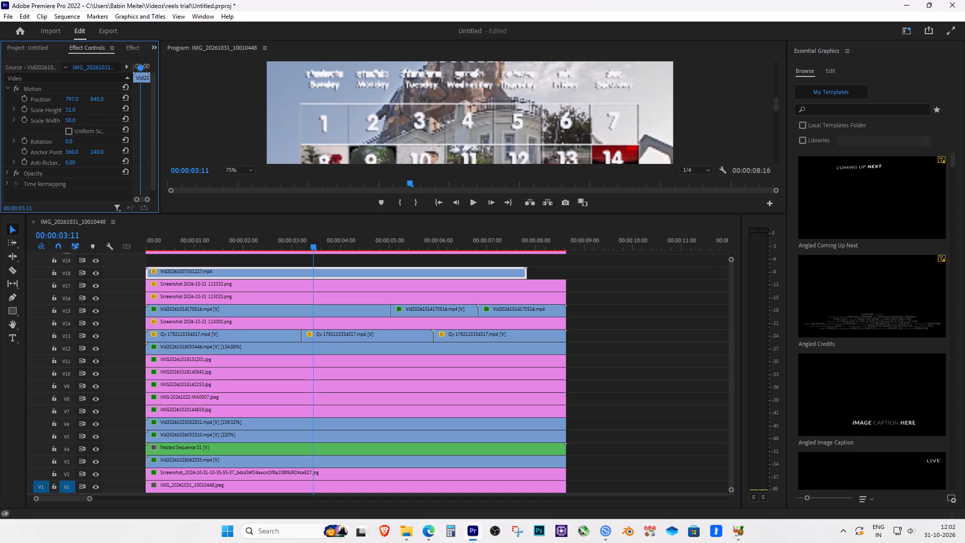
left_click_drag(78, 116, 76, 117)
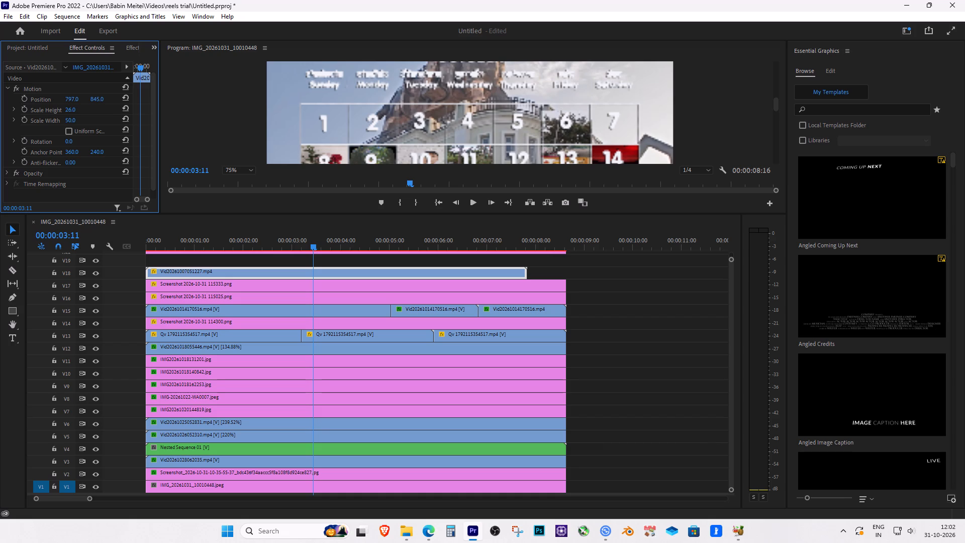
left_click_drag(76, 117, 76, 117)
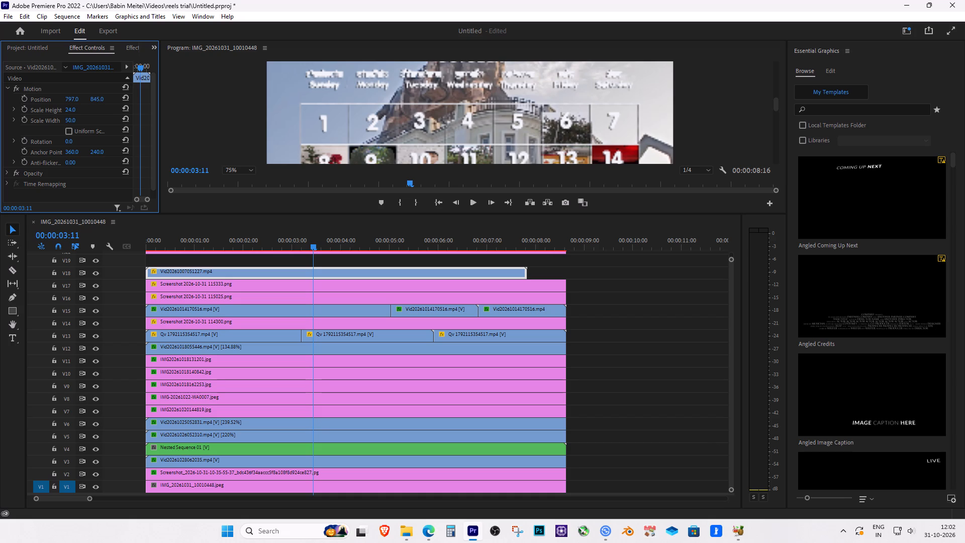
left_click_drag(76, 117, 76, 117)
Fit the V18 clip inside the day 6 cell by setting its vertical position to 816 and scale height to 22.
left_click_drag(96, 100, 86, 112)
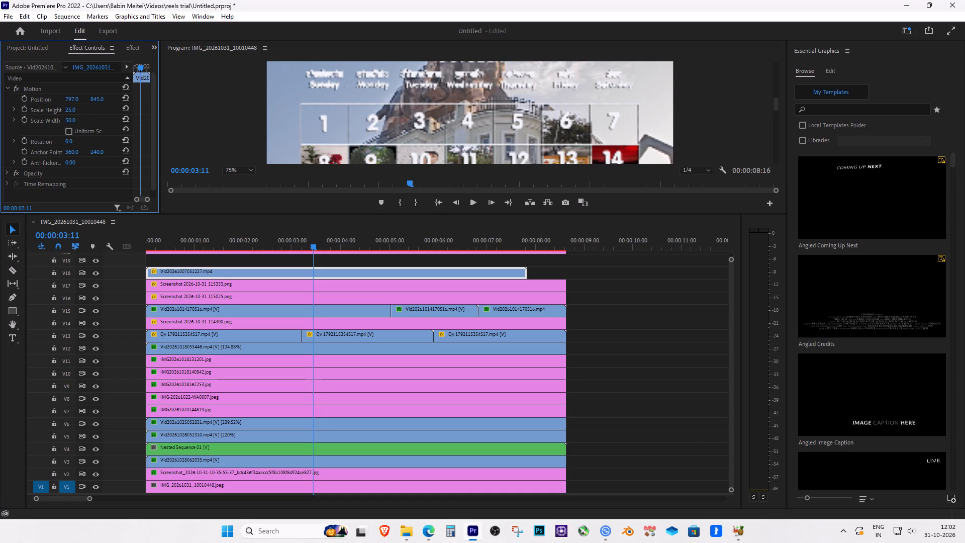
left_click_drag(86, 112, 69, 120)
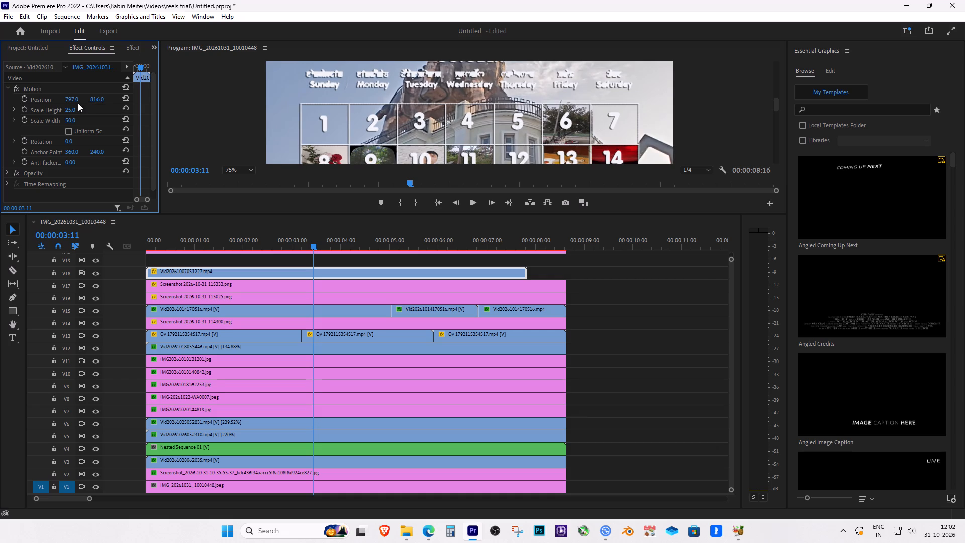
left_click_drag(71, 110, 91, 104)
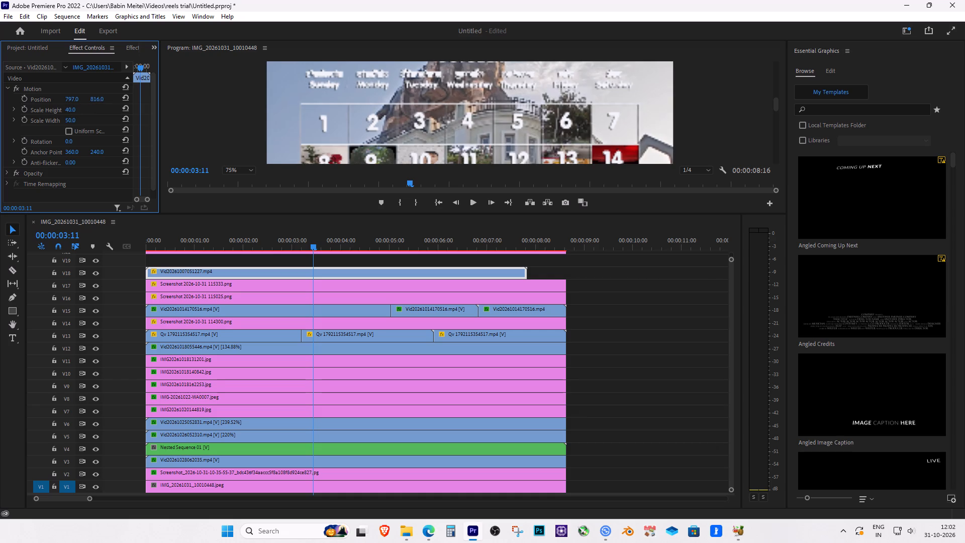
left_click_drag(91, 104, 81, 104)
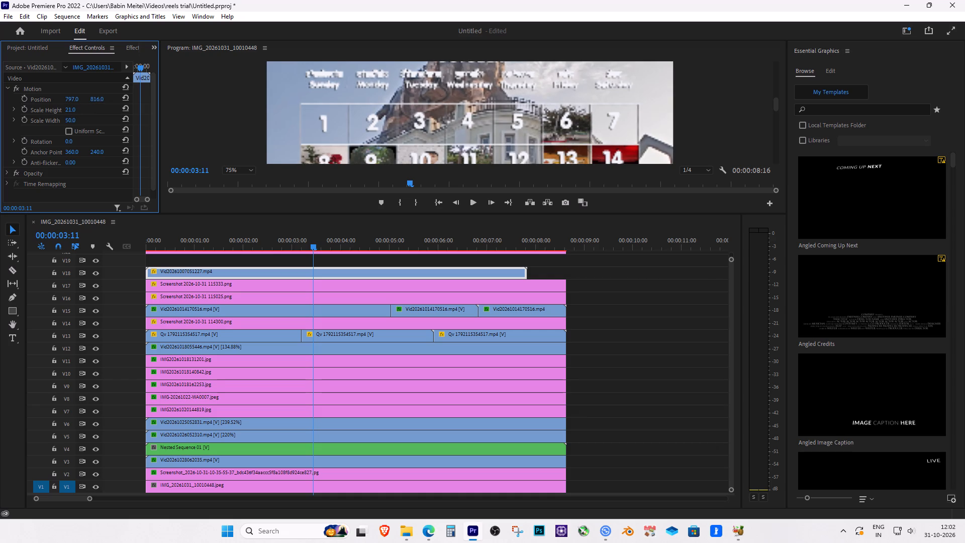
left_click_drag(81, 104, 82, 104)
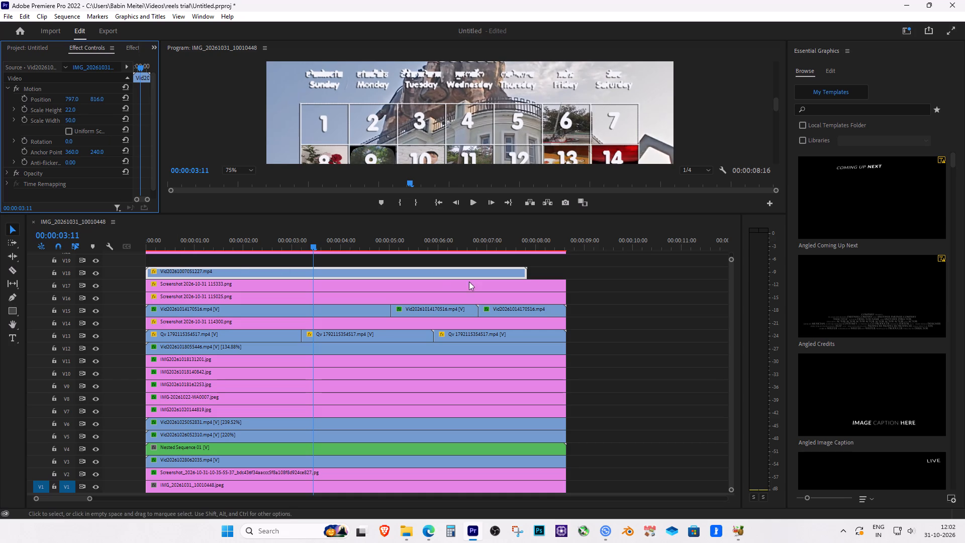
Split the V18 clip at about 7 seconds and duplicate its tail piece to fill the gap to the sequence end.
key("c")
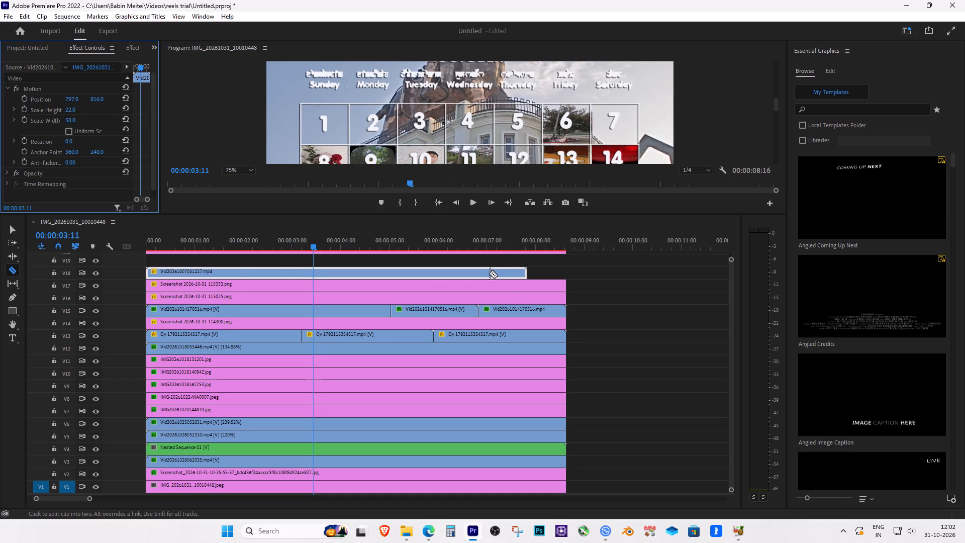
left_click(488, 272)
key("v")
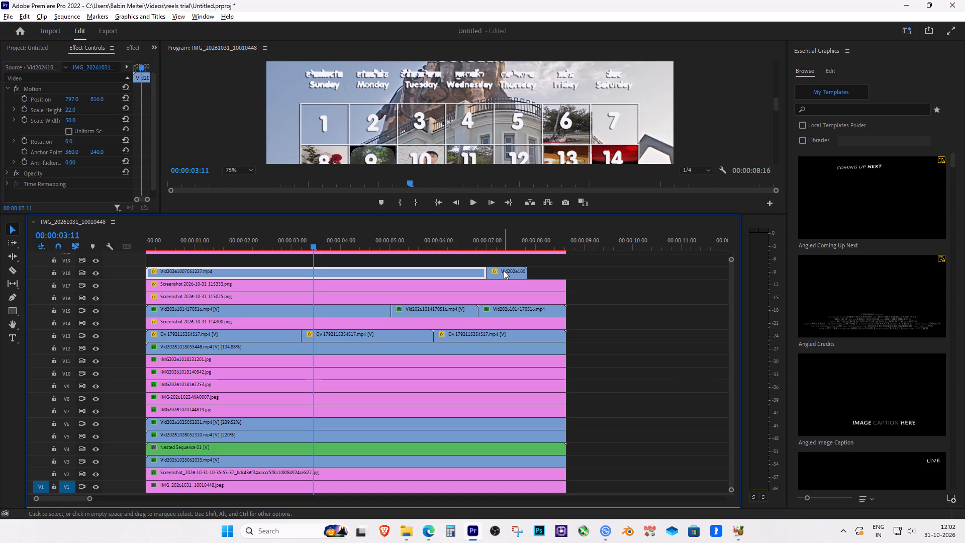
left_click_drag(504, 270, 543, 273, "alt")
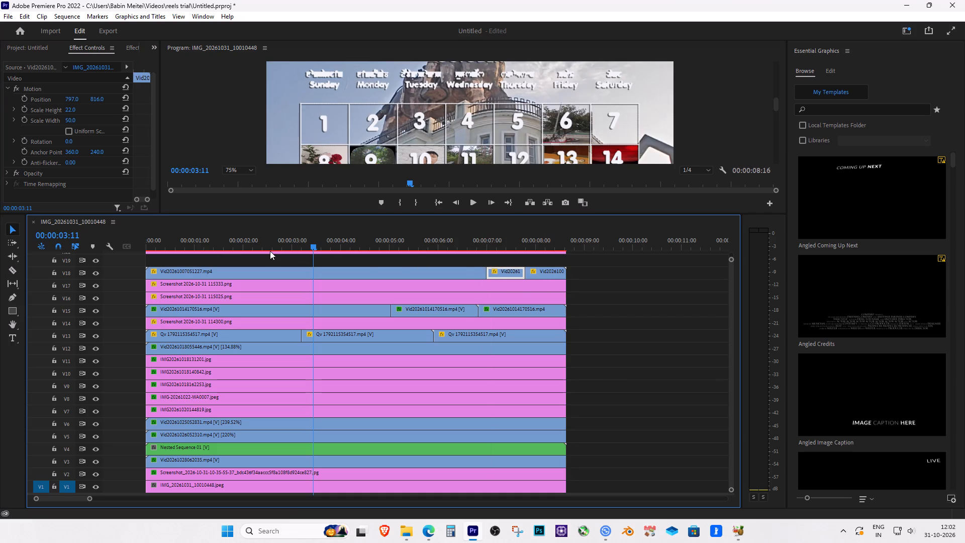
Play back the sequence to check the day 6 cell and save the project.
key("space")
key("space")
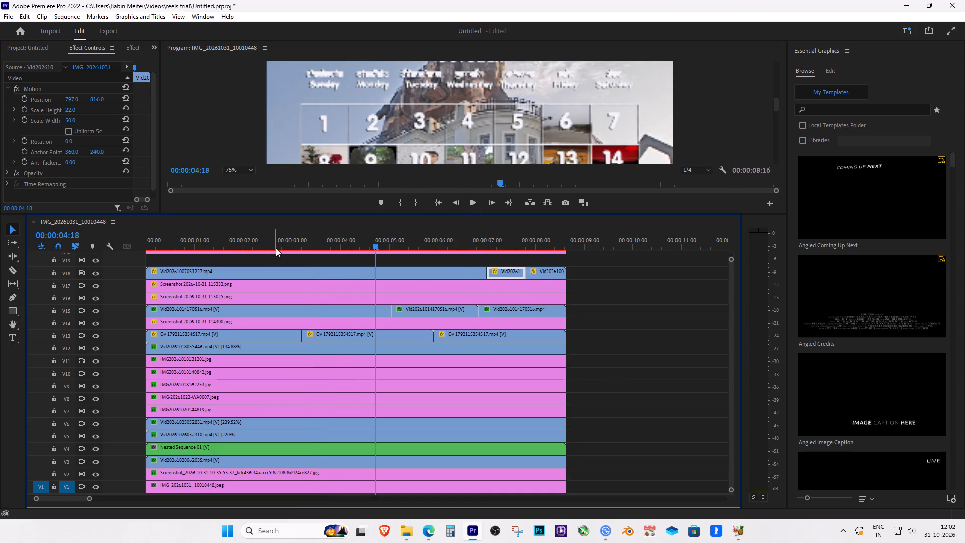
key("space")
key("space")
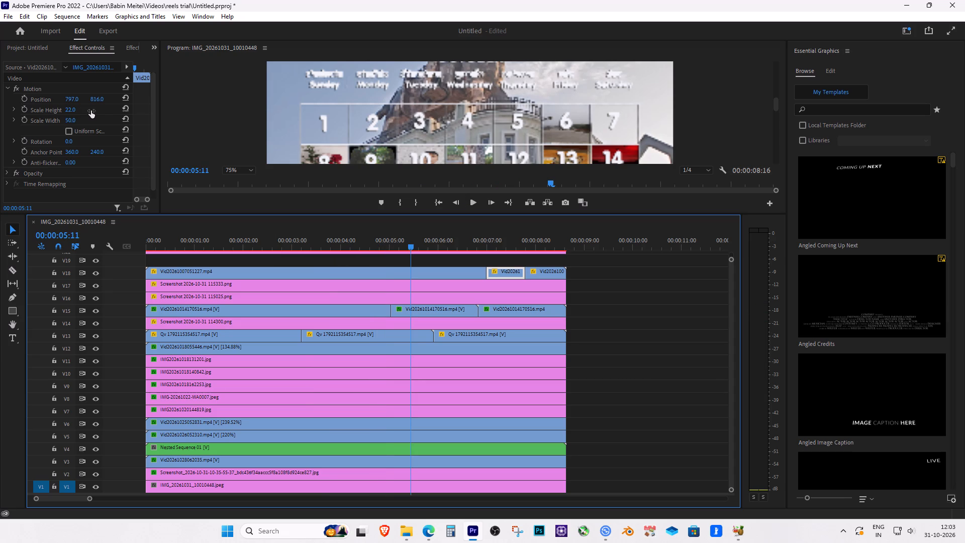
key("ctrl+s")
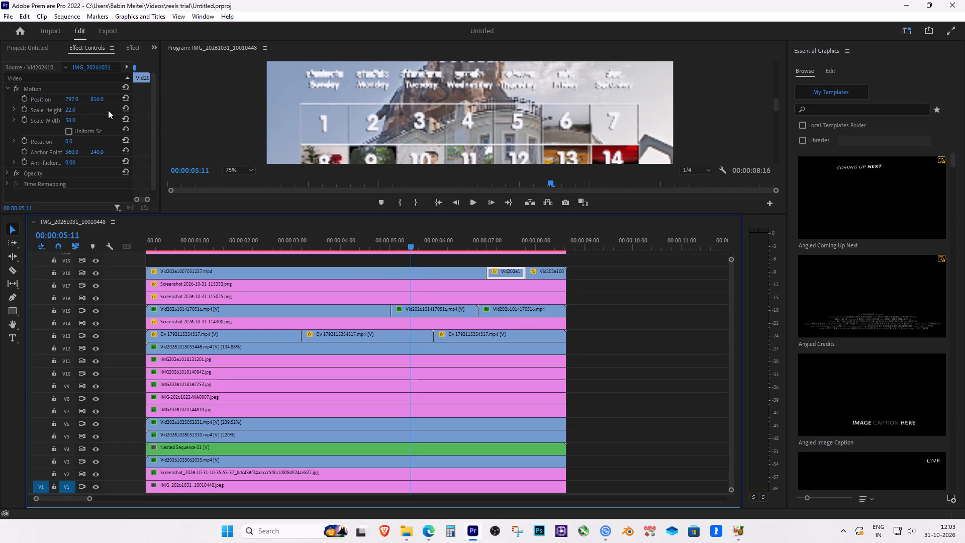
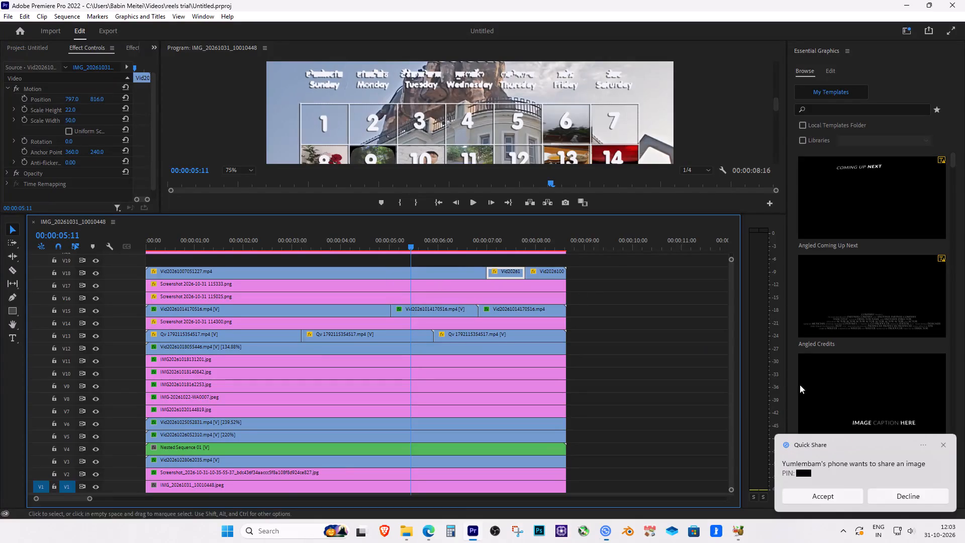
Accept the image shared from the phone through Quick Share and dismiss the received notice.
left_click(831, 499)
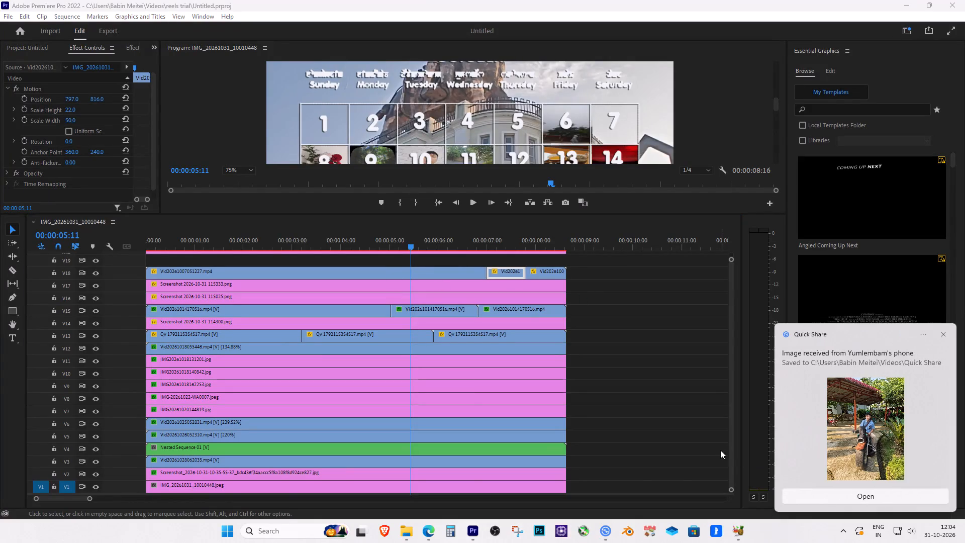
left_click(896, 416)
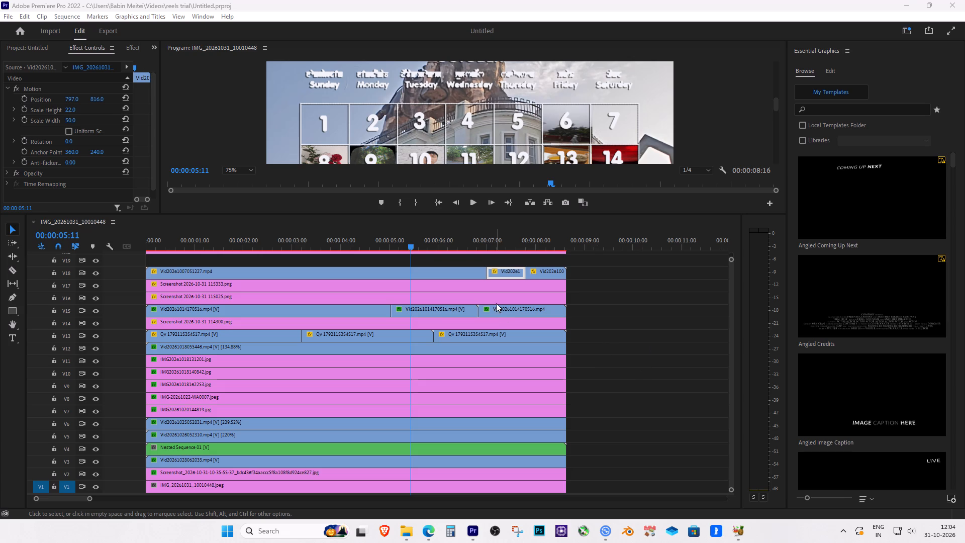
Open IMG20261004144652.jpg from the Quick Share folder in Paint at 20% zoom, snip most of the photo, and close Paint.
left_click(409, 530)
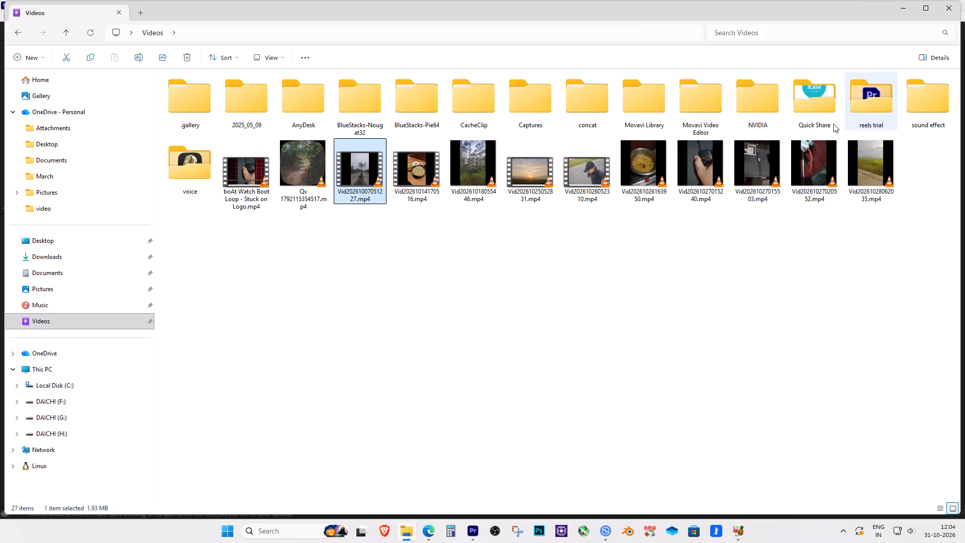
double_click(812, 115)
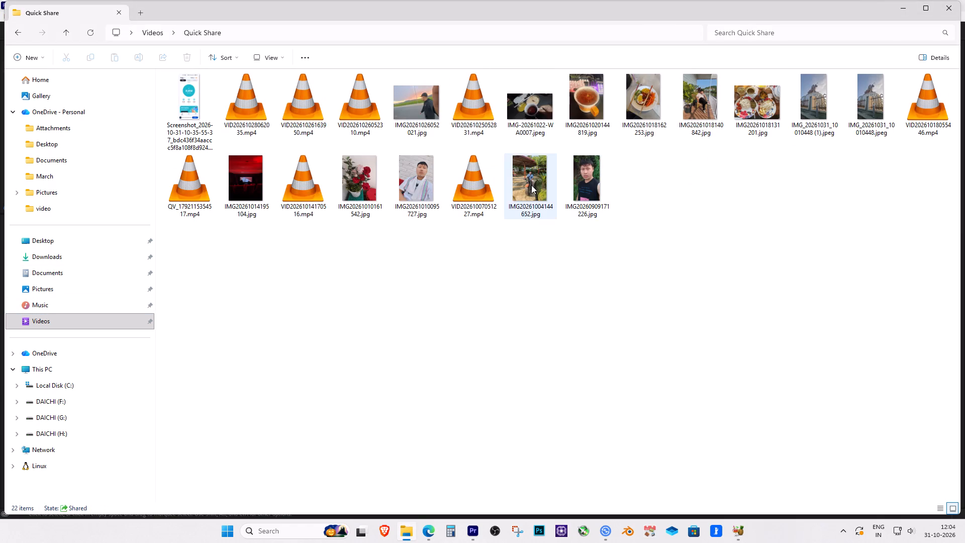
double_click(531, 185)
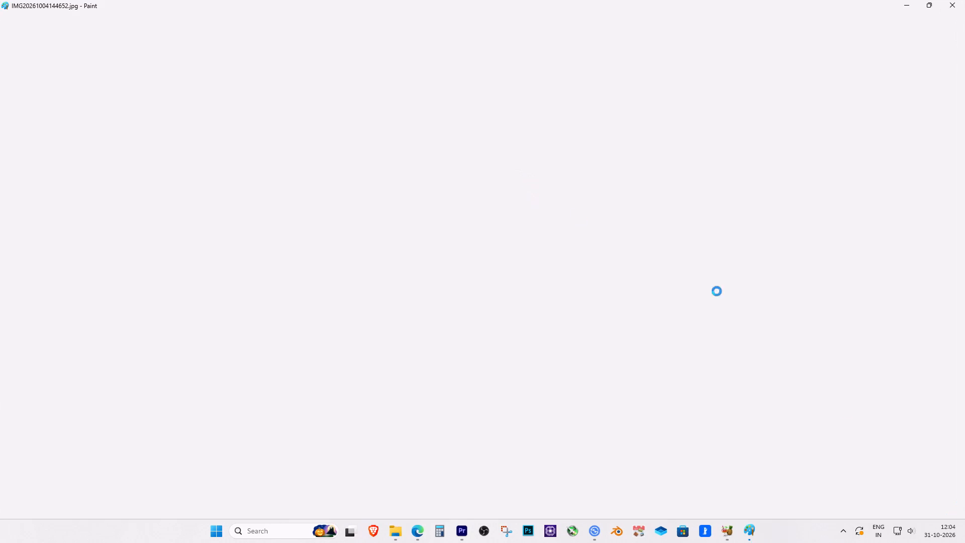
left_click_drag(885, 510, 880, 507)
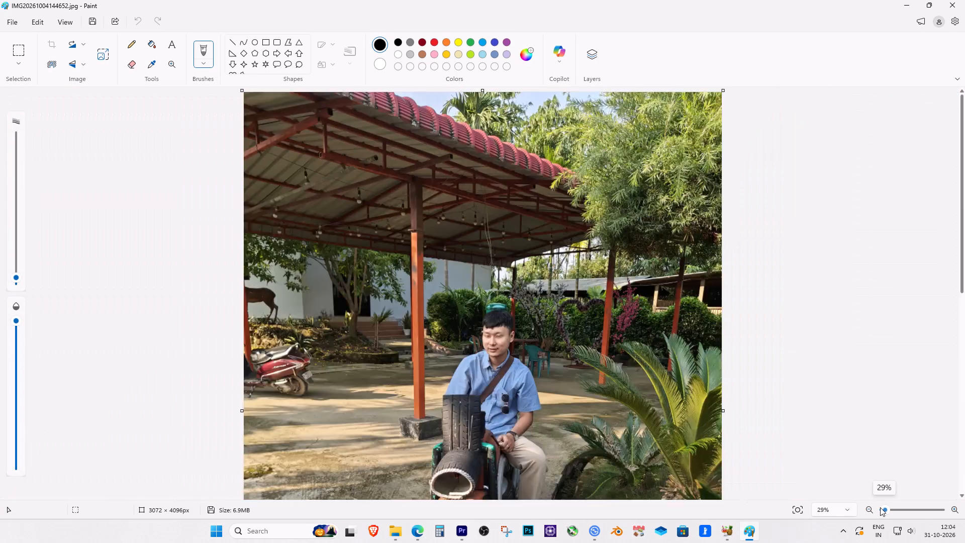
left_click_drag(880, 507, 881, 507)
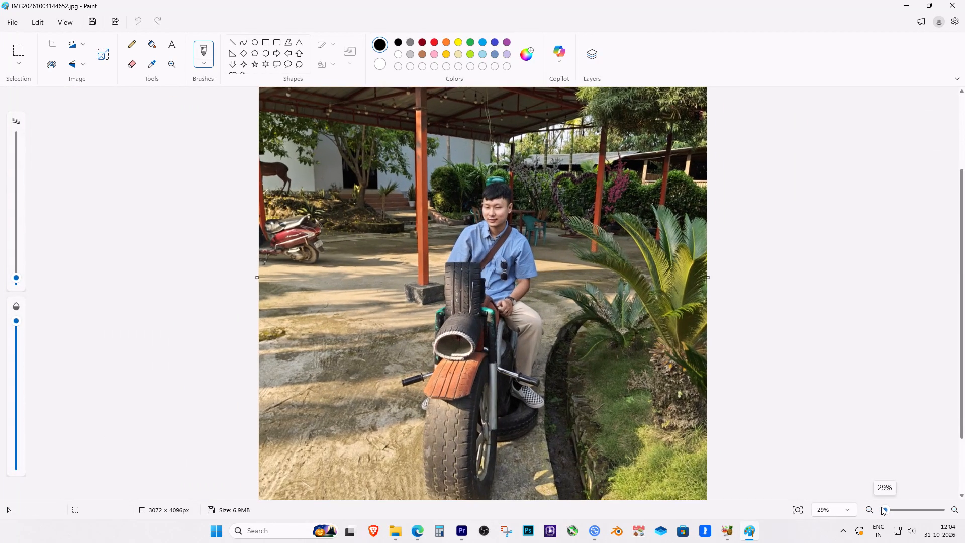
left_click_drag(881, 507, 881, 506)
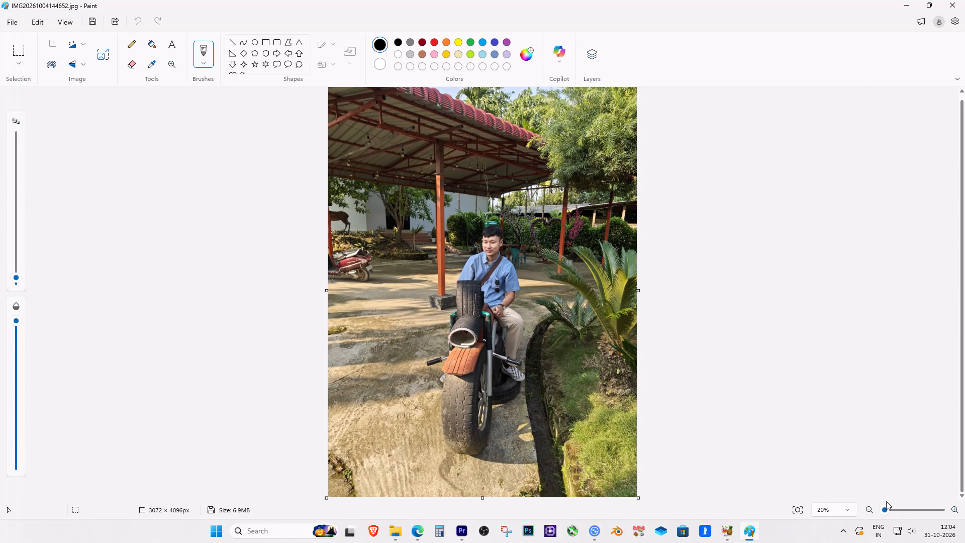
key("Print")
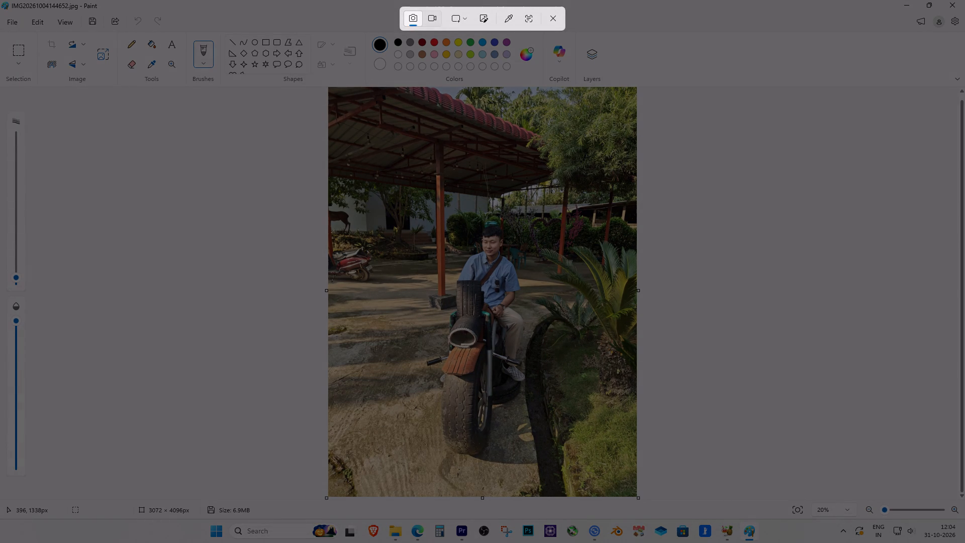
left_click_drag(335, 99, 615, 449)
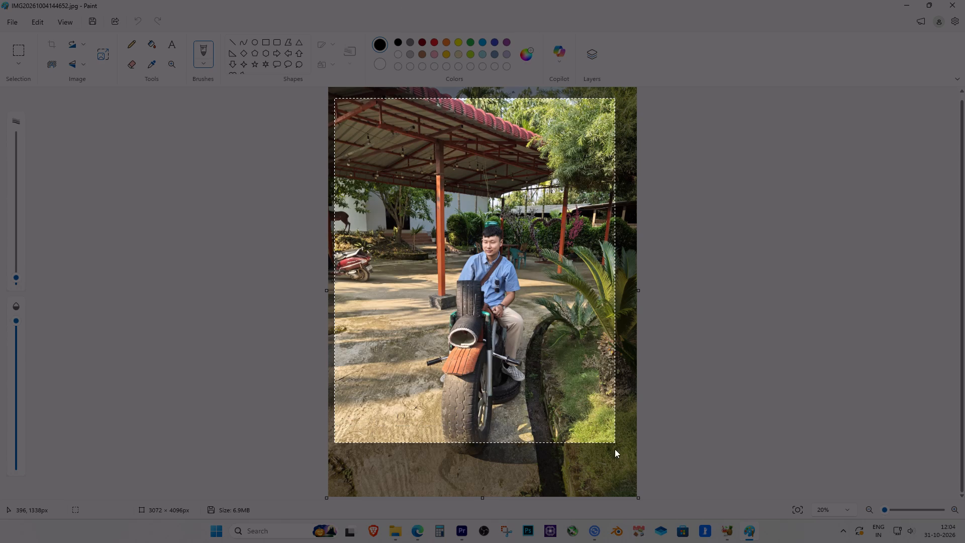
left_click_drag(615, 449, 622, 459)
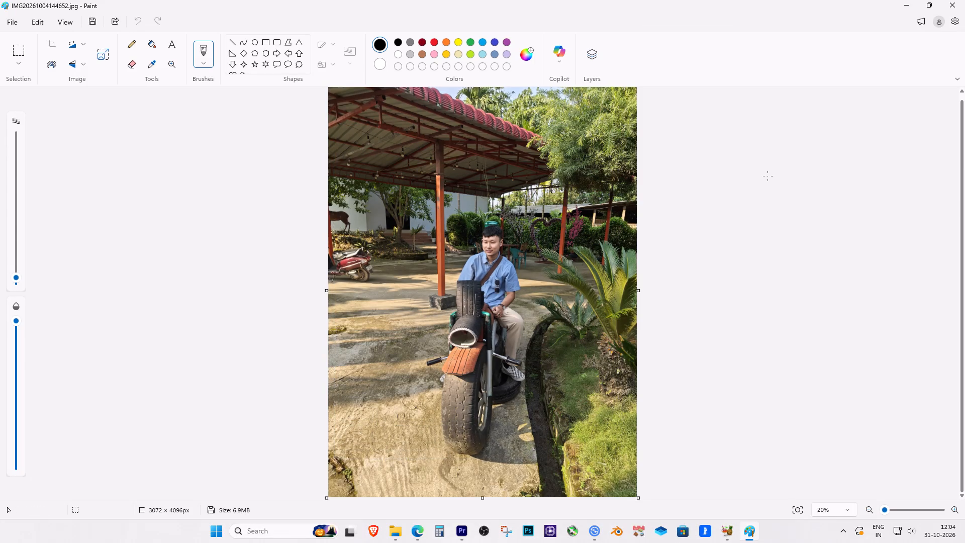
left_click(947, 6)
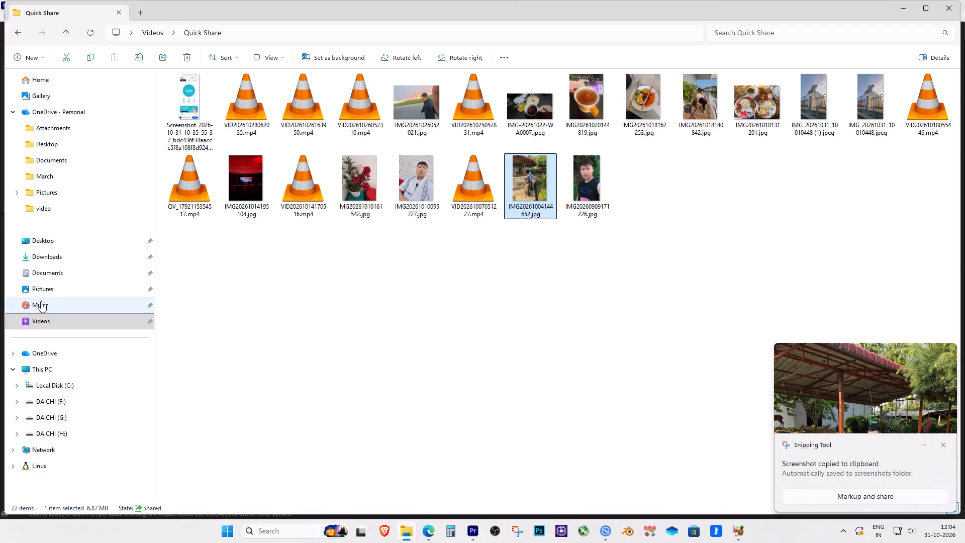
Place Screenshot 2026-10-31 120433.png from the Screenshots folder on V19 at the sequence start and extend it to the sequence end.
left_click(51, 292)
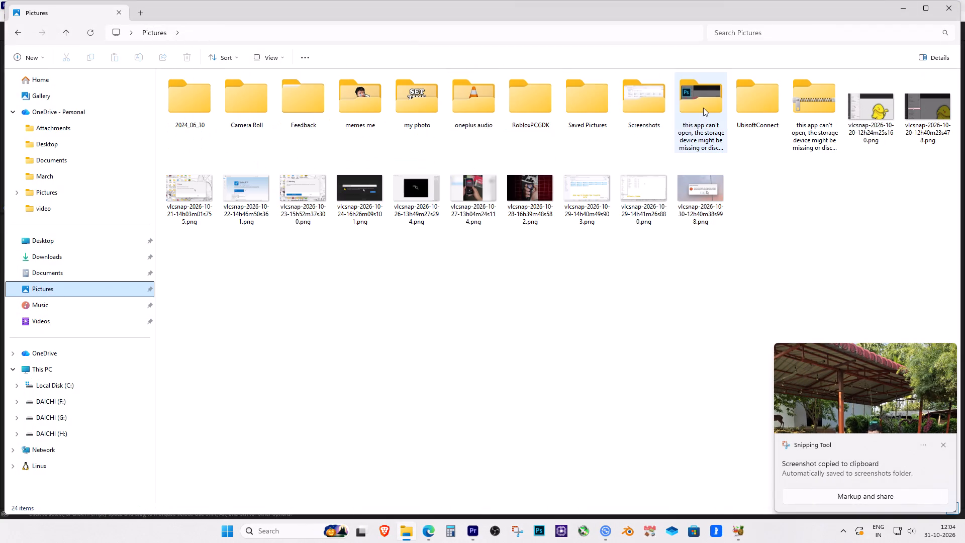
double_click(635, 111)
scroll(834, 200, "down", 8)
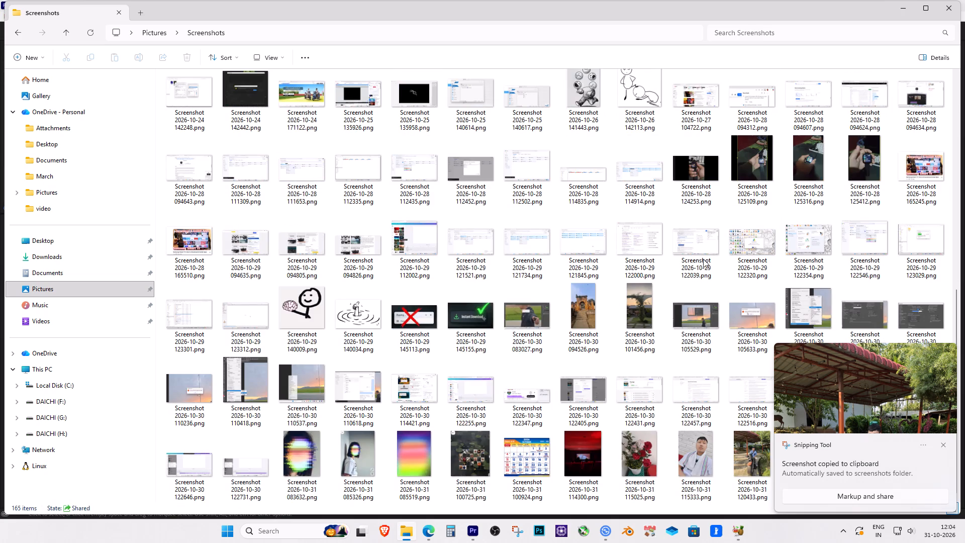
scroll(703, 259, "down", 2)
left_click_drag(750, 459, 448, 526)
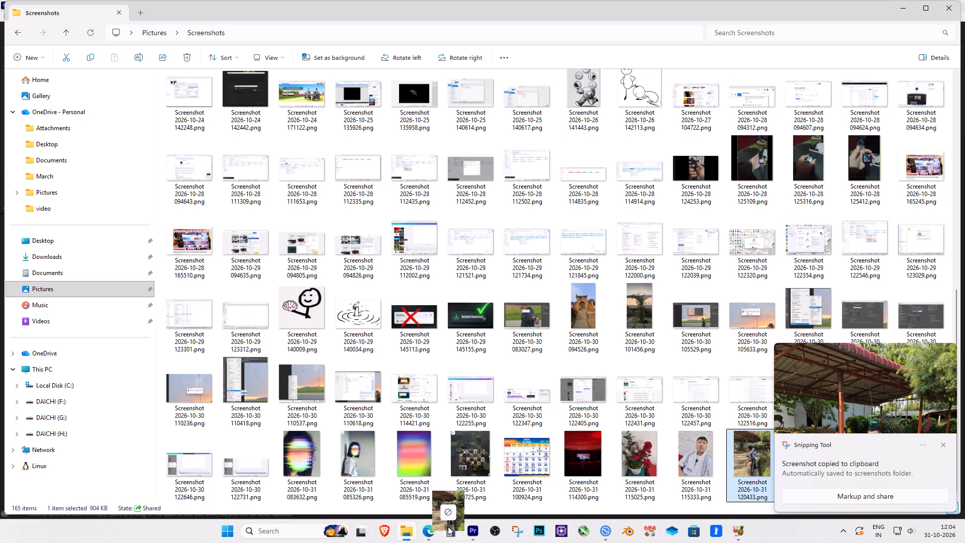
left_click_drag(448, 526, 581, 257)
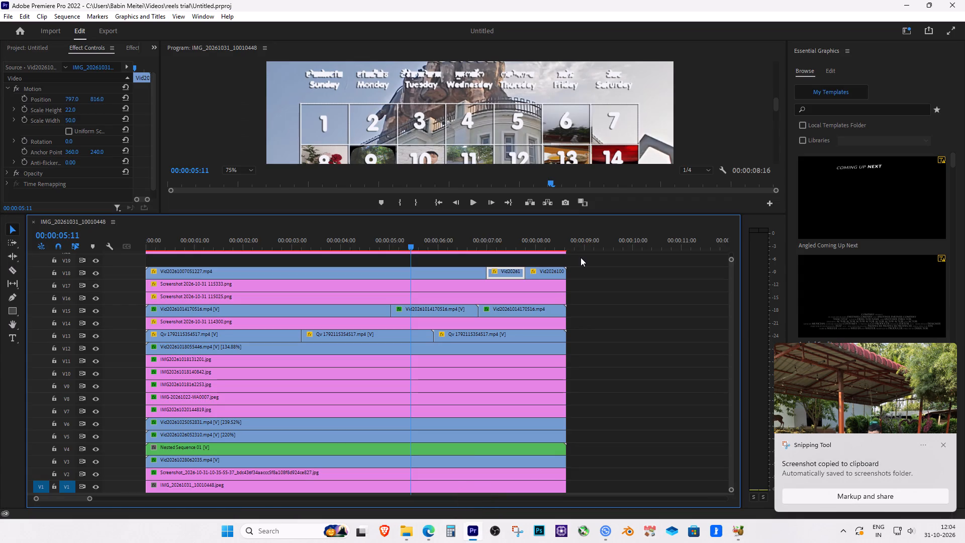
left_click_drag(581, 257, 239, 268)
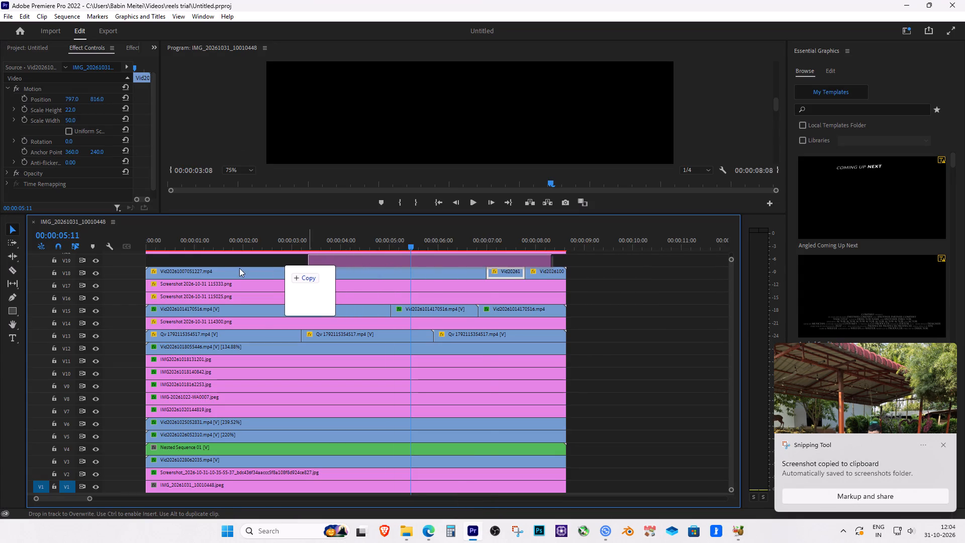
left_click_drag(239, 268, 146, 260)
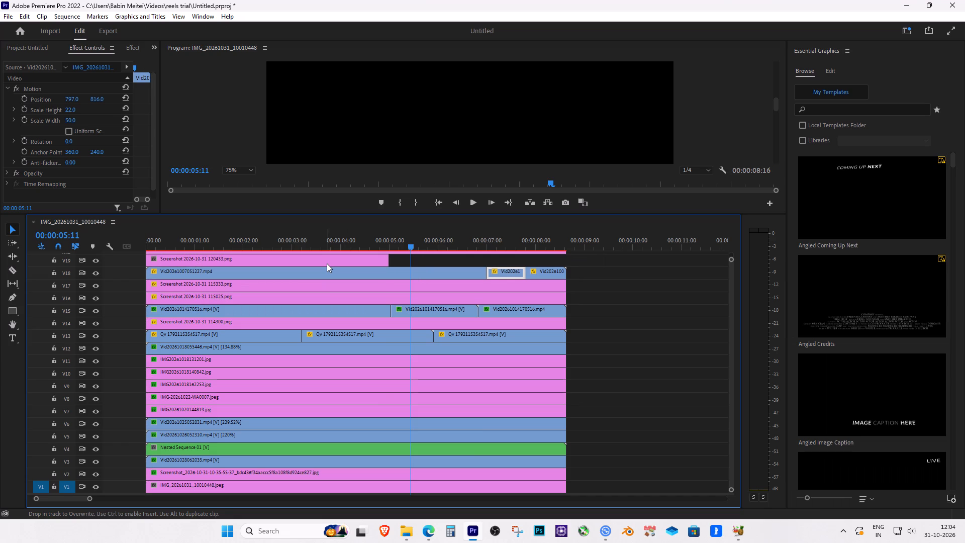
left_click_drag(387, 262, 568, 267)
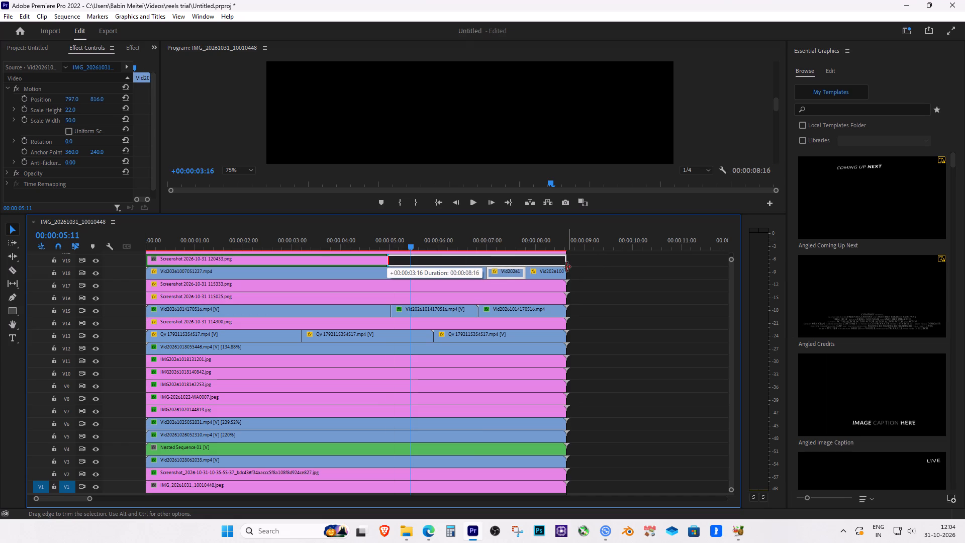
Move the playhead to the start of the sequence and save the project.
left_click(175, 242)
left_click_drag(170, 243, 143, 241)
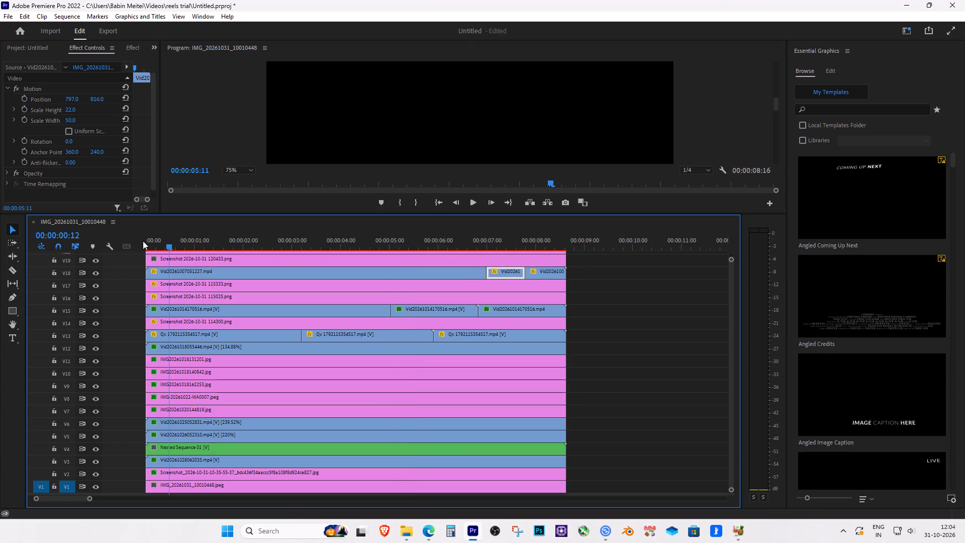
left_click_drag(143, 241, 142, 241)
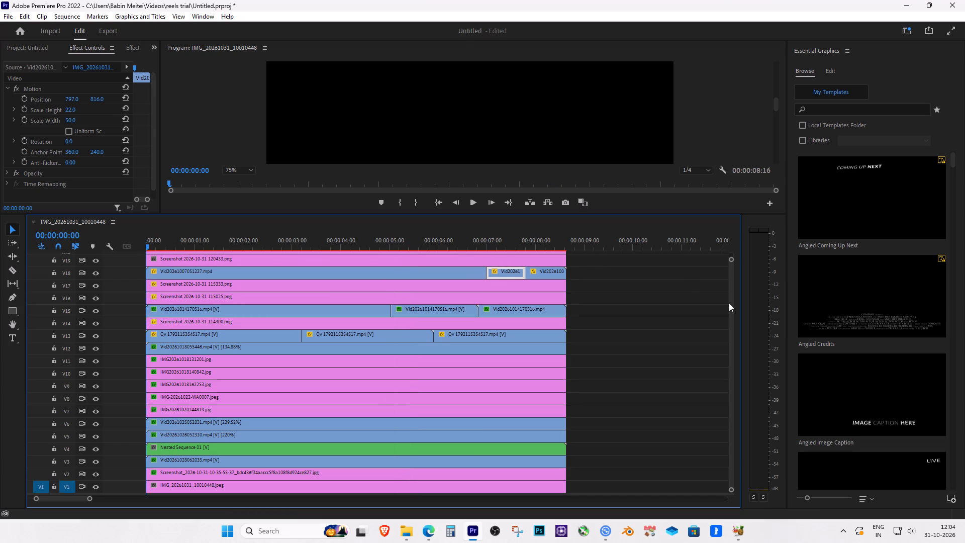
key("ctrl+s")
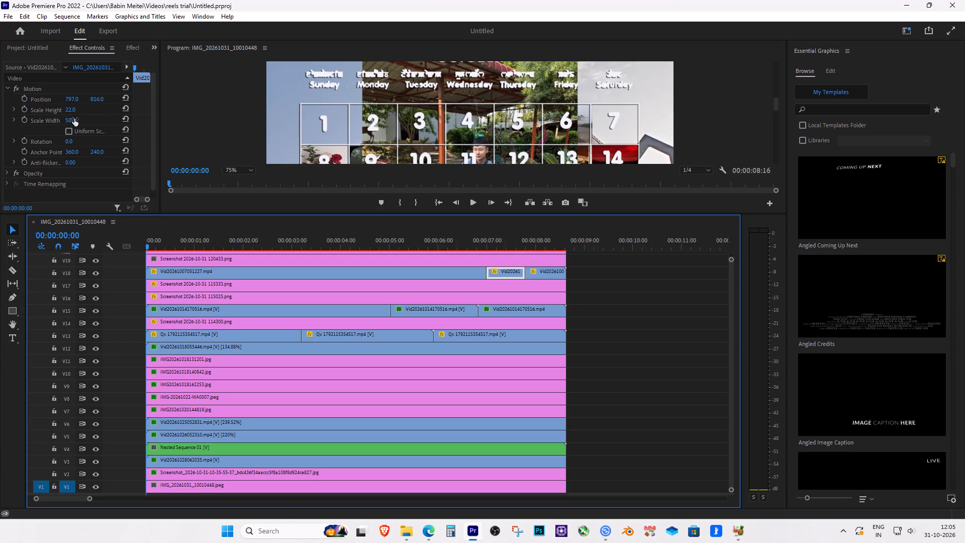
Shrink the V19 photo over the day 4 cell by setting its scale to 22 and vertical position to 795.
left_click(289, 259)
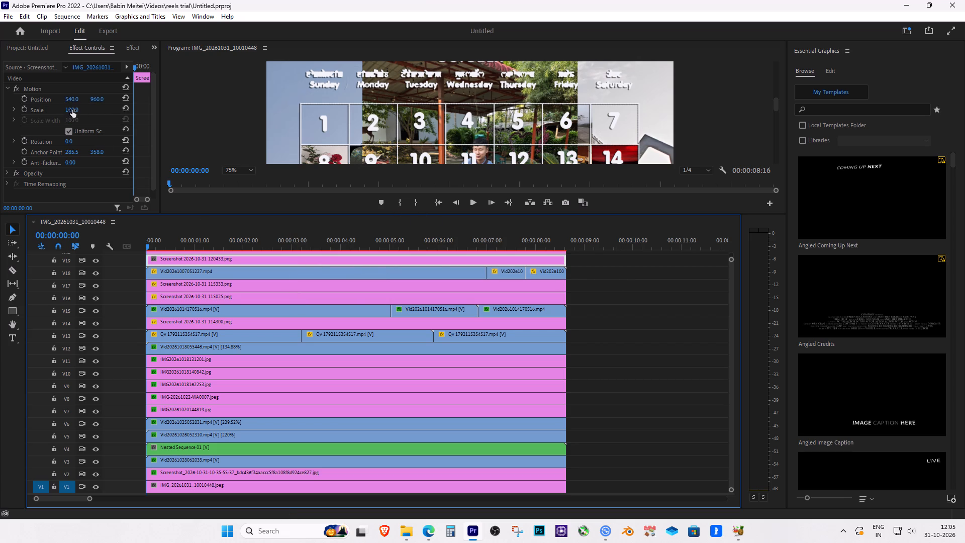
left_click_drag(73, 110, 30, 113)
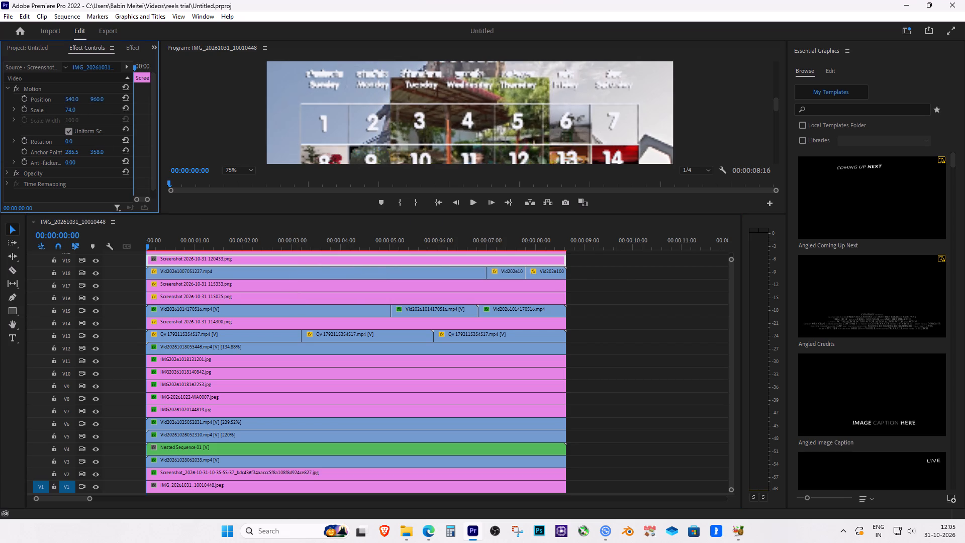
left_click_drag(30, 113, 18, 115)
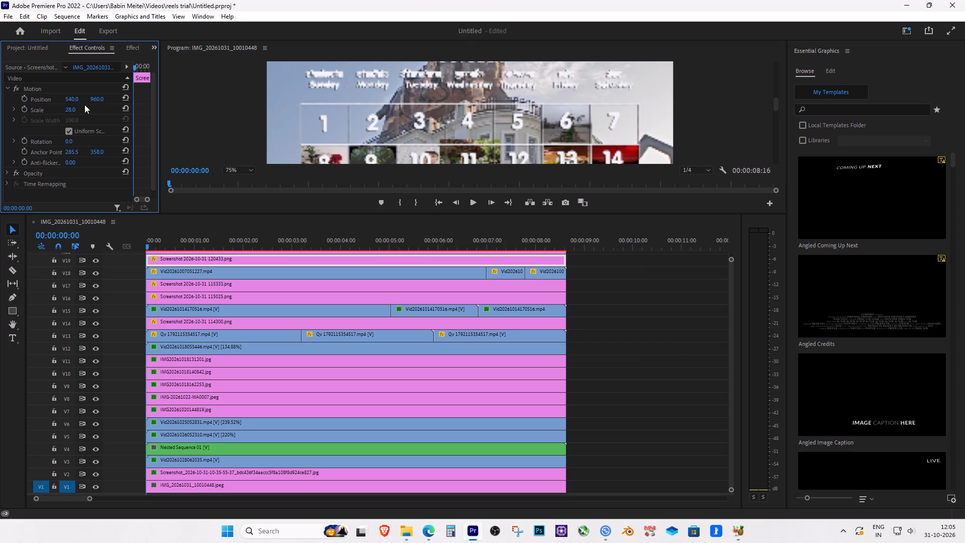
left_click_drag(99, 97, 114, 183)
left_click_drag(114, 183, 55, 186)
left_click_drag(55, 186, 125, 176)
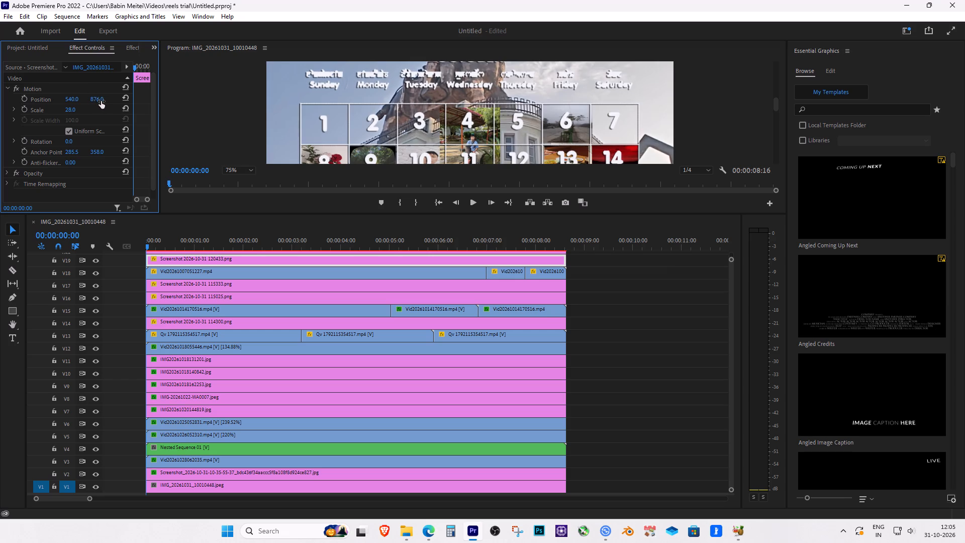
left_click_drag(97, 99, 44, 114)
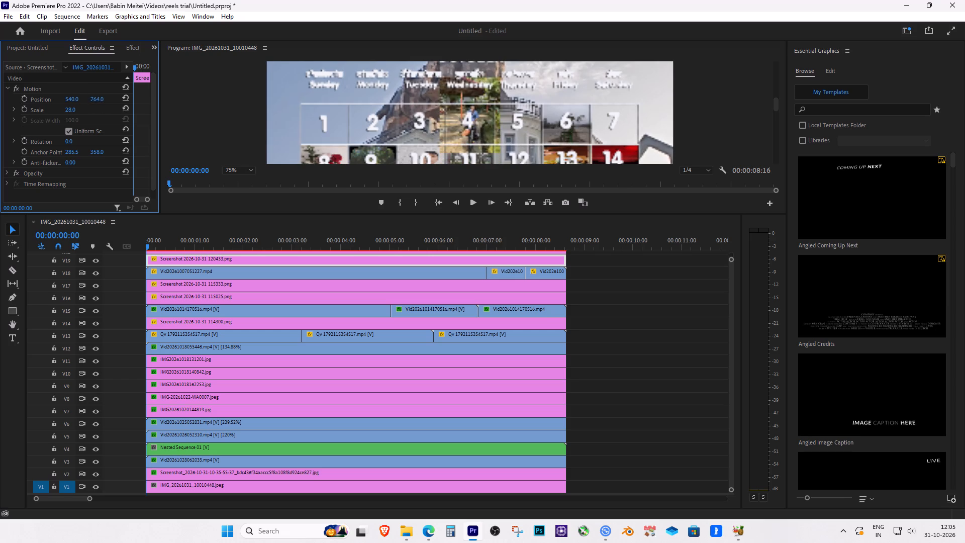
left_click_drag(44, 114, 60, 111)
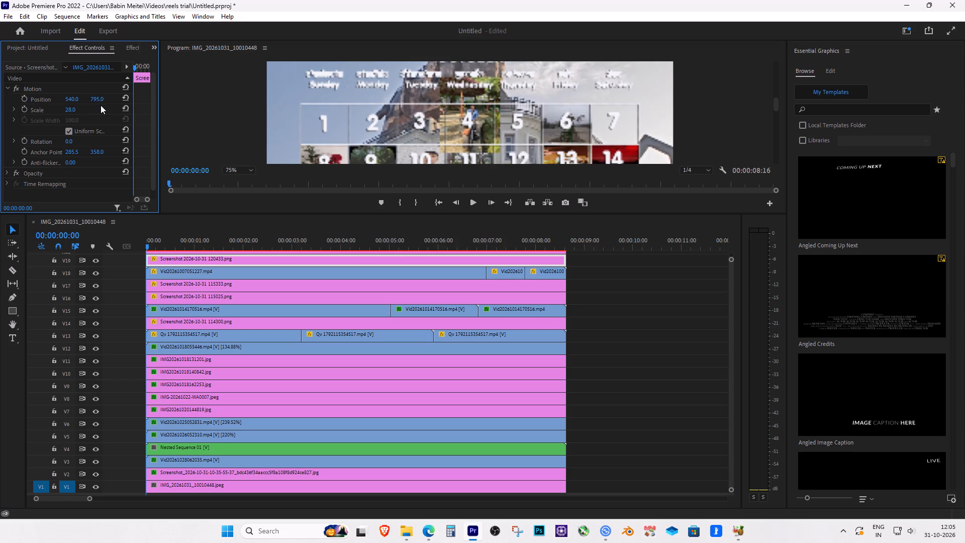
left_click_drag(73, 109, 73, 110)
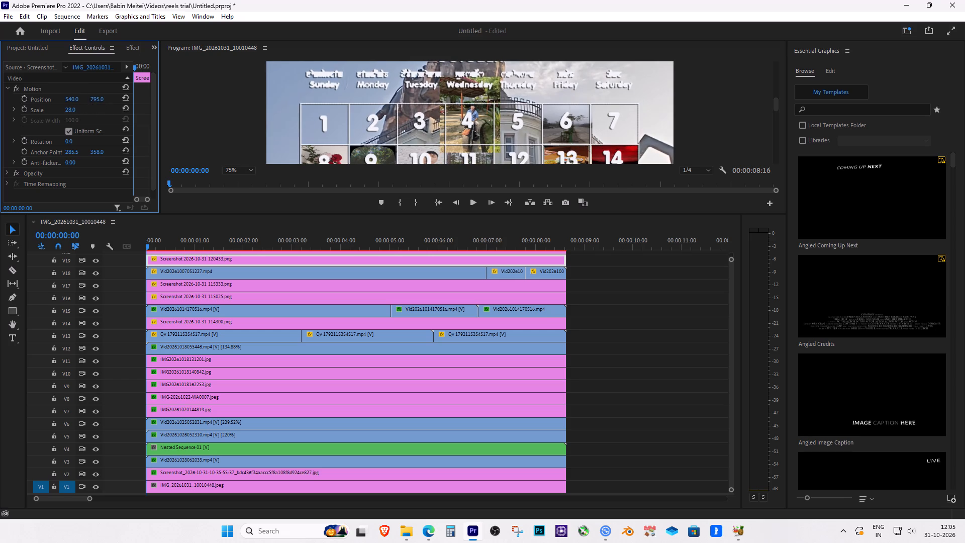
left_click_drag(73, 110, 56, 108)
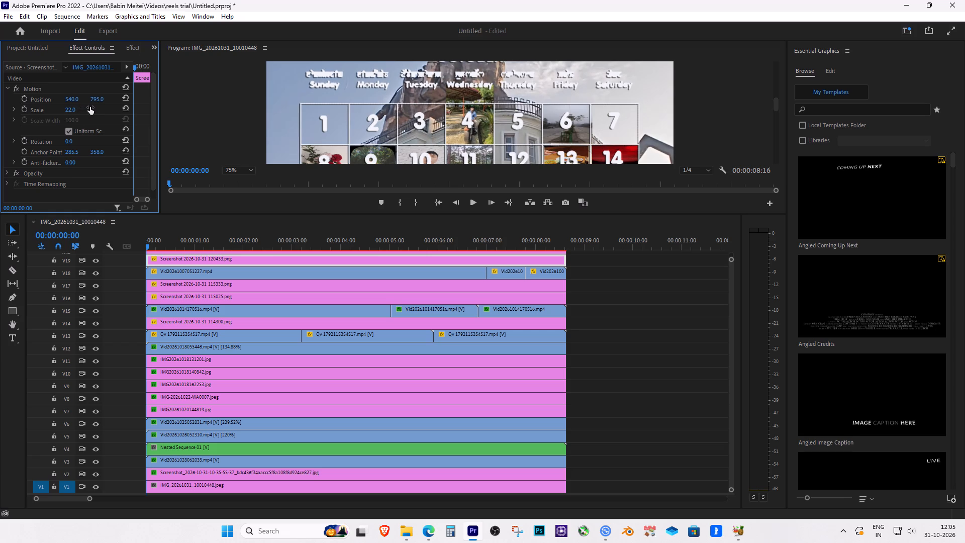
Fit the V19 photo to the day 4 cell with non-uniform scale, height 15, width 22 and vertical position 819, and save the project.
left_click(70, 131)
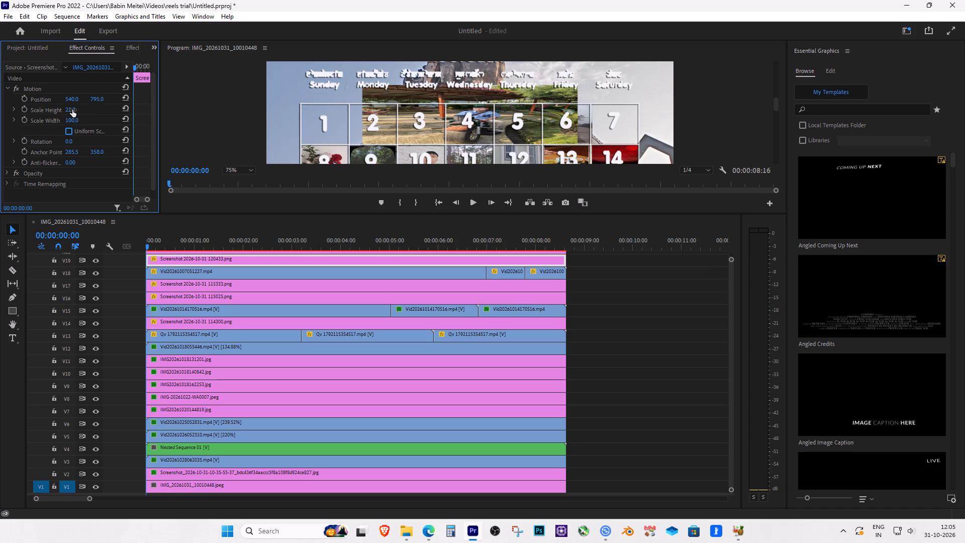
left_click(72, 110)
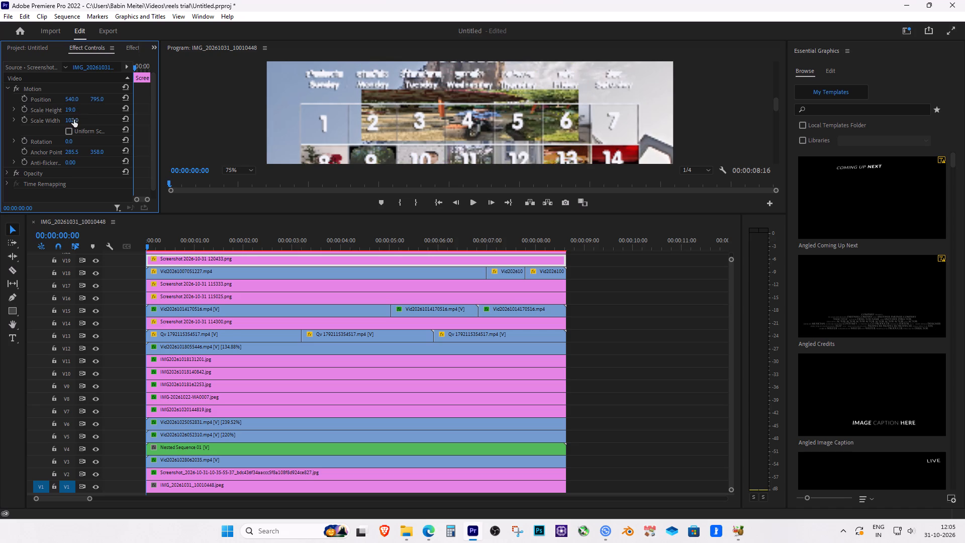
left_click_drag(73, 120, 44, 121)
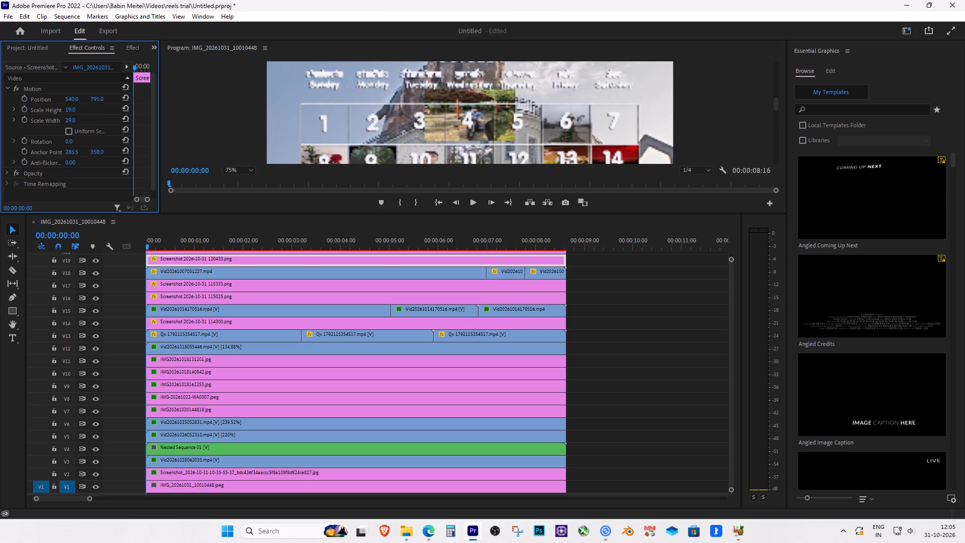
left_click_drag(44, 121, 41, 122)
left_click_drag(72, 110, 84, 108)
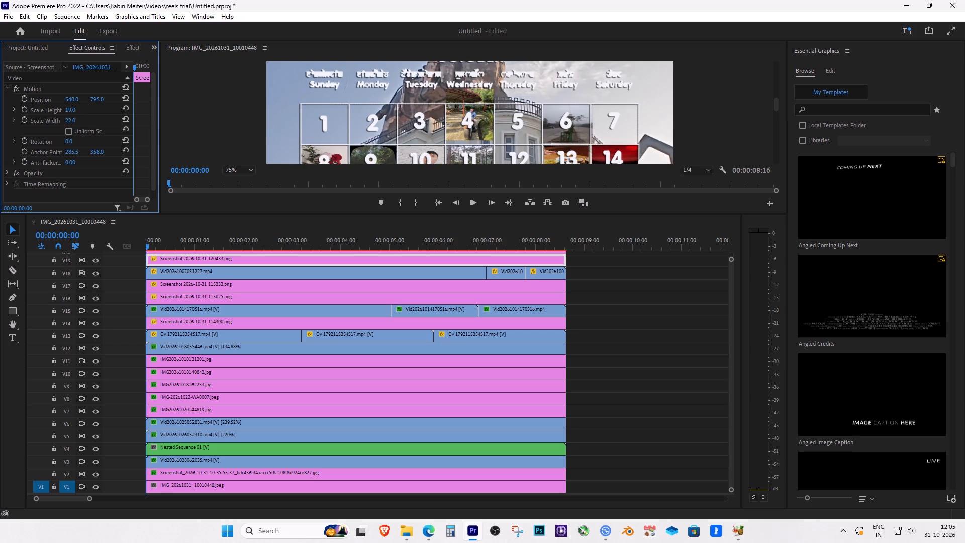
left_click_drag(84, 108, 84, 107)
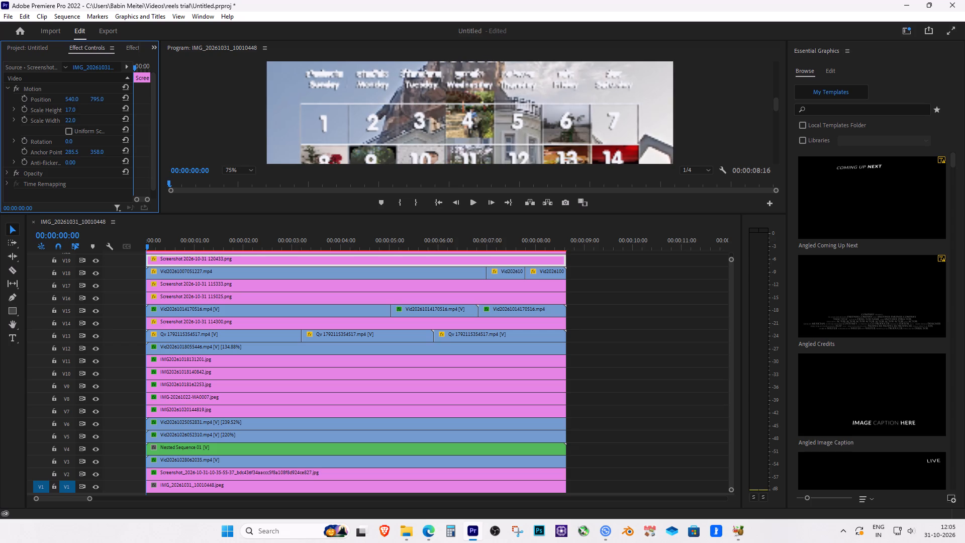
left_click_drag(84, 107, 83, 107)
left_click_drag(99, 99, 115, 83)
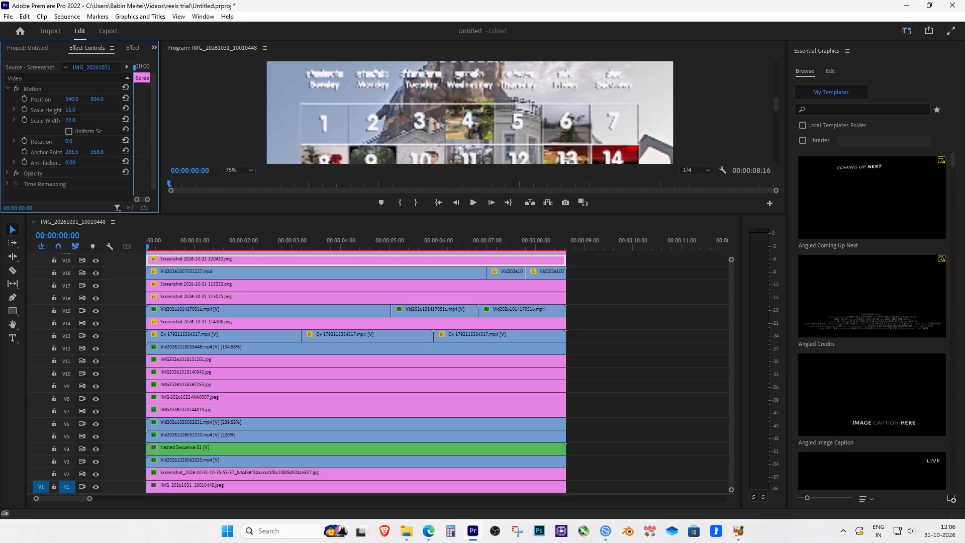
left_click_drag(115, 83, 119, 79)
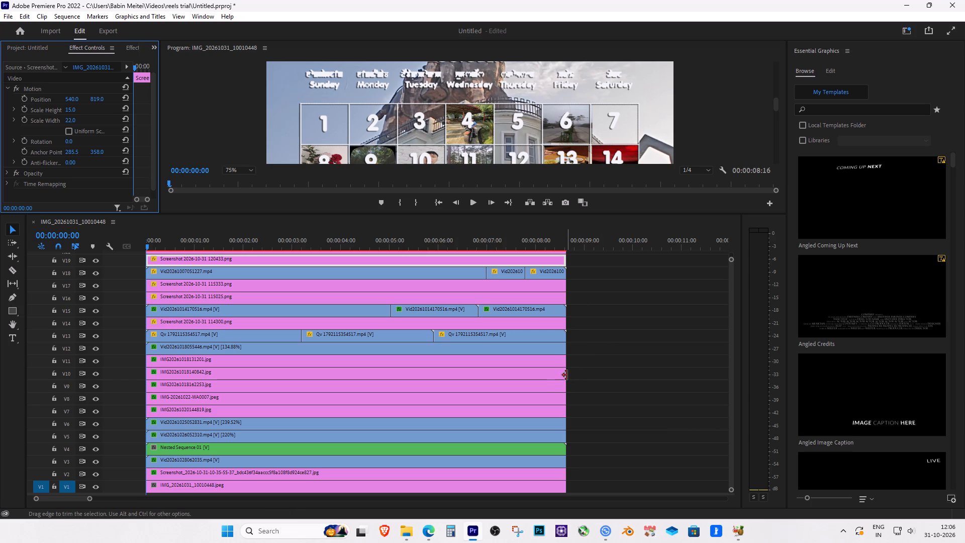
key("ctrl+s")
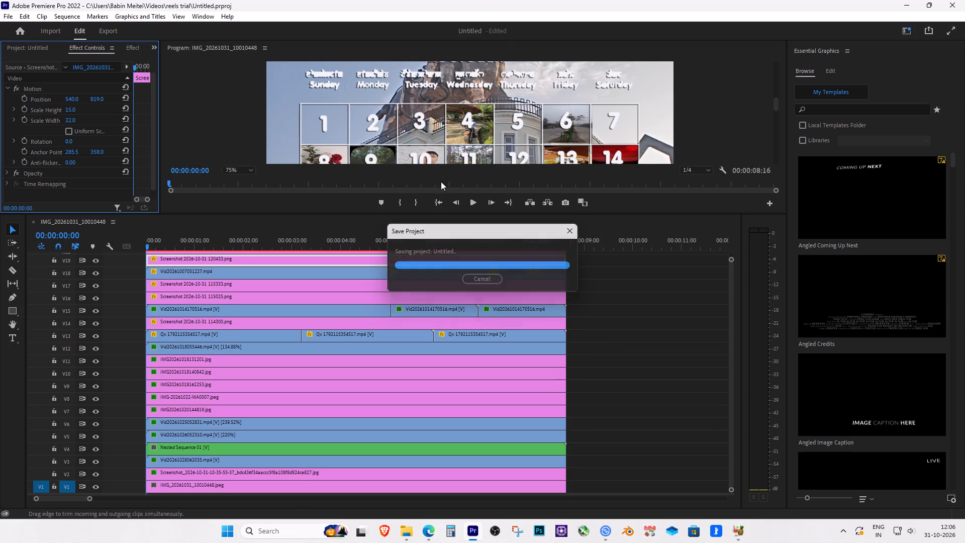
Enlarge the timeline area, move the octoreels.png overlay from V20 up to V22, and save the project.
left_click_drag(448, 213, 448, 209)
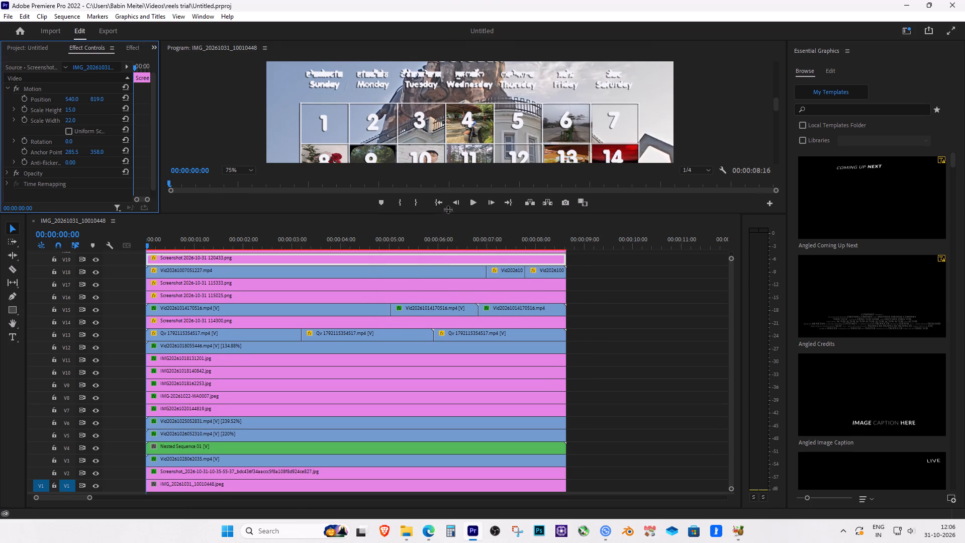
left_click_drag(448, 209, 453, 186)
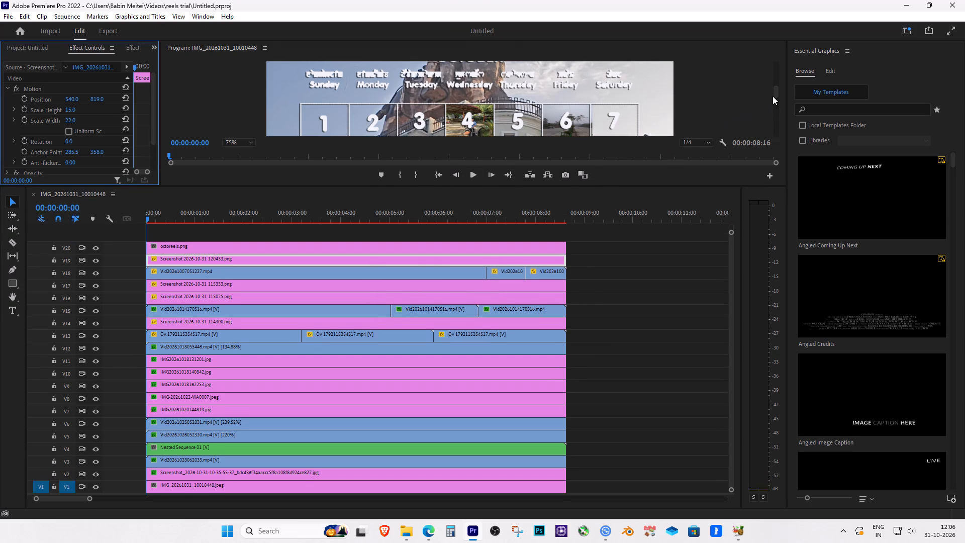
left_click(774, 92)
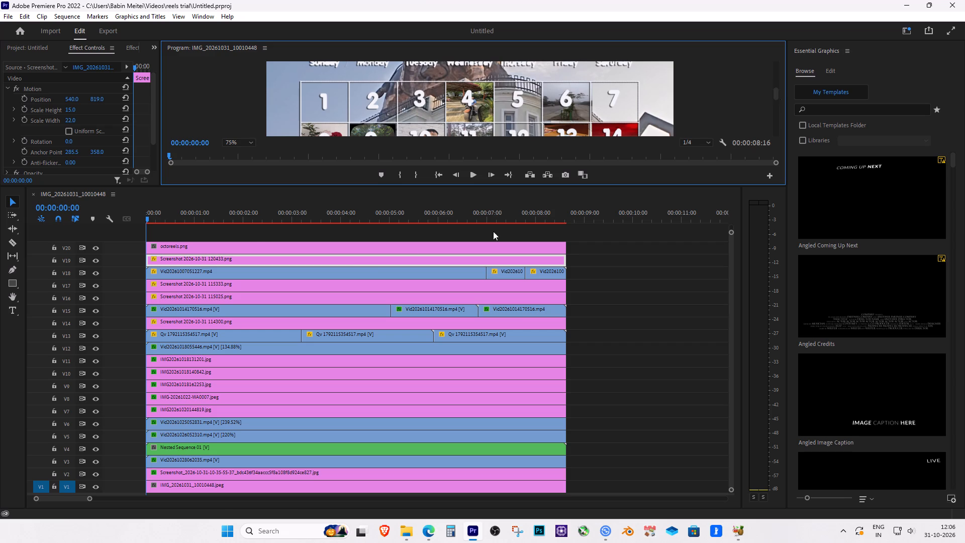
left_click_drag(251, 243, 254, 224)
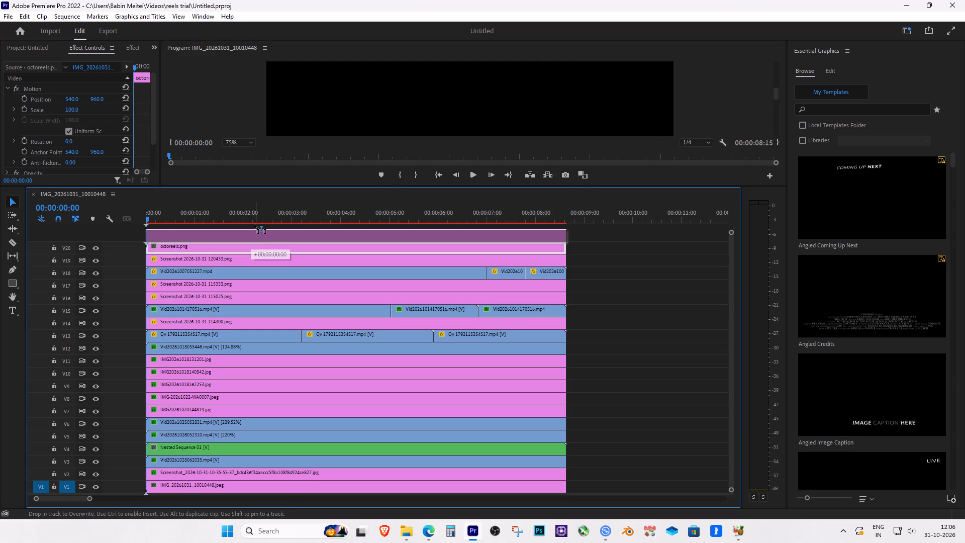
left_click_drag(254, 224, 252, 225)
left_click_drag(248, 234, 248, 226)
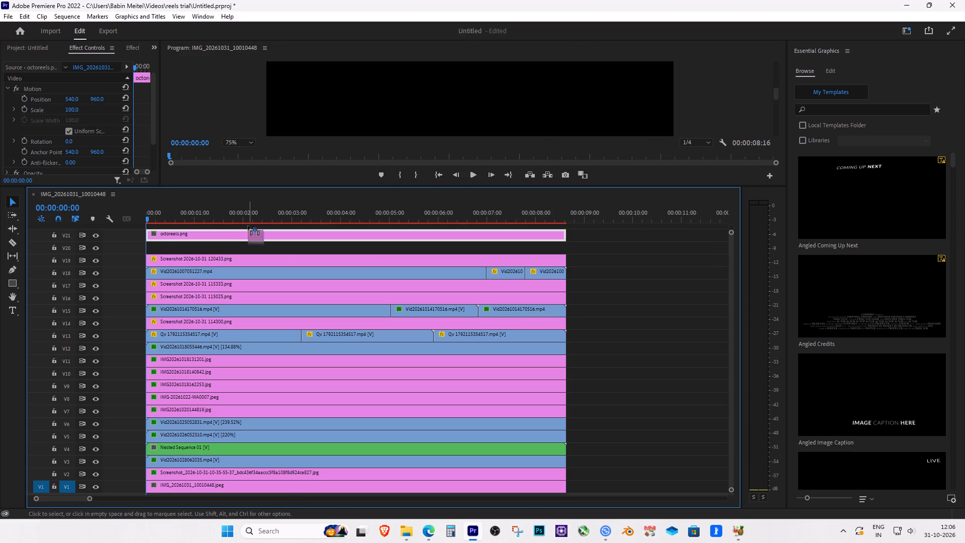
left_click_drag(248, 226, 248, 224)
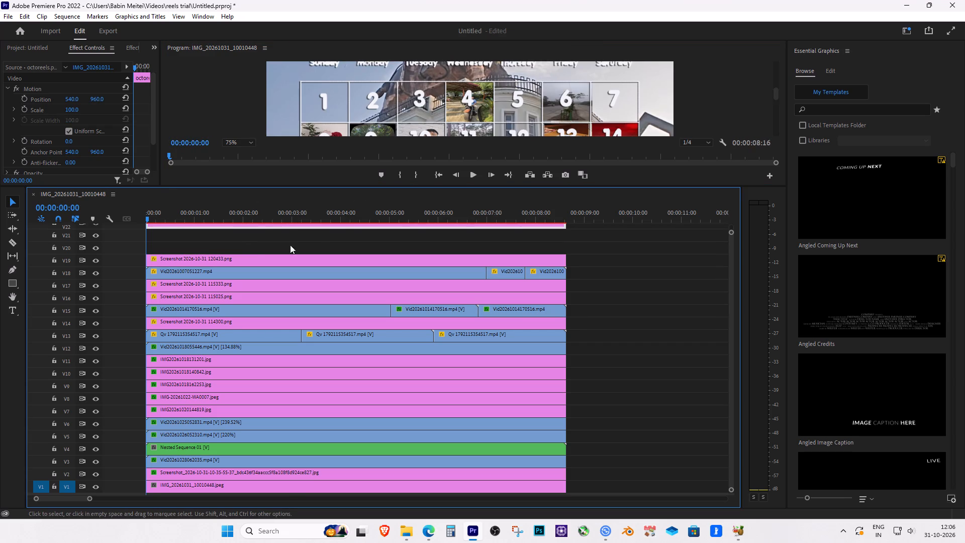
key("ctrl+s")
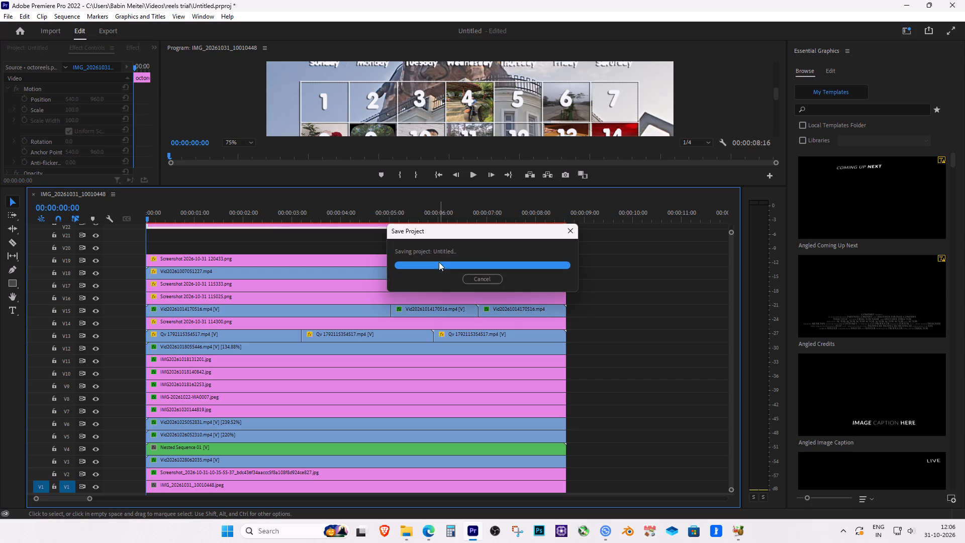
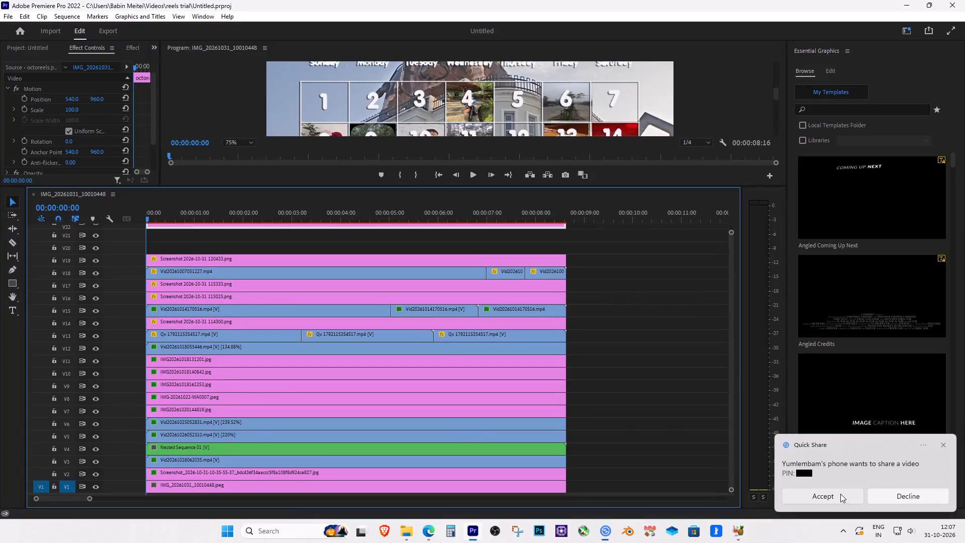
Accept the incoming Quick Share video from the phone.
left_click(840, 494)
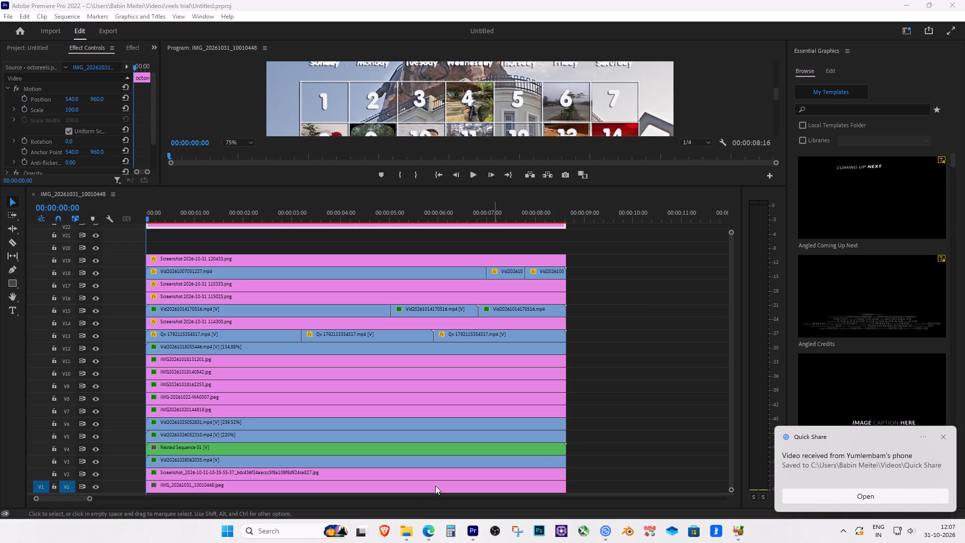
Switch to File Explorer and play the received VID20261004121953.mp4 from the Quick Share folder inside Videos.
left_click(410, 533)
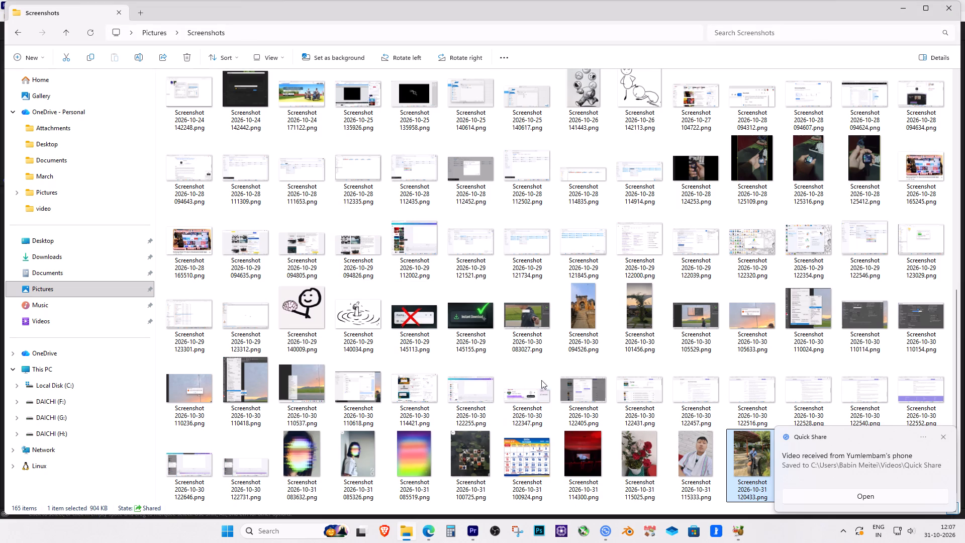
left_click(63, 35)
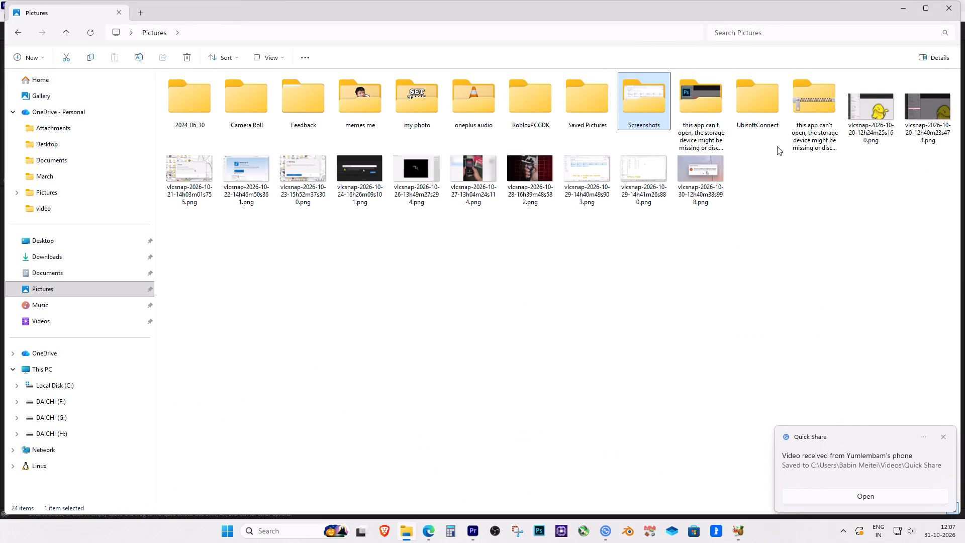
left_click(43, 314)
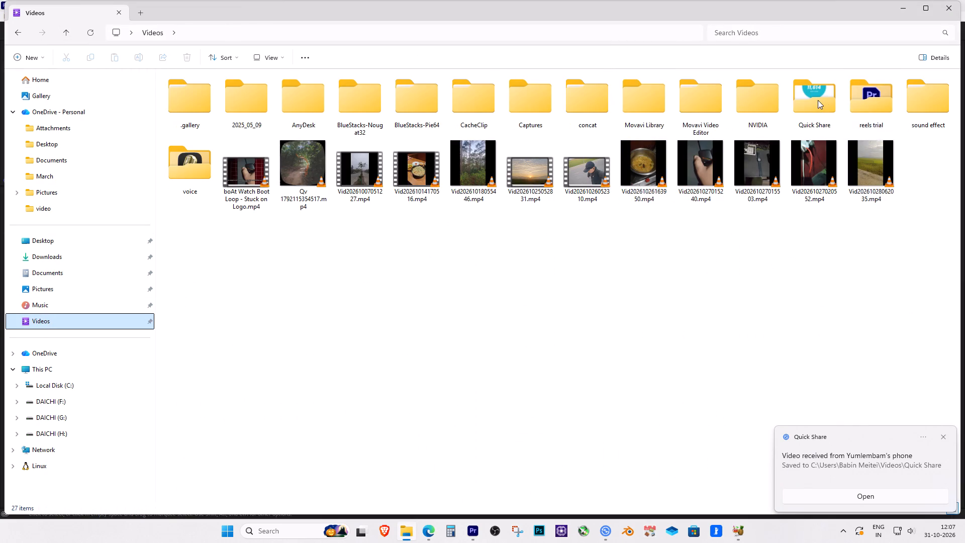
double_click(818, 100)
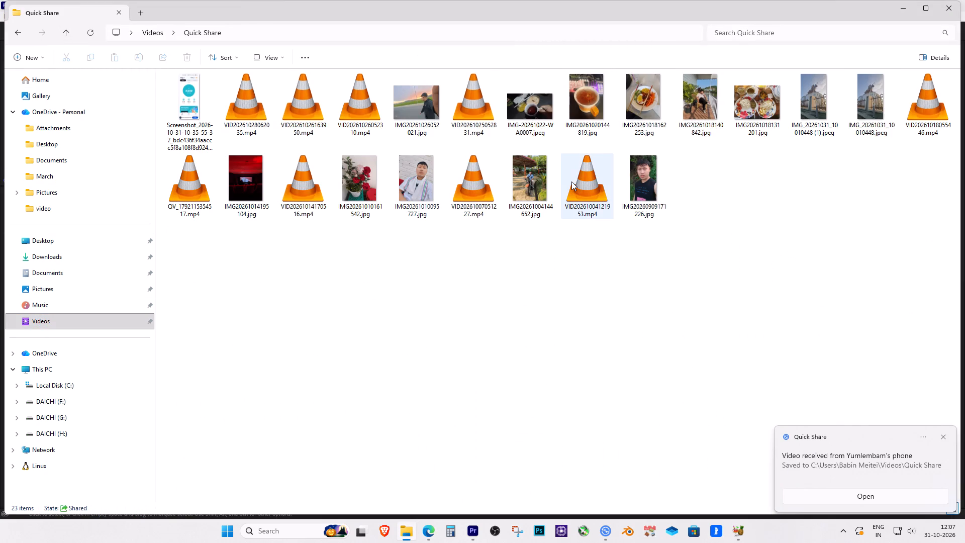
double_click(571, 183)
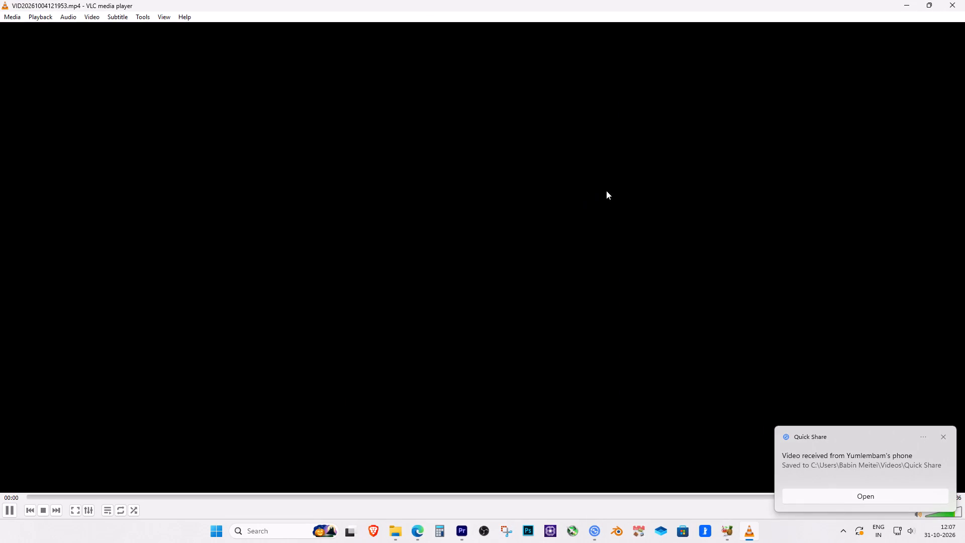
Close the VLC video preview and load VID20261004121953.mp4 from the Quick Share folder into HandBrake as the source.
left_click(964, 0)
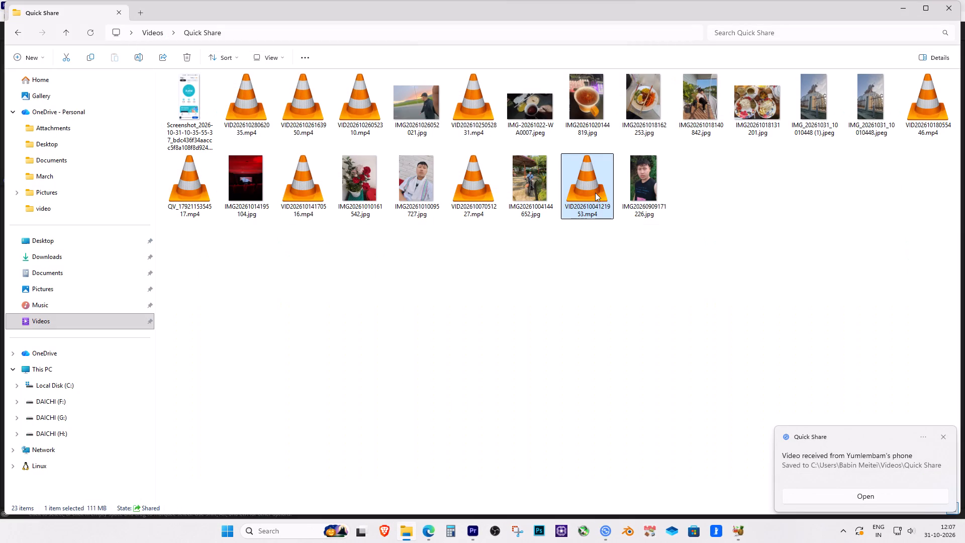
left_click_drag(595, 193, 518, 341)
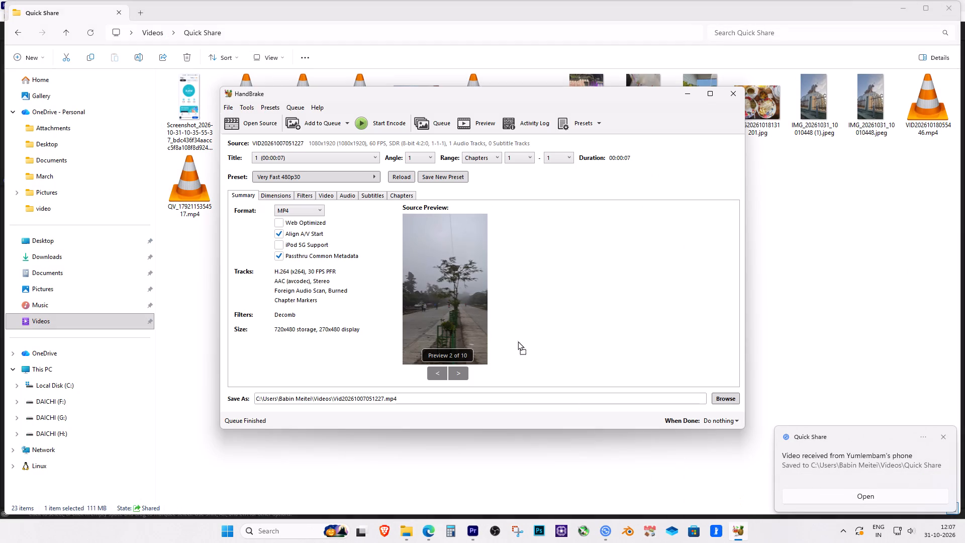
left_click_drag(518, 341, 513, 334)
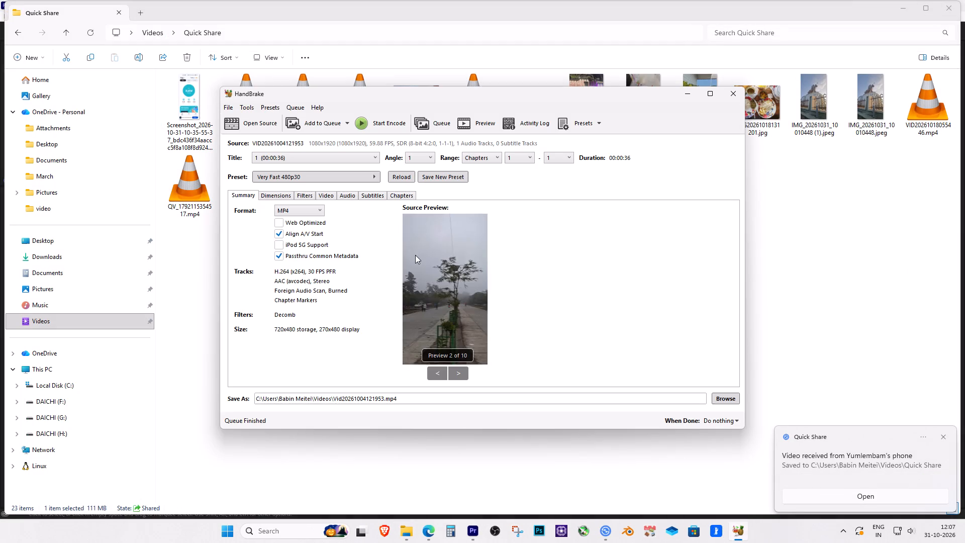
Lower the video's constant quality to RF 39.5, check the summary, and start encoding the clip to MP4.
left_click(332, 193)
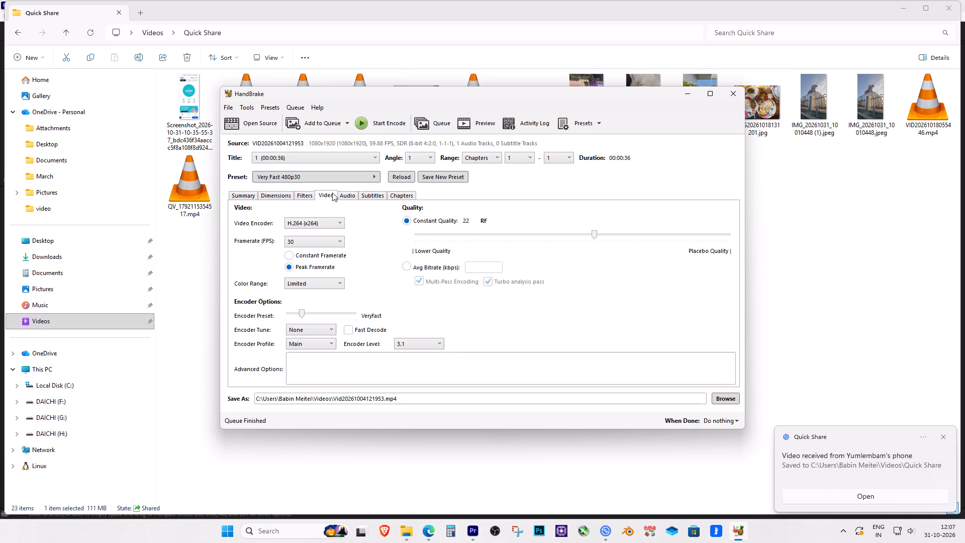
left_click_drag(592, 236, 485, 235)
left_click_drag(484, 233, 472, 231)
left_click(241, 193)
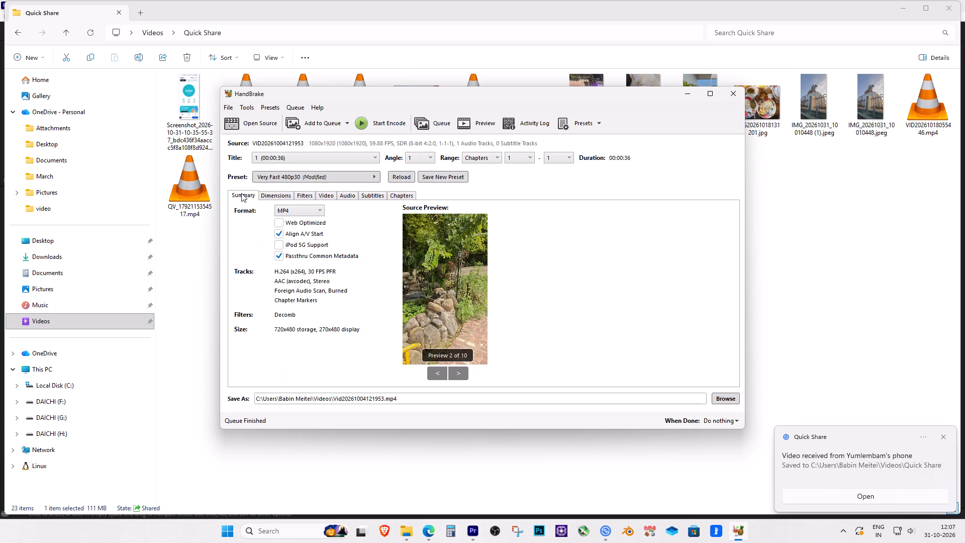
left_click(366, 126)
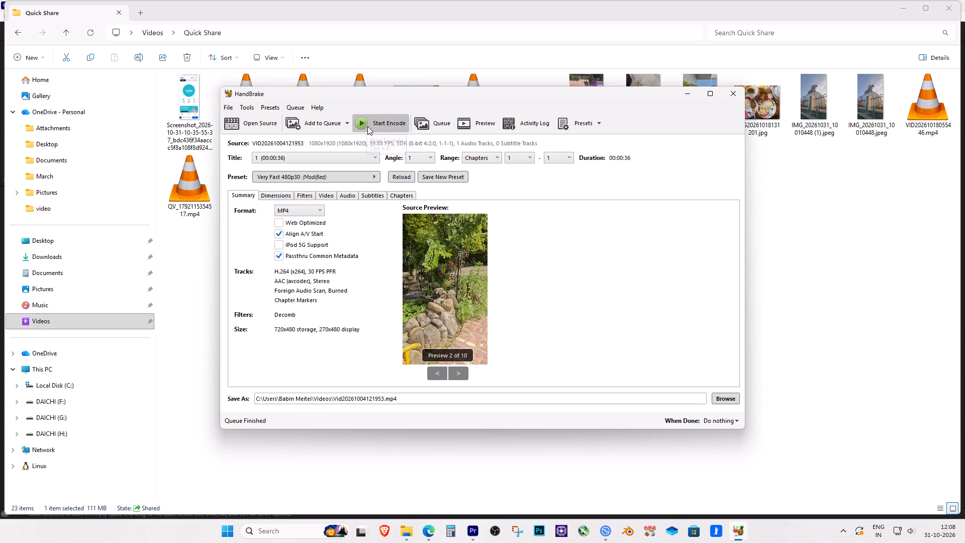
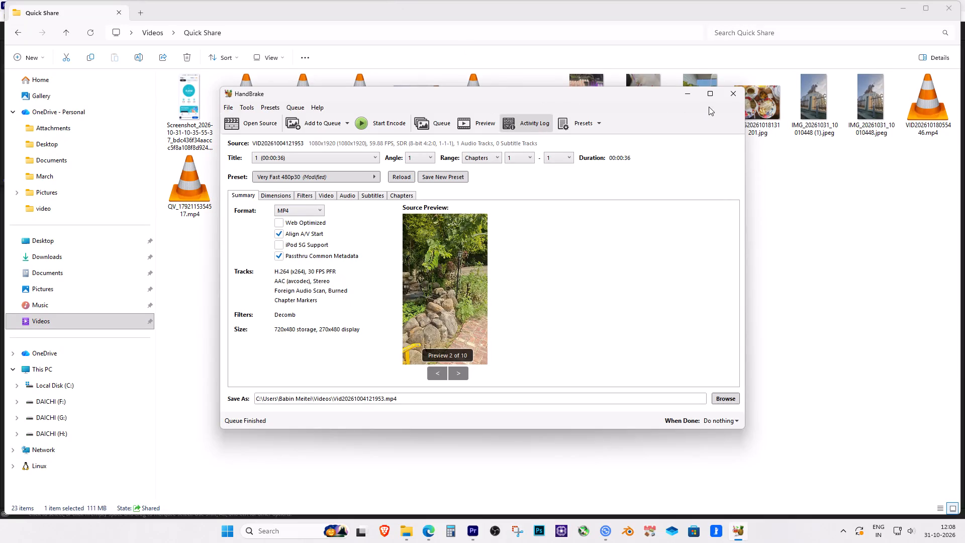
Place the compressed Vid20261004121953.mp4 from the Videos folder at the start of track V20 in the Premiere Pro timeline.
left_click(691, 92)
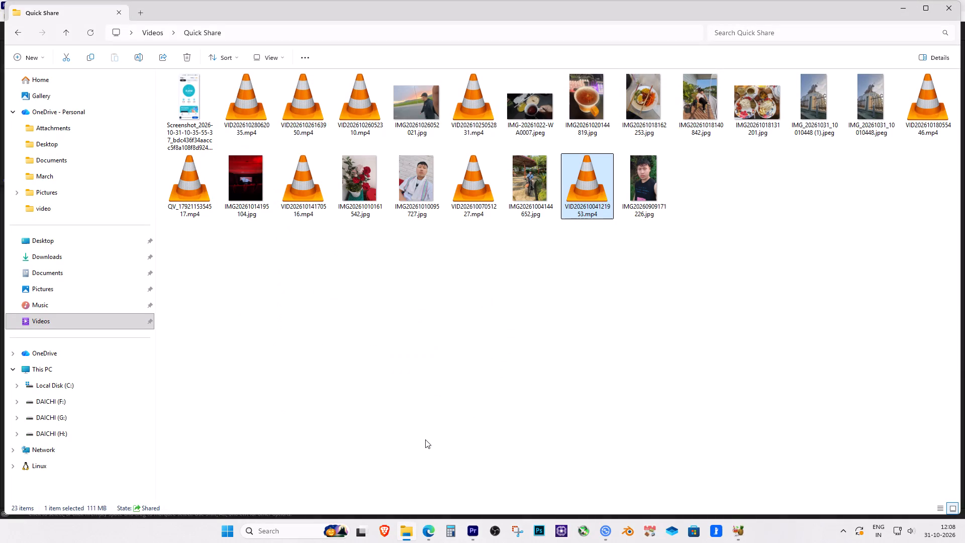
left_click(65, 34)
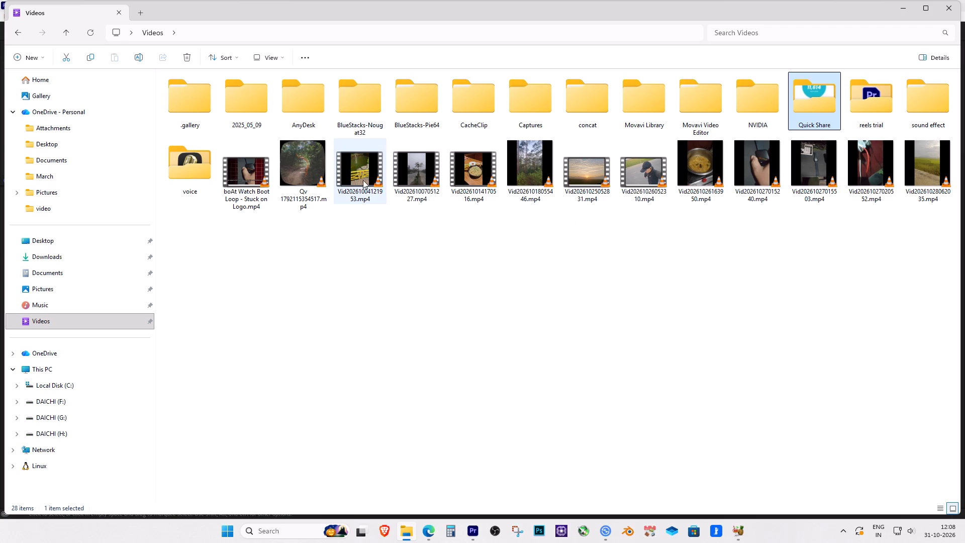
left_click_drag(354, 175, 471, 529)
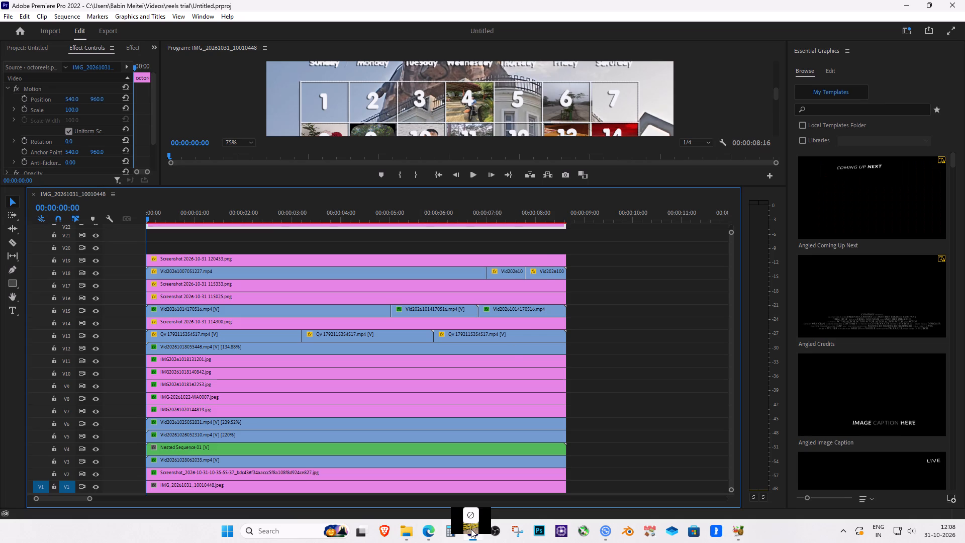
left_click_drag(471, 529, 154, 249)
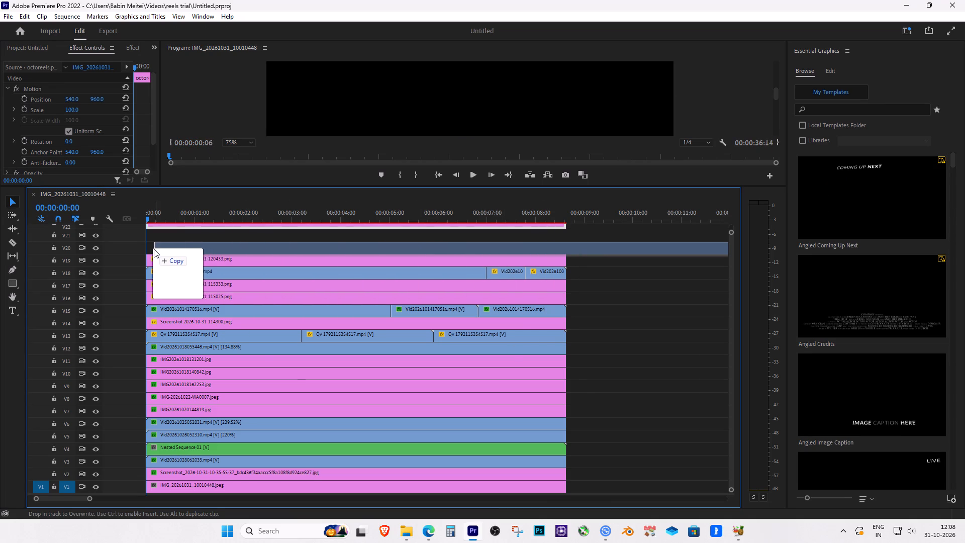
left_click_drag(154, 249, 147, 248)
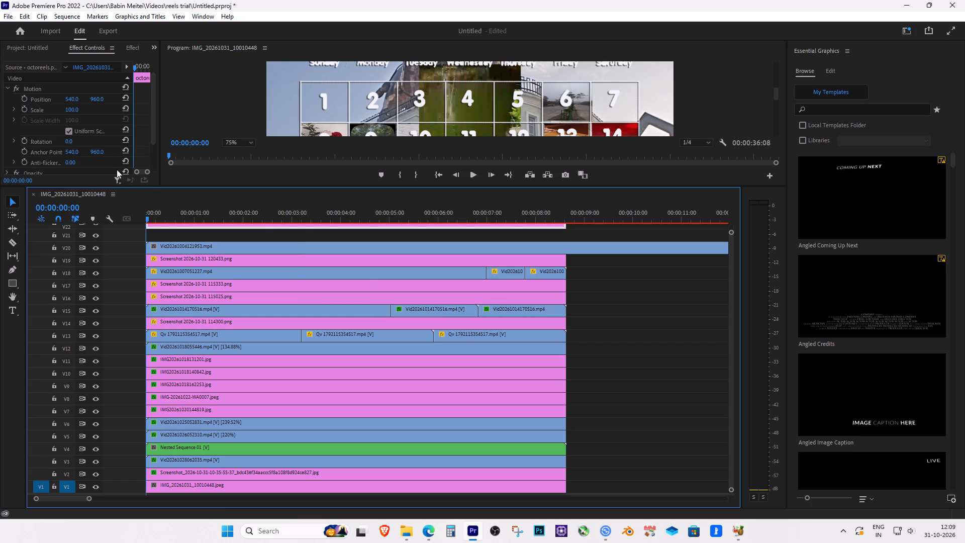
Scale the Vid20261004121953.mp4 clip to 39 and position it at 416, 780 over the day 3 calendar cell.
left_click(185, 251)
left_click_drag(75, 111, 44, 107)
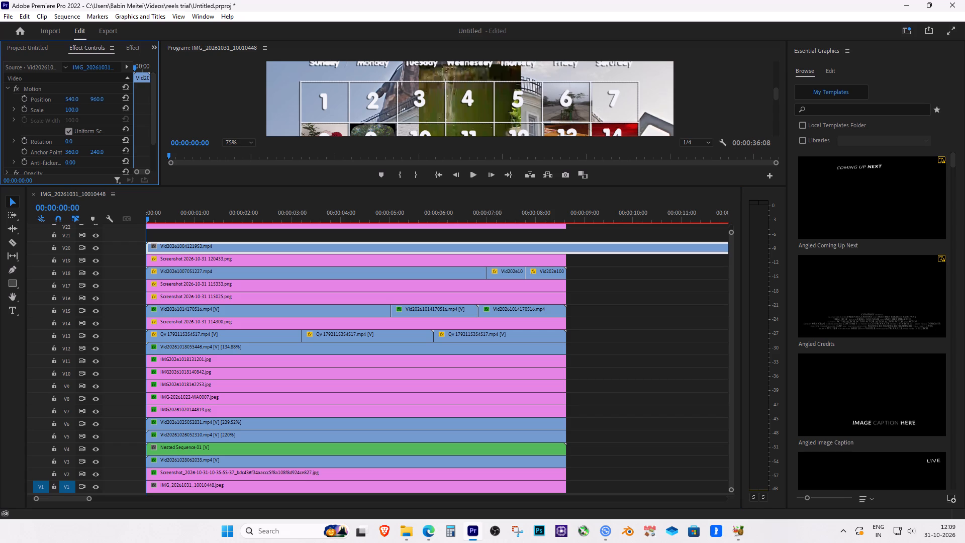
left_click_drag(44, 107, 17, 107)
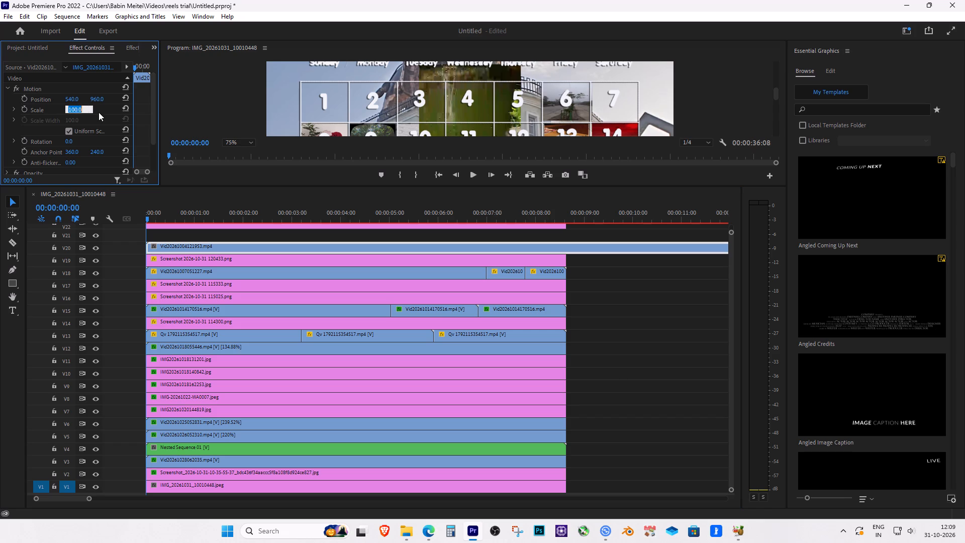
left_click(99, 110)
left_click_drag(74, 111, 32, 114)
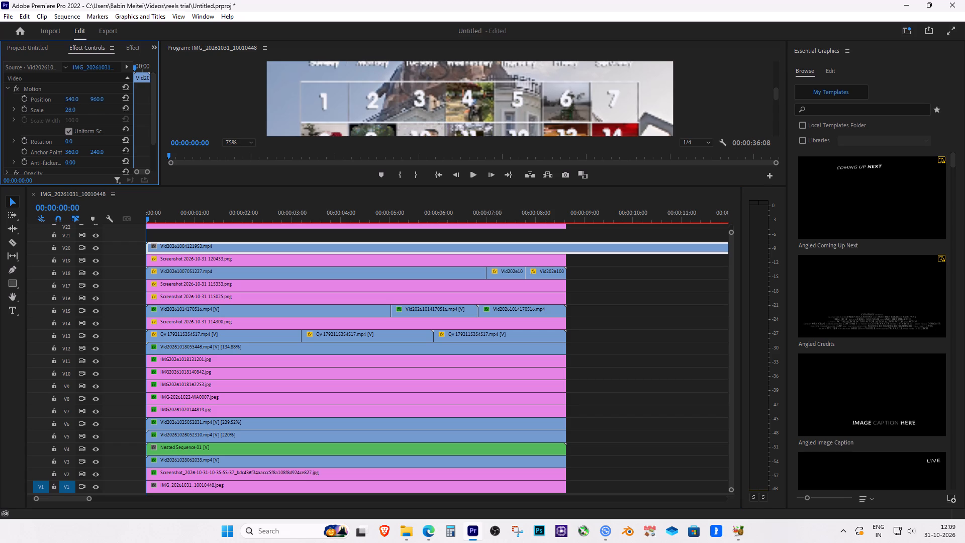
left_click_drag(32, 114, 37, 114)
left_click_drag(97, 99, 120, 171)
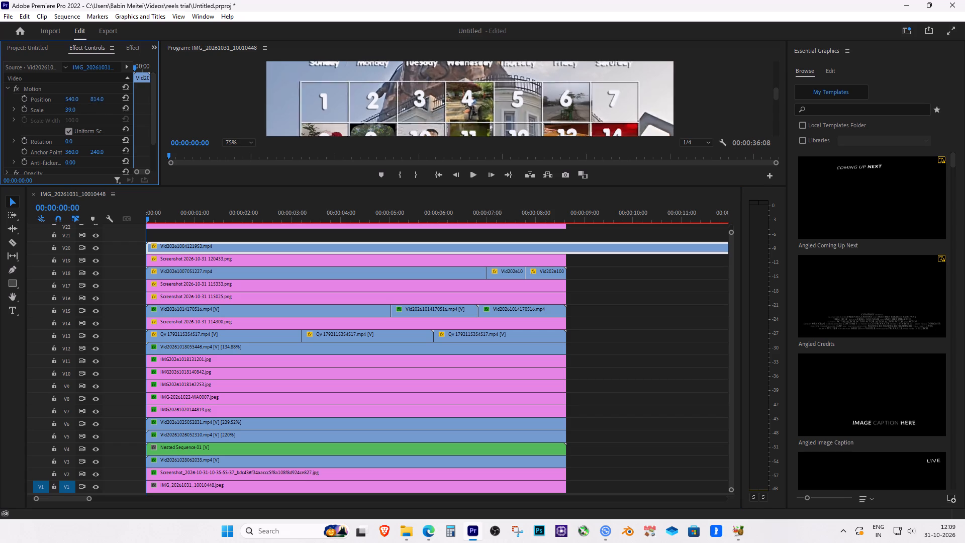
left_click_drag(120, 171, 127, 176)
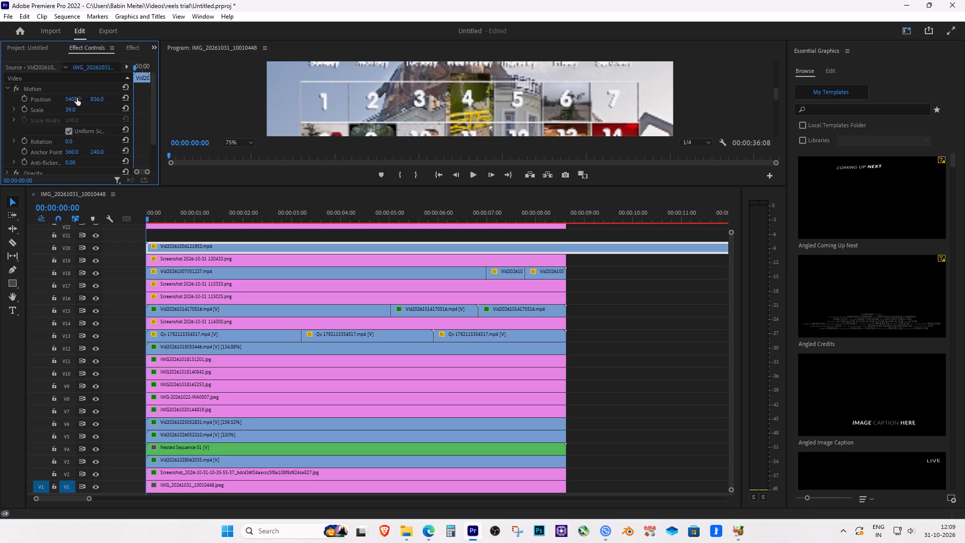
left_click_drag(74, 100, 84, 96)
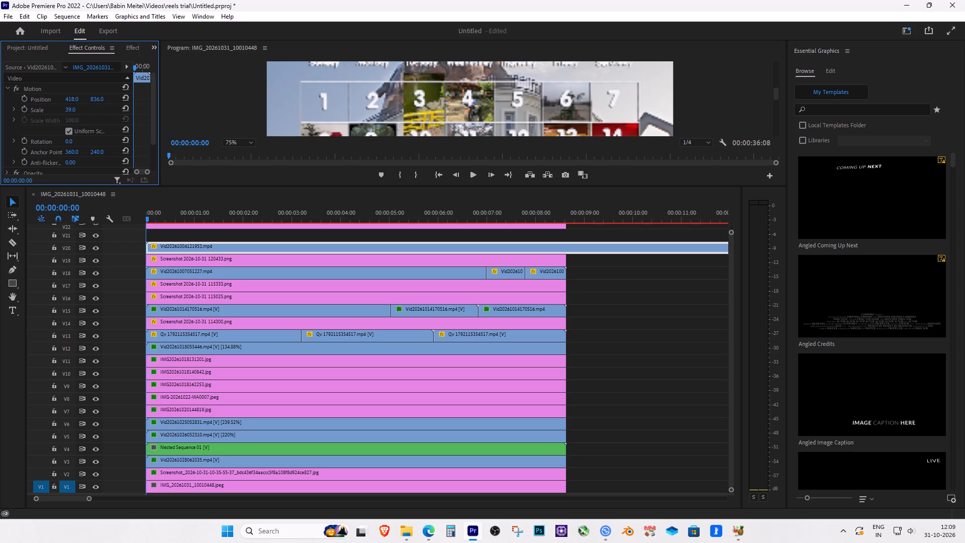
left_click_drag(84, 96, 83, 96)
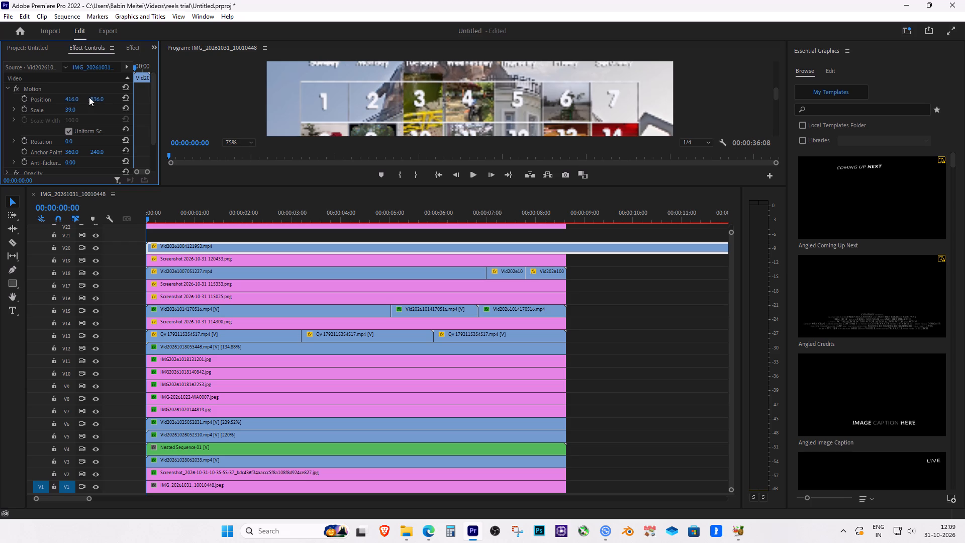
left_click_drag(96, 99, 86, 126)
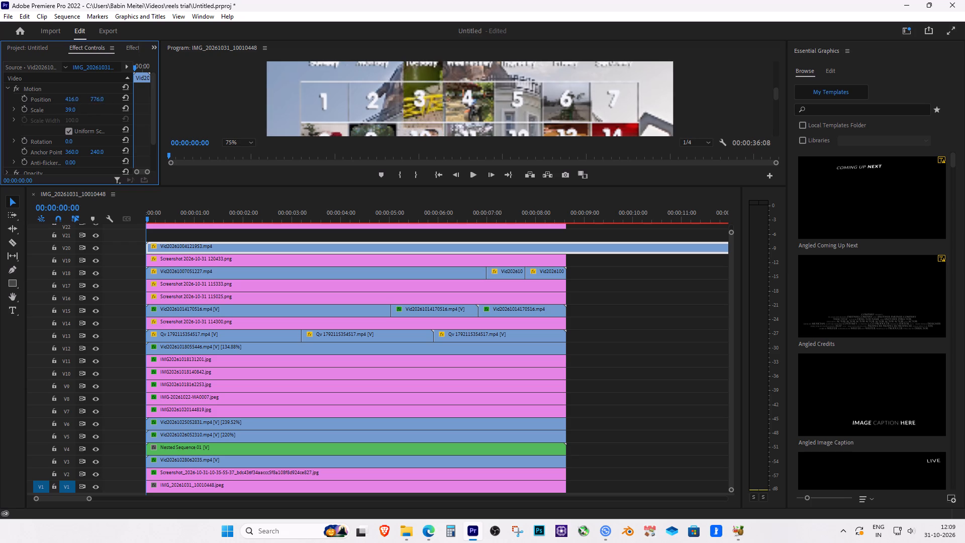
left_click_drag(86, 126, 88, 123)
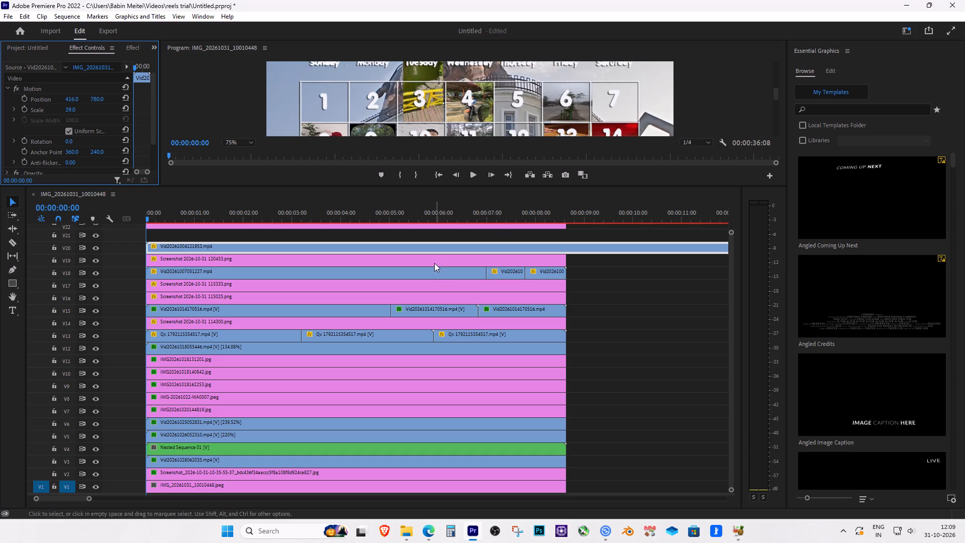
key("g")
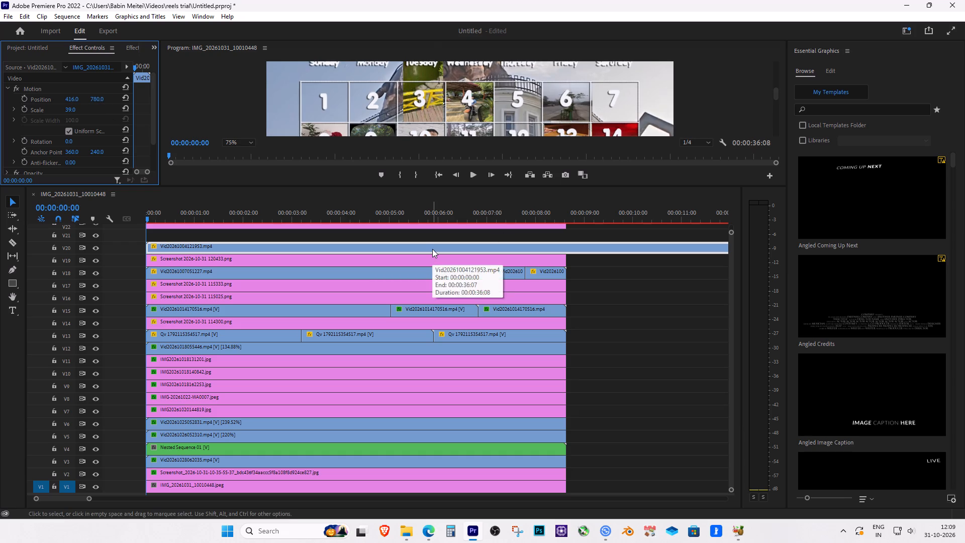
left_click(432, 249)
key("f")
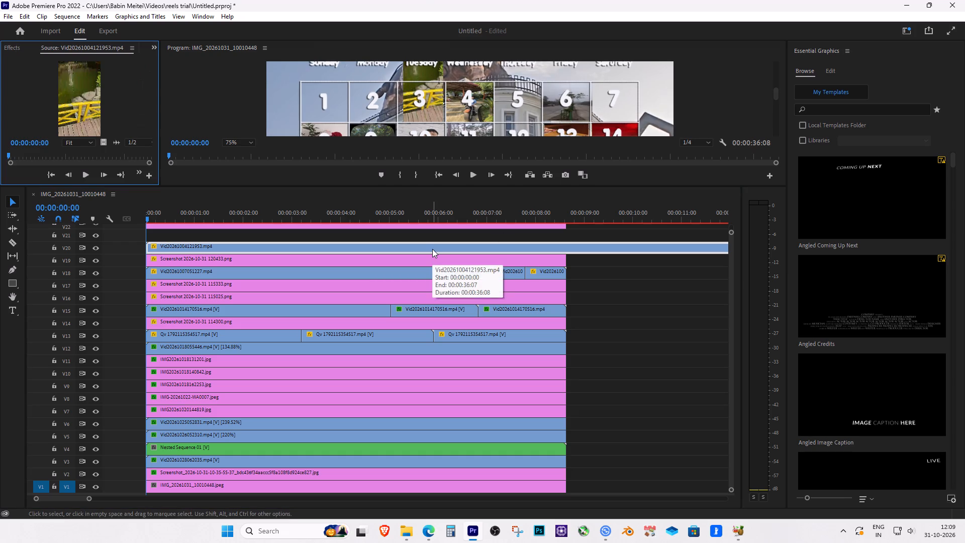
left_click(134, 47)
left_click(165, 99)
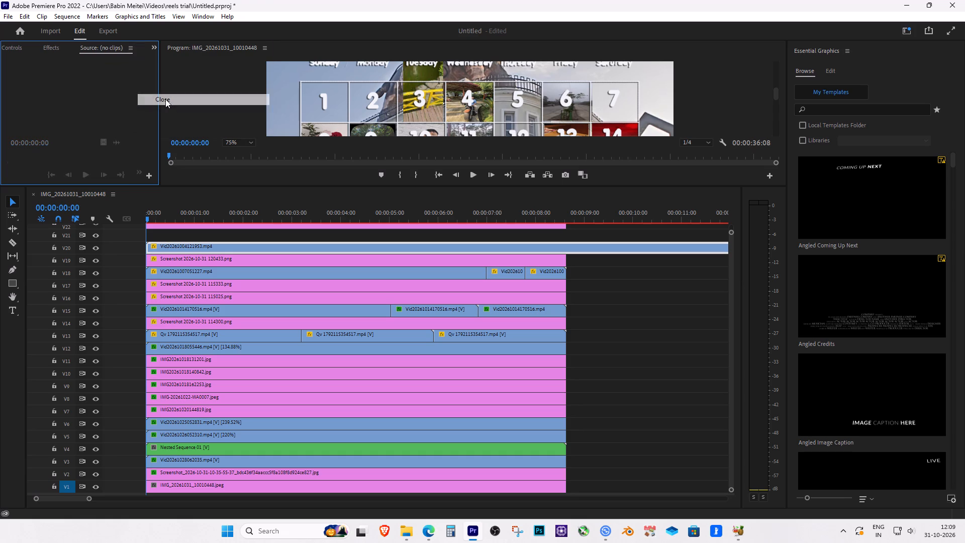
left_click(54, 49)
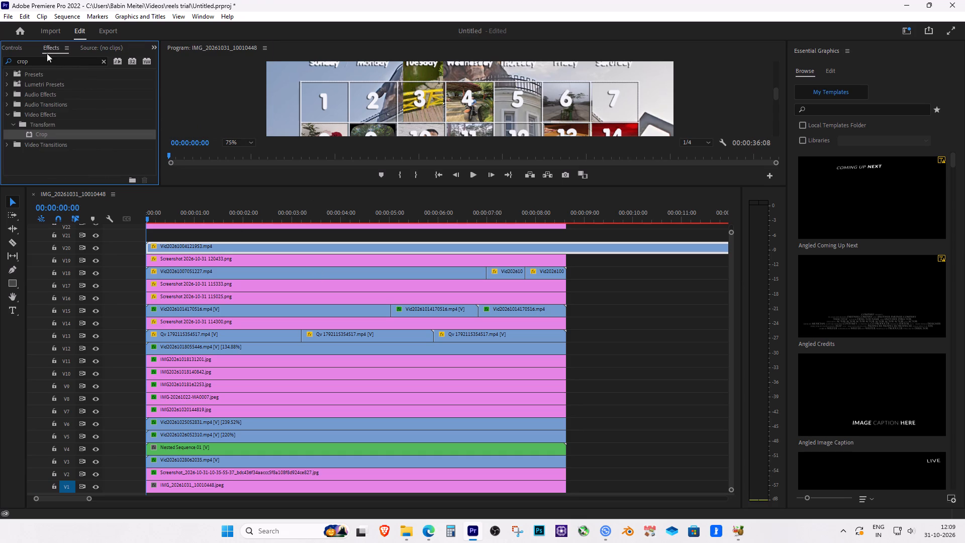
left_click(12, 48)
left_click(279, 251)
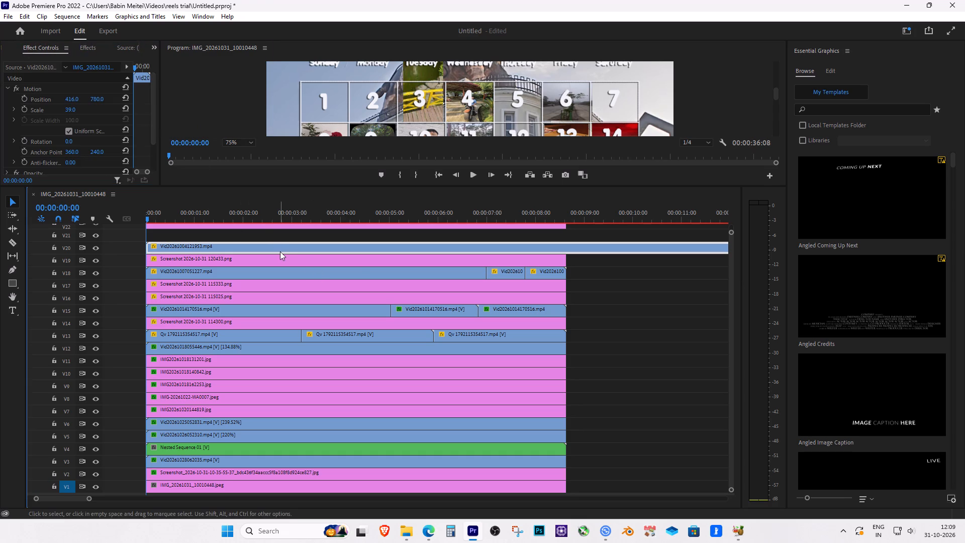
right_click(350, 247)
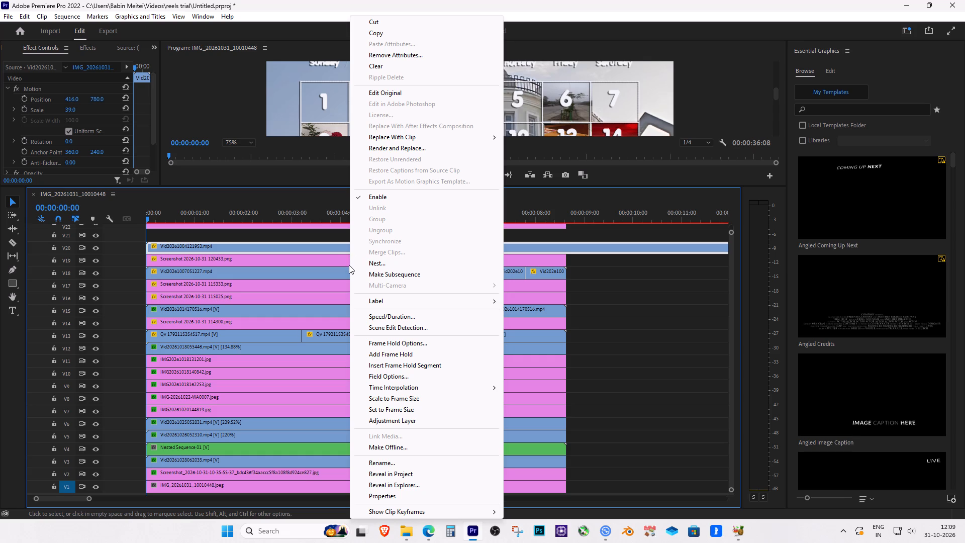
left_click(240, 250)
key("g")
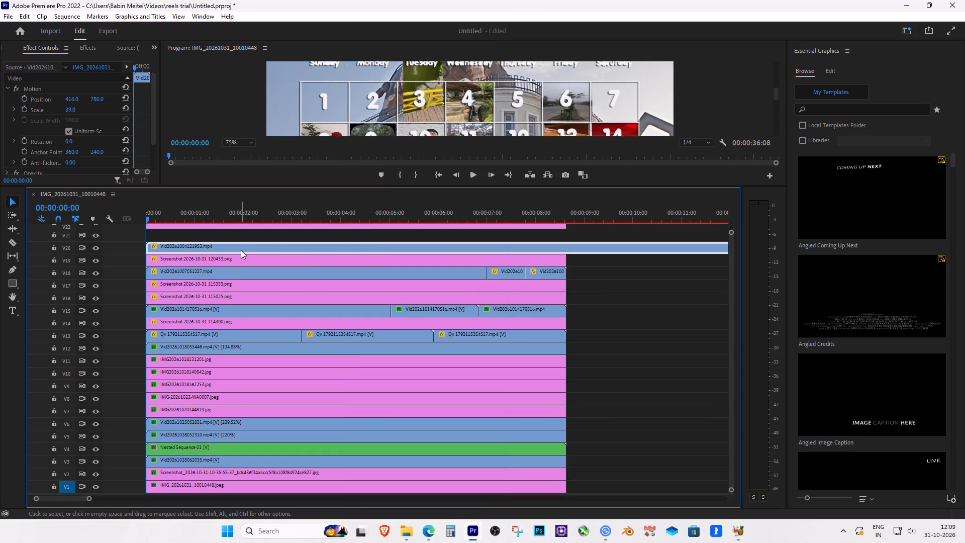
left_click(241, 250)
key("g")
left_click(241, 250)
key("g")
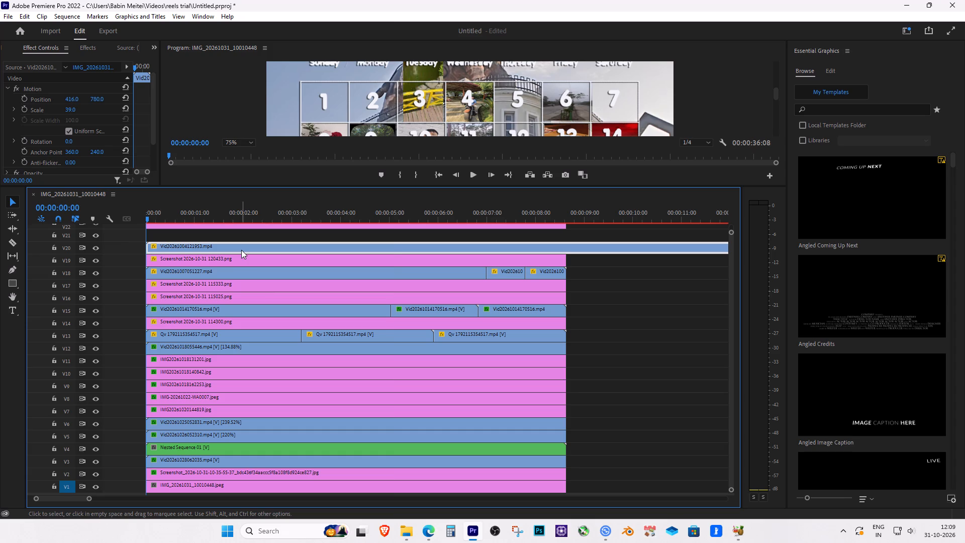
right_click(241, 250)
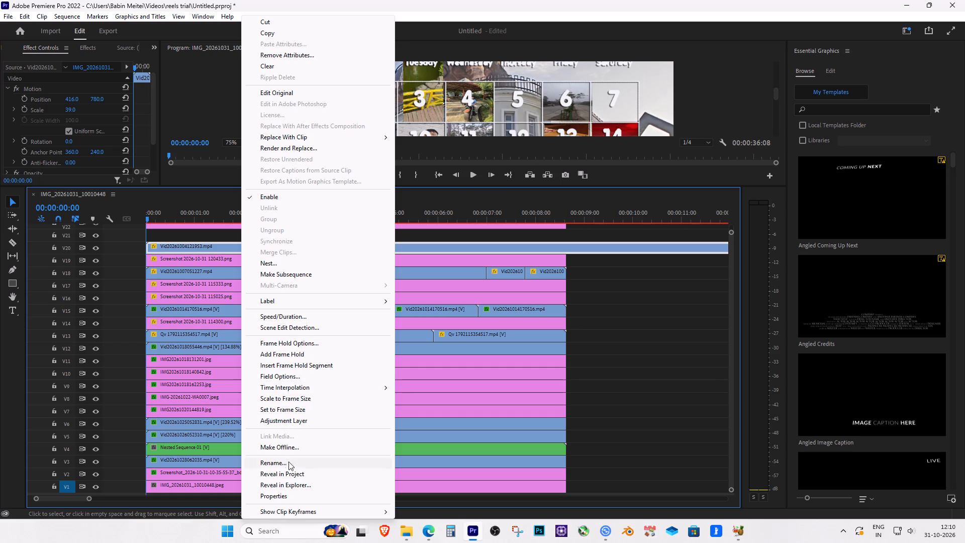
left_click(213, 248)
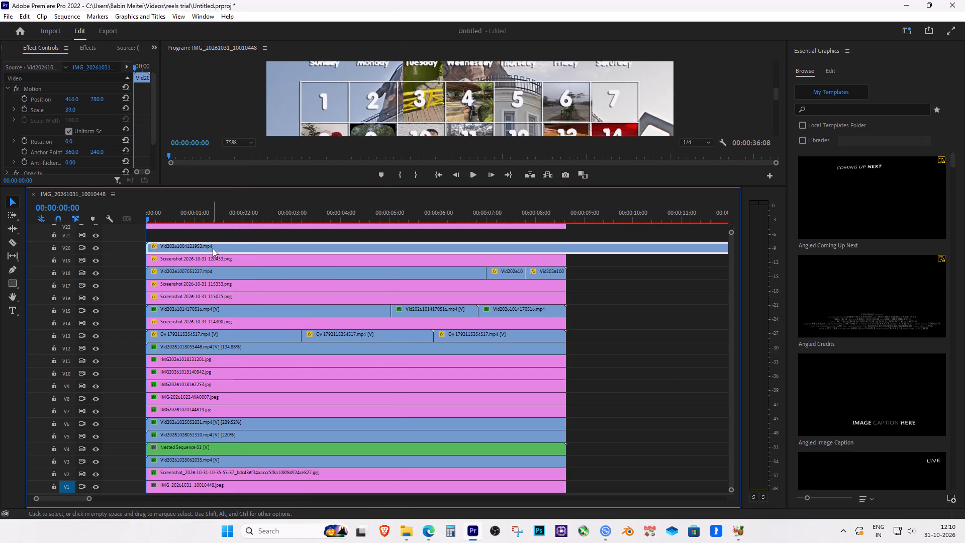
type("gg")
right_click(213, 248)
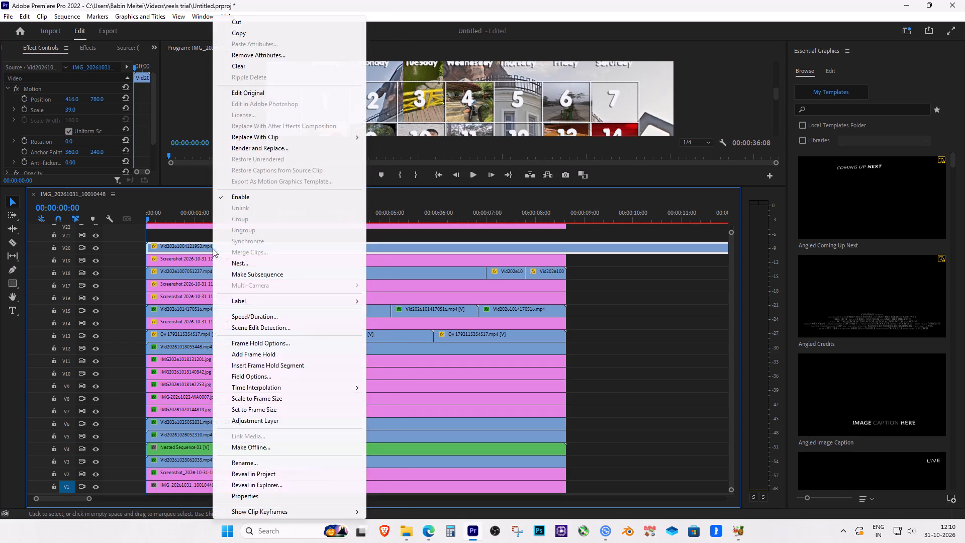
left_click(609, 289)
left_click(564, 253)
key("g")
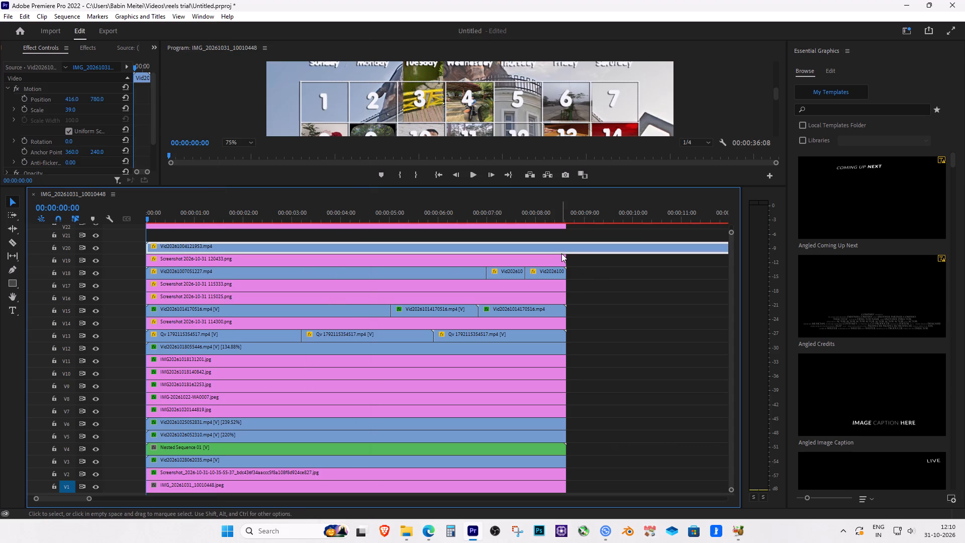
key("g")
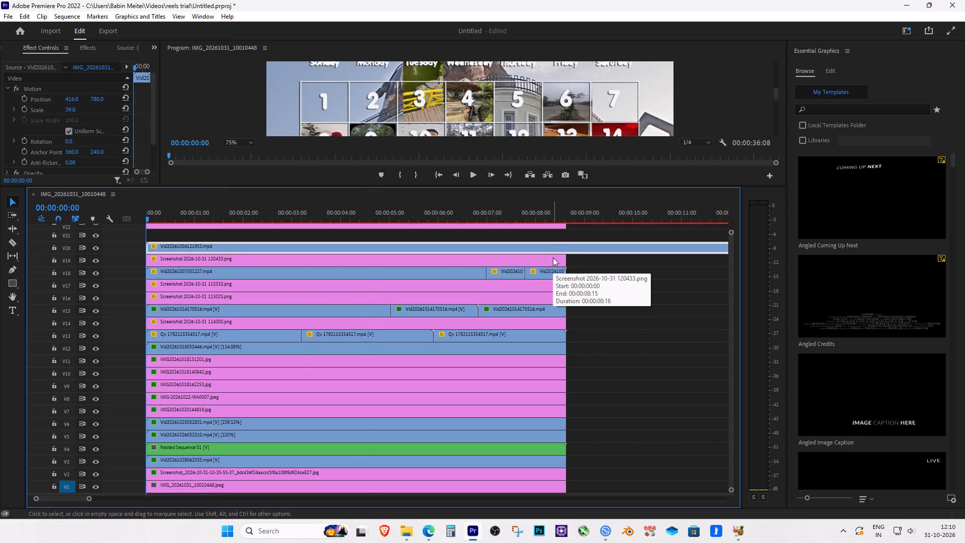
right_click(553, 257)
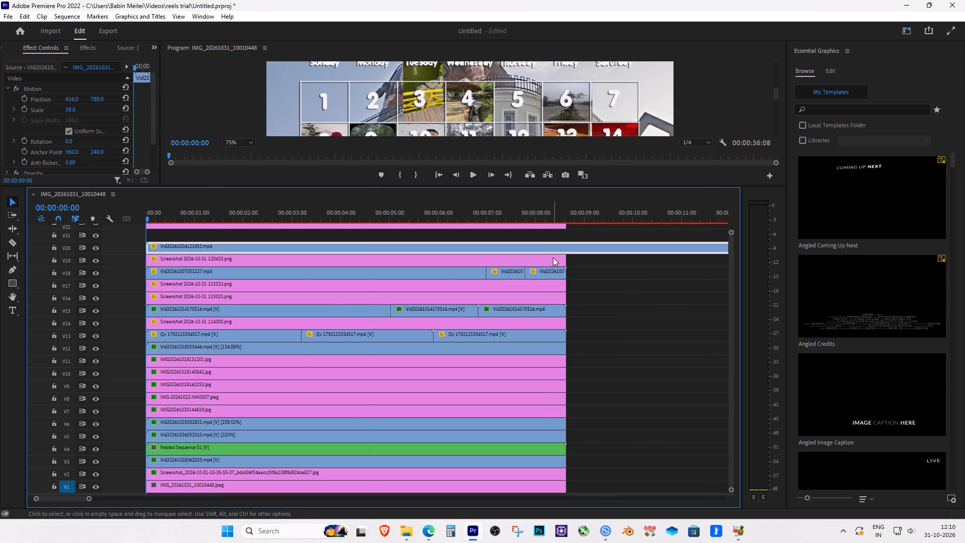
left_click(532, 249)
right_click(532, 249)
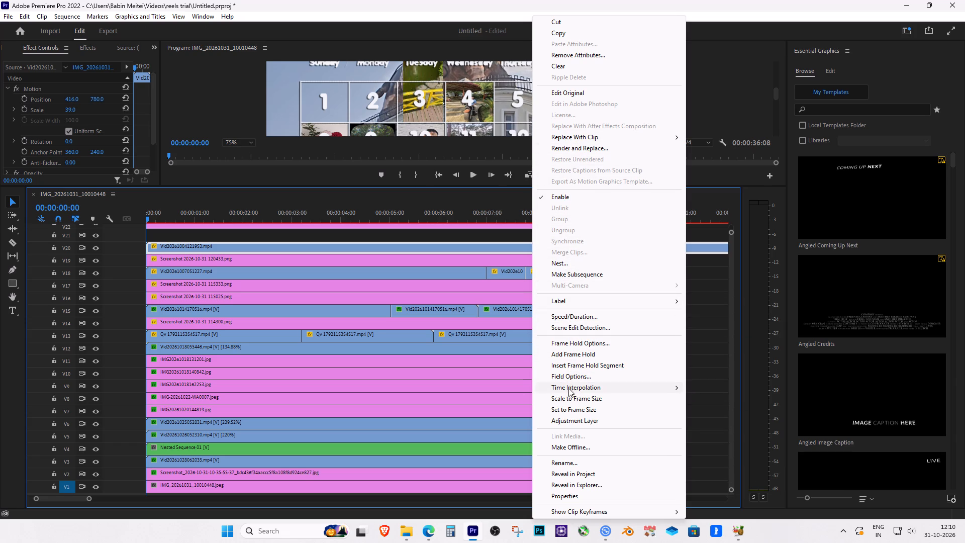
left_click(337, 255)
Turn off uniform scaling on the V20 clip and set scale height 23, scale width 46 and position 414, 820 to fit the day 3 cell.
left_click(340, 248)
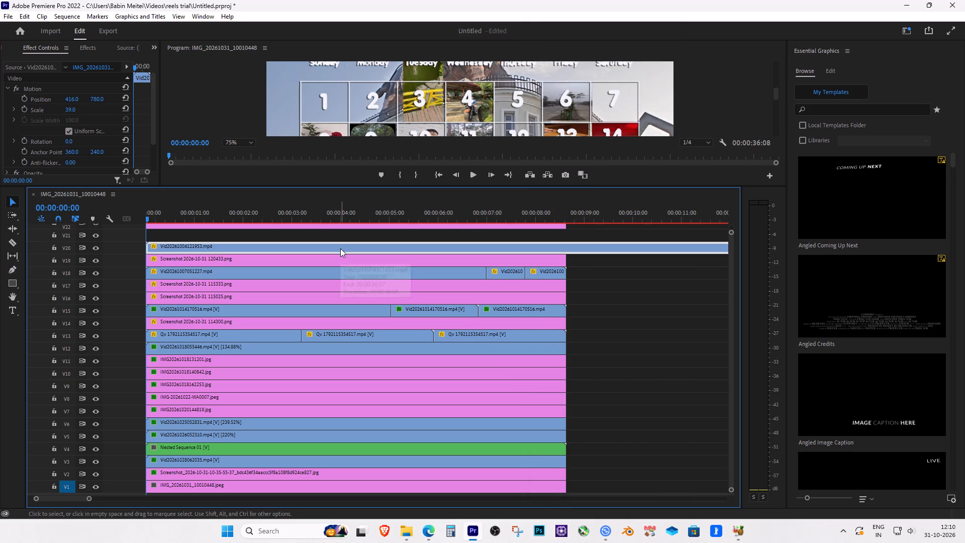
left_click(68, 132)
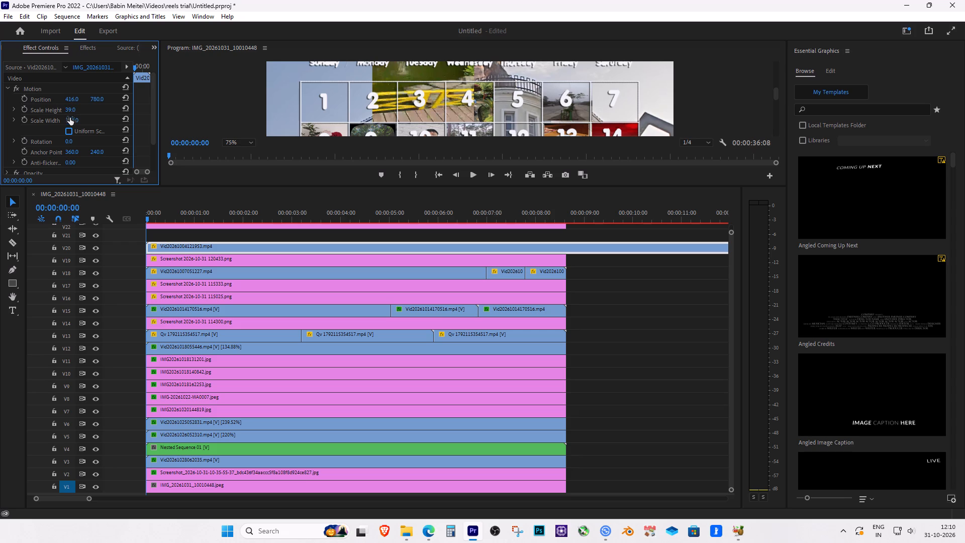
left_click_drag(73, 119, 30, 113)
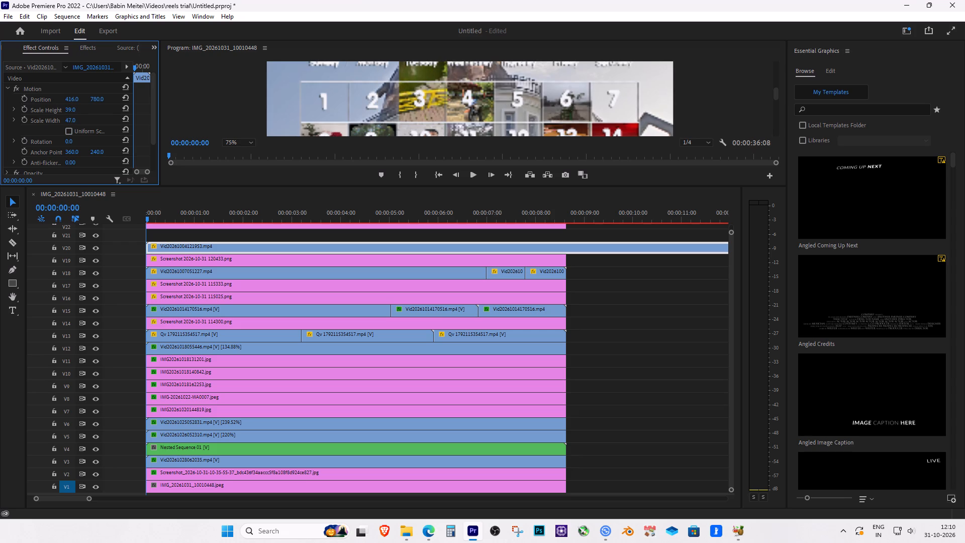
left_click_drag(30, 113, 29, 112)
left_click(78, 99)
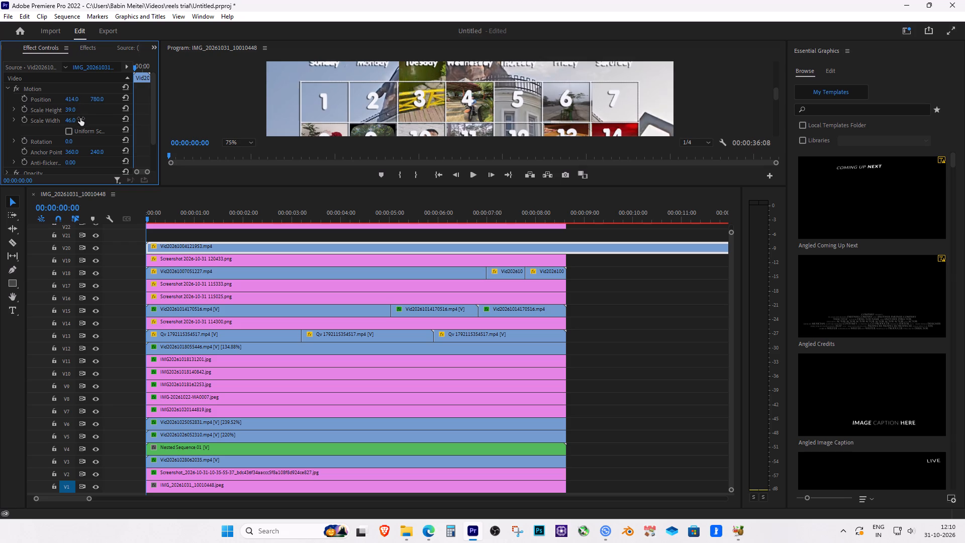
left_click_drag(70, 109, 111, 103)
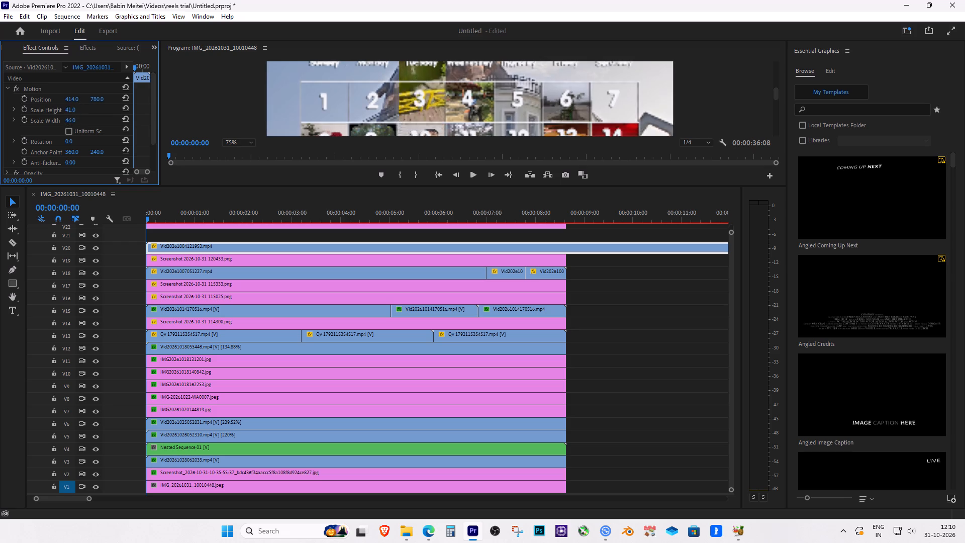
left_click_drag(111, 103, 74, 102)
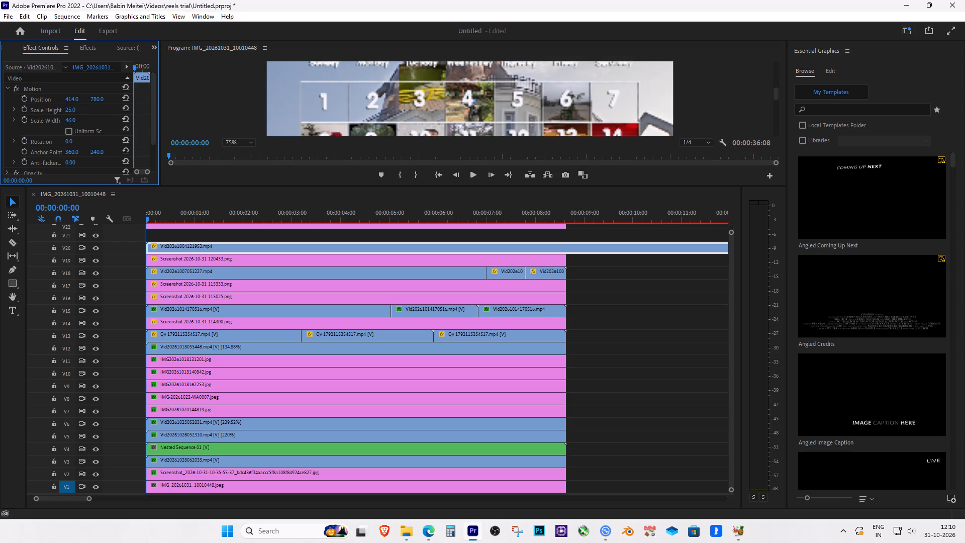
left_click_drag(74, 102, 73, 102)
left_click_drag(95, 99, 130, 89)
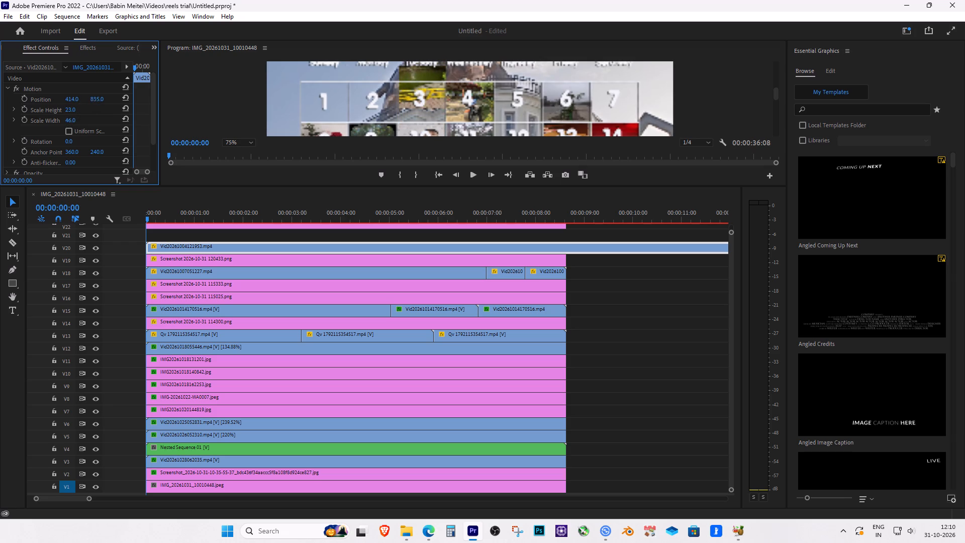
left_click_drag(130, 89, 130, 84)
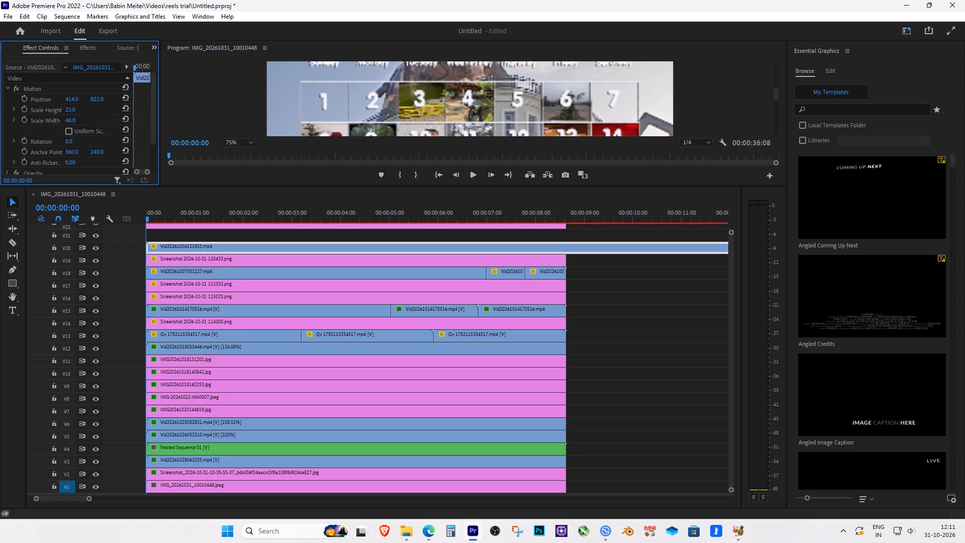
left_click_drag(130, 84, 129, 84)
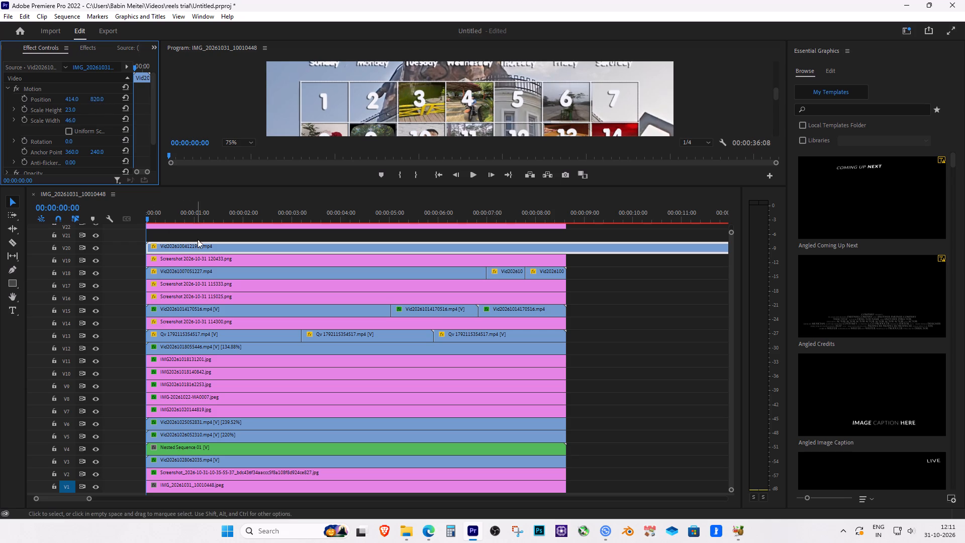
Play the opening seconds of the sequence to check the day 3 cell fit, and save the project.
key("space")
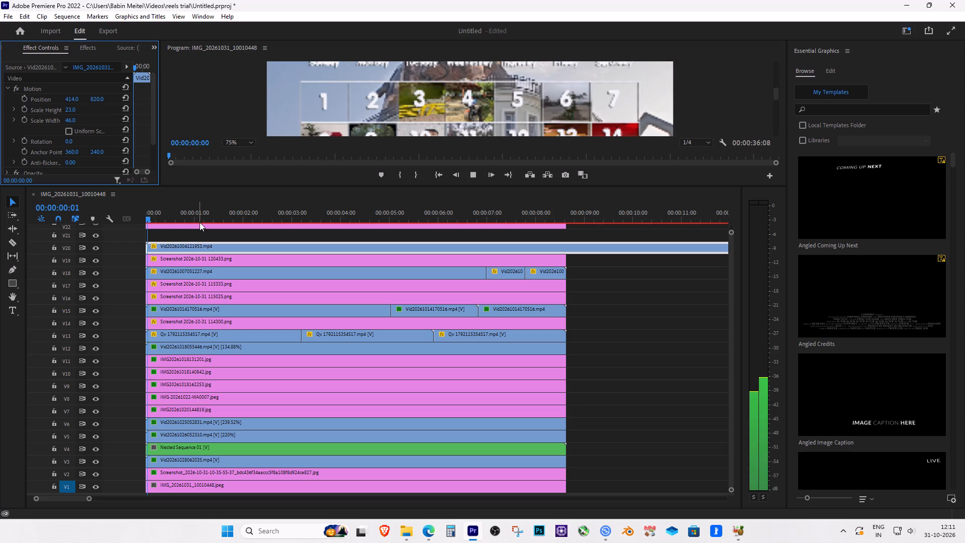
key("space")
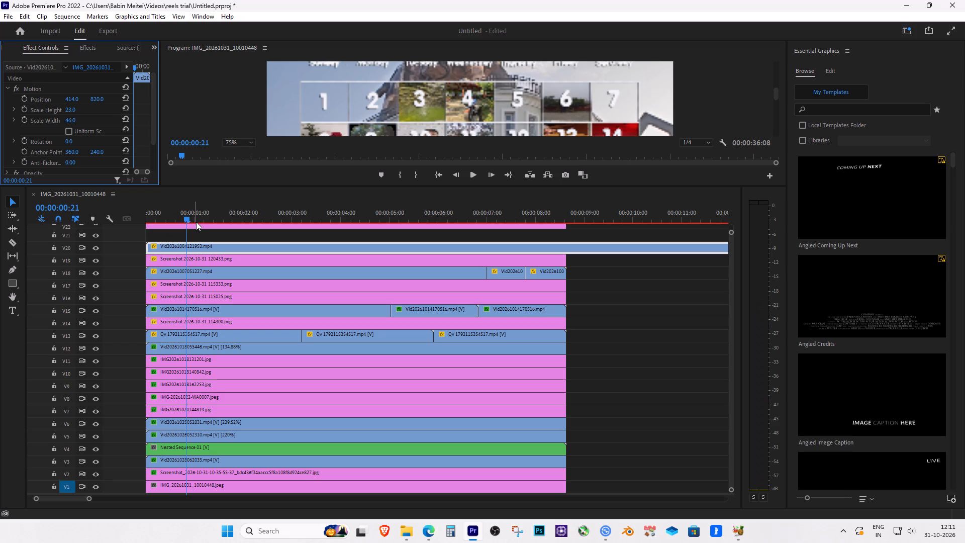
key("space")
key("space")
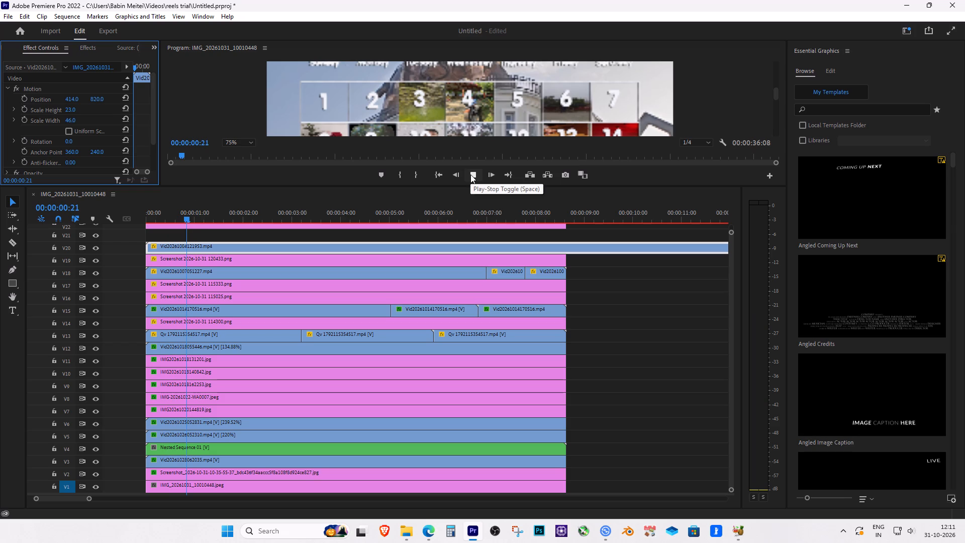
left_click(474, 172)
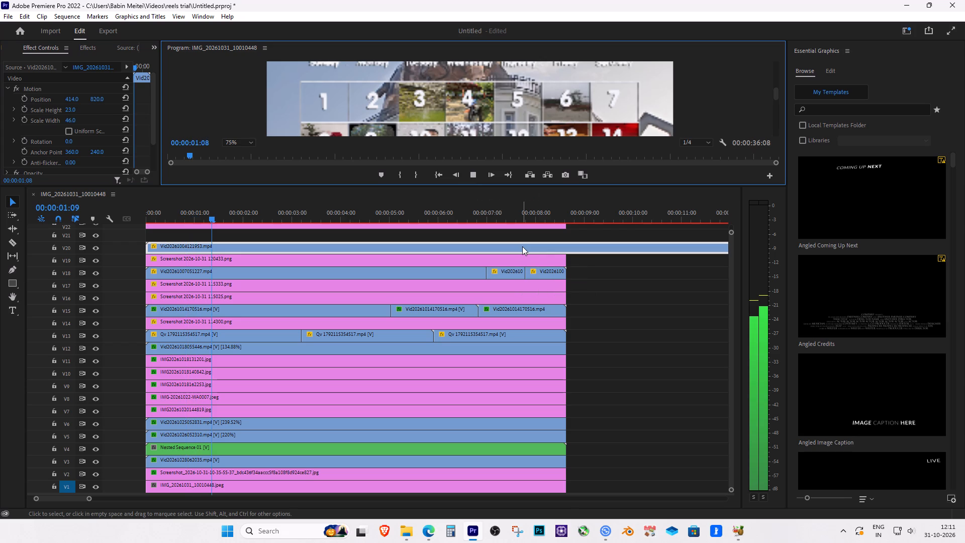
key("space")
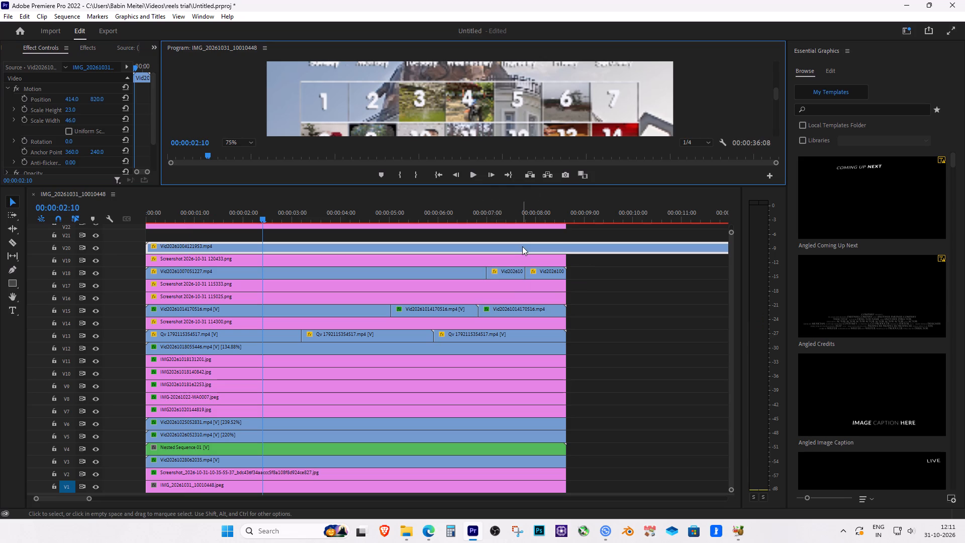
key("ctrl+s")
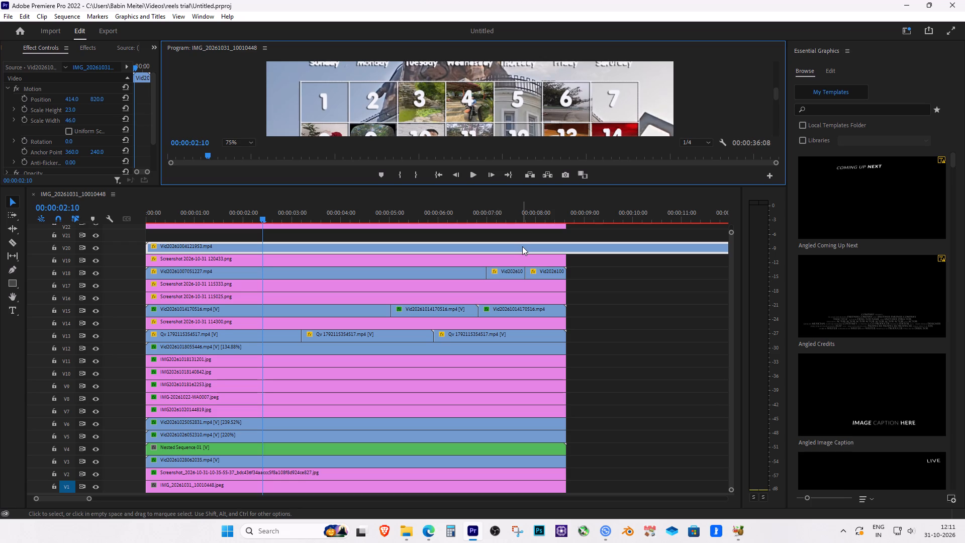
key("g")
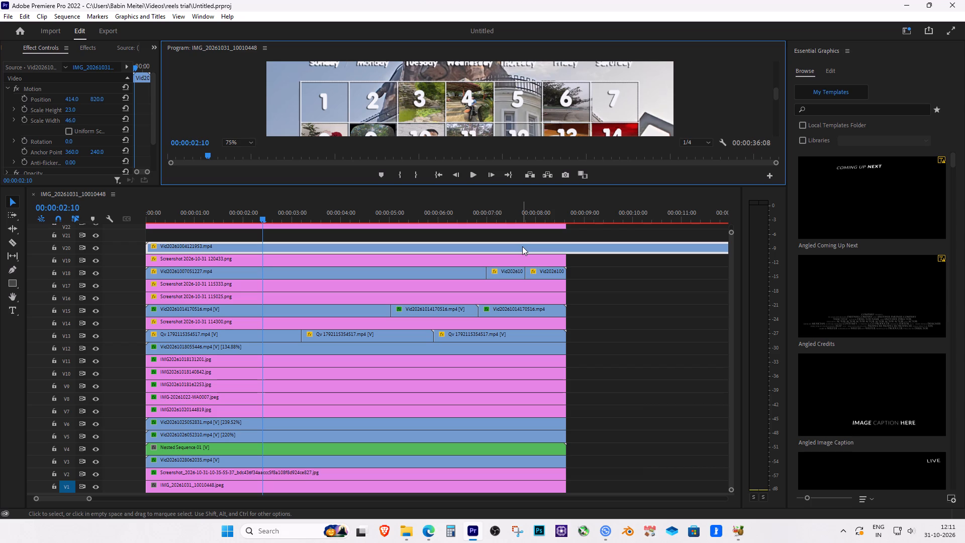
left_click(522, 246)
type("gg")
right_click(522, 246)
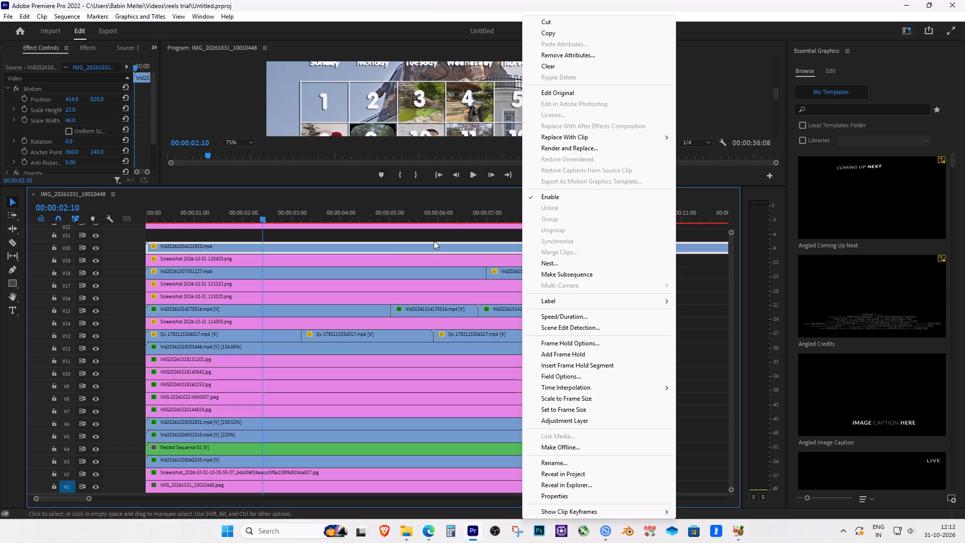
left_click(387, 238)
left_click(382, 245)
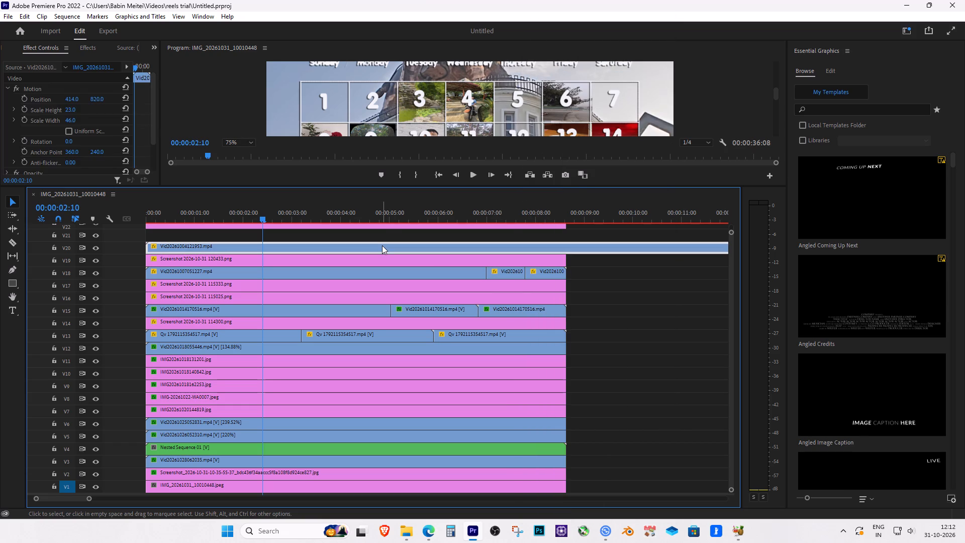
Play the sequence on in short stretches to examine the day 3 clip's footage alongside the other calendar cells.
key("space")
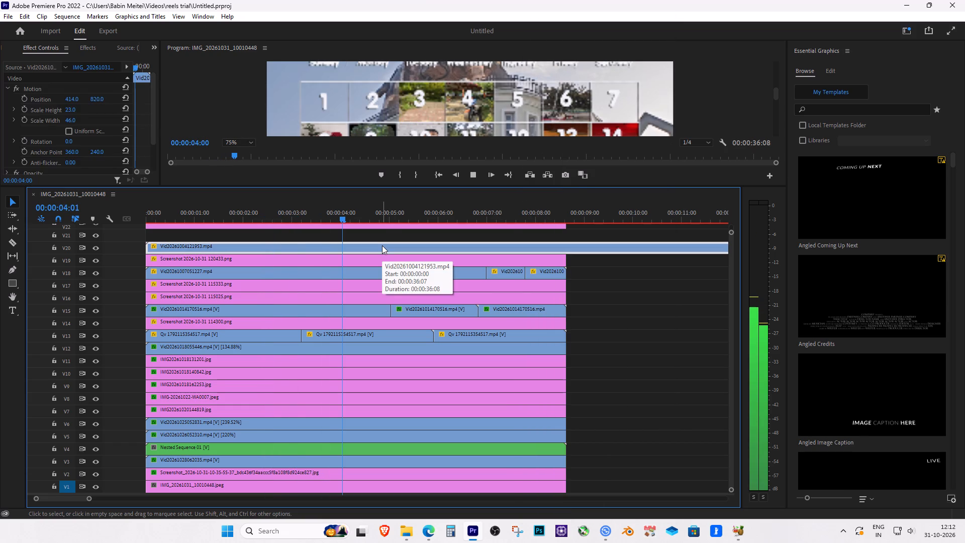
key("space")
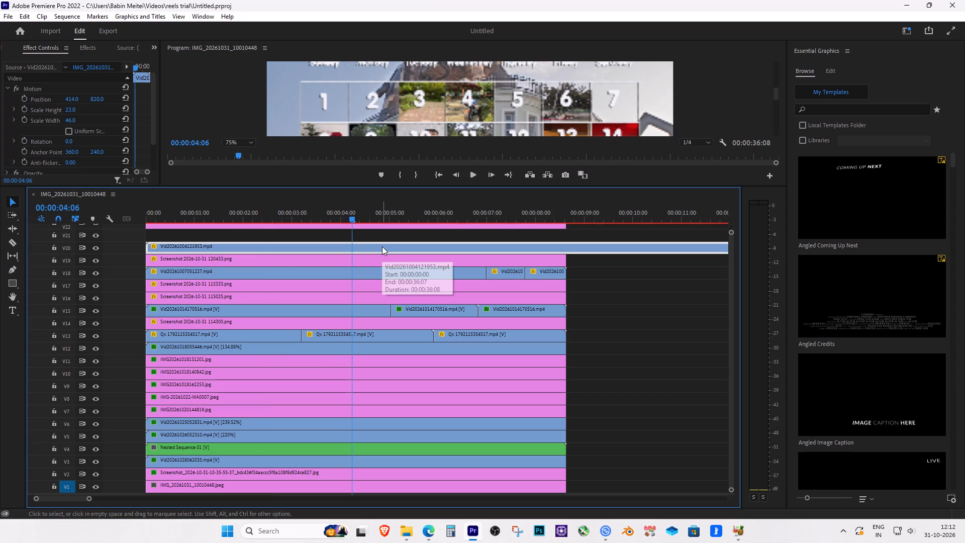
key("space")
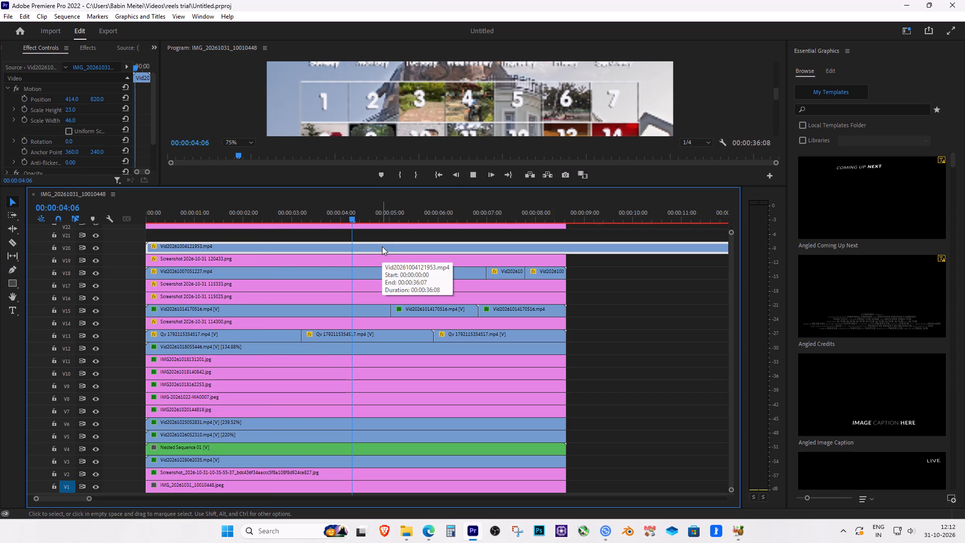
key("space")
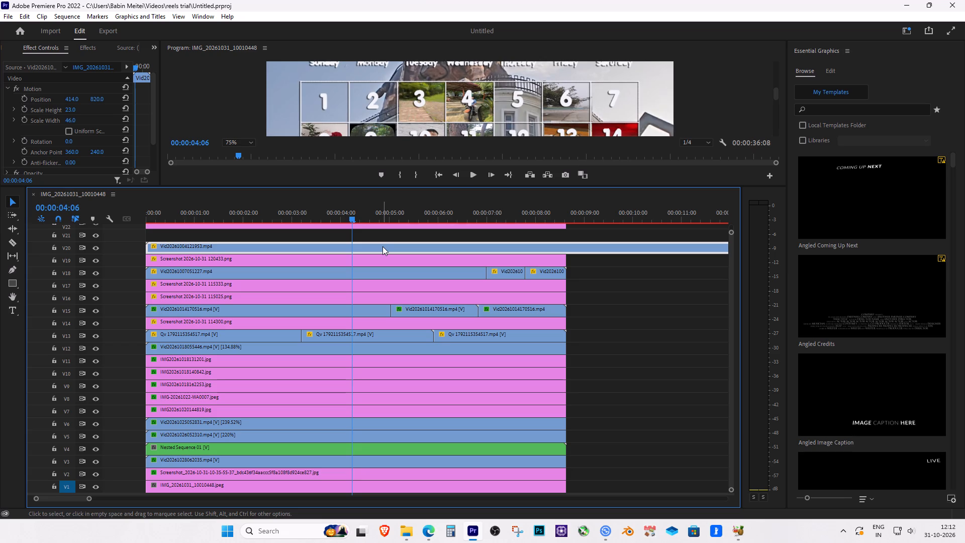
key("space")
key("space")
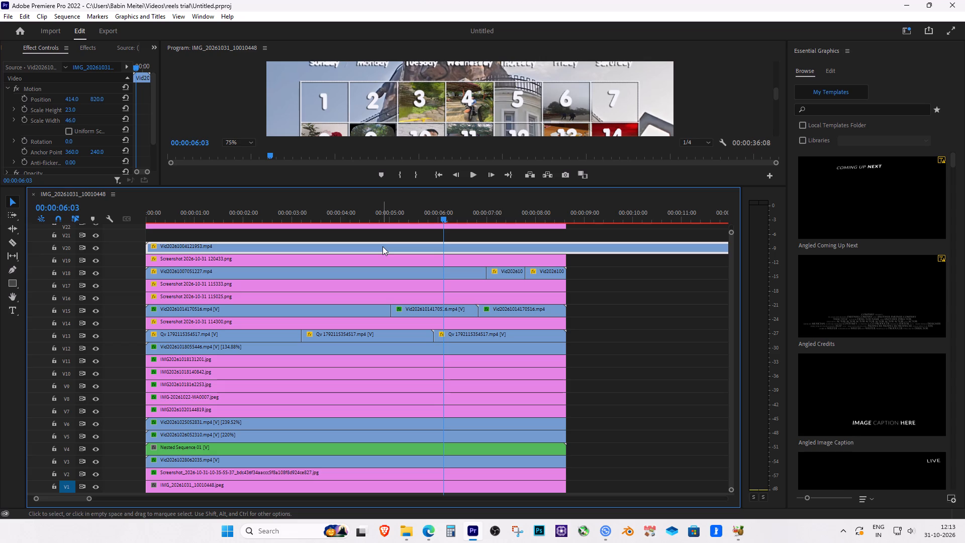
key("space")
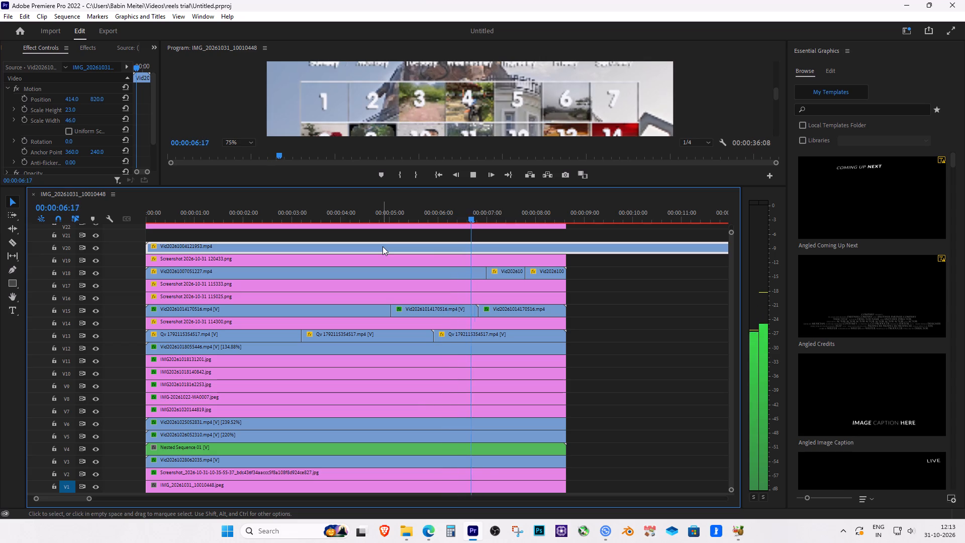
key("space")
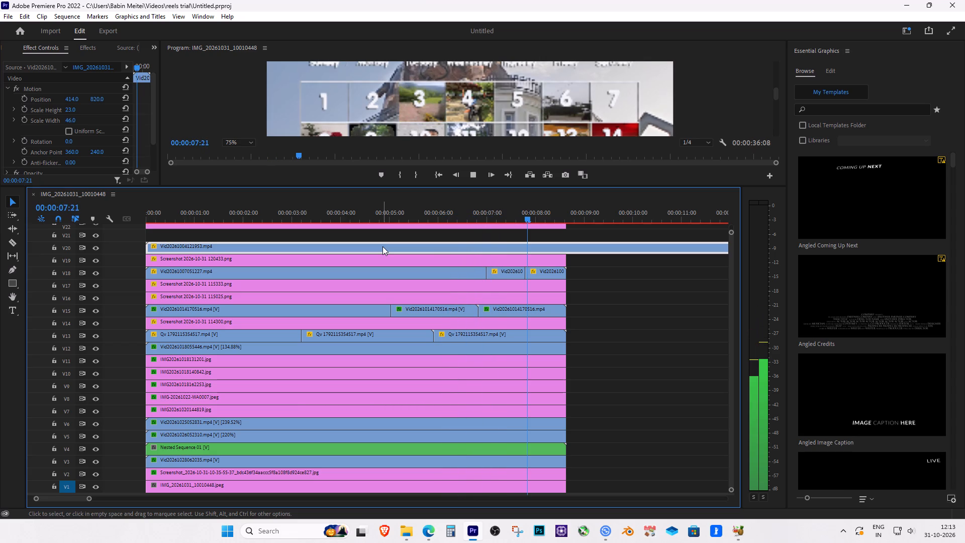